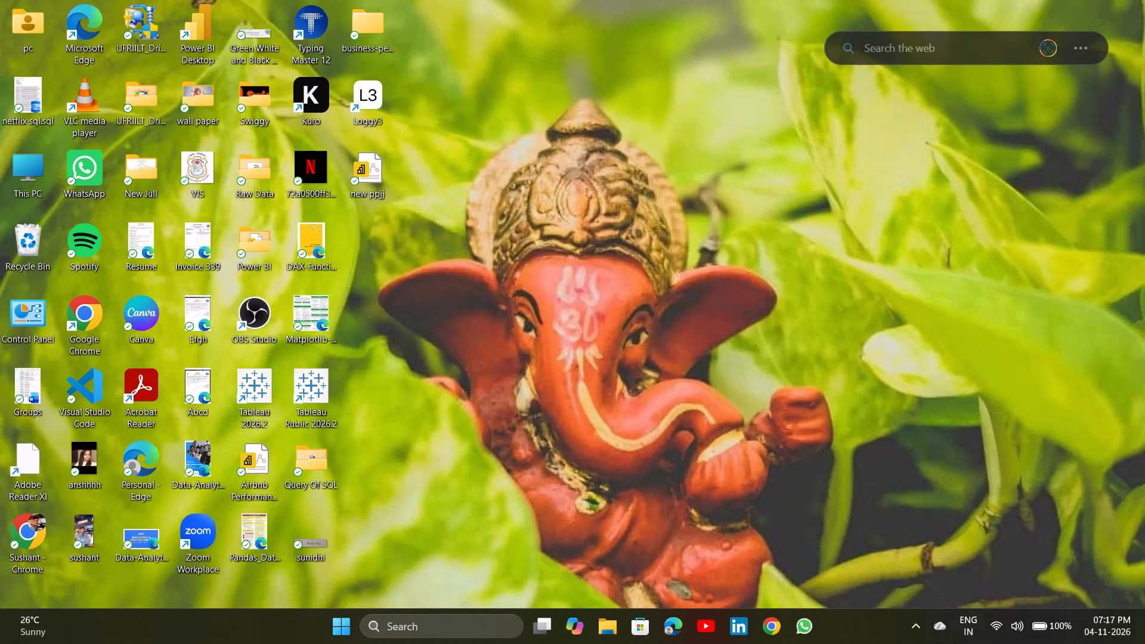
Open Chrome and go to the ChatGPT website.
{"action": "left_click", "coordinate": [771, 624]}
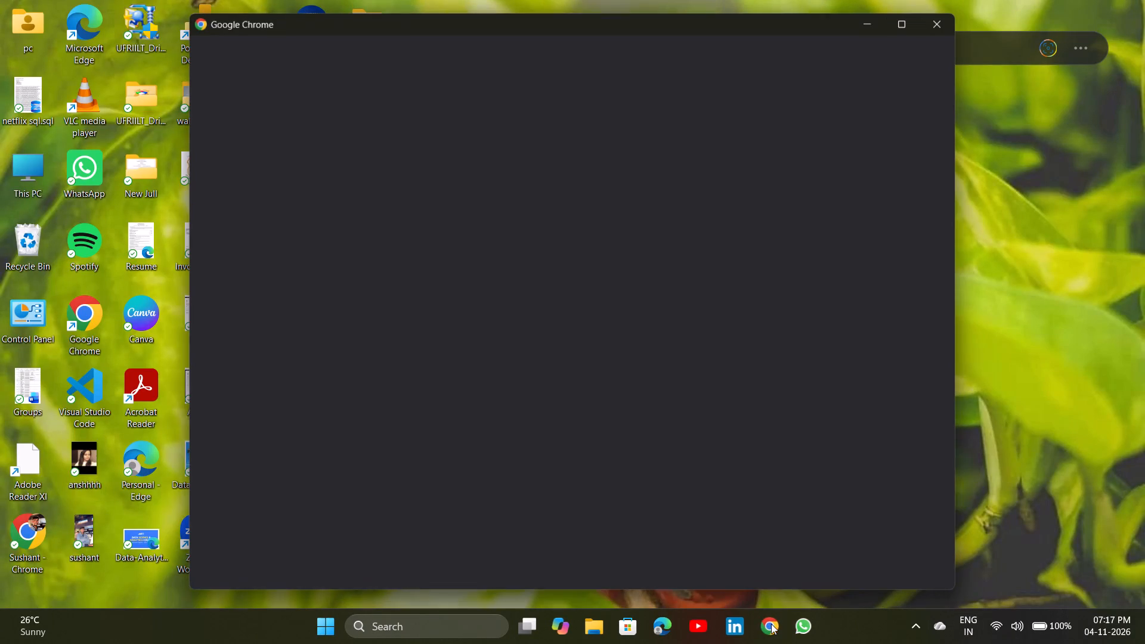
{"action": "left_click", "coordinate": [614, 408]}
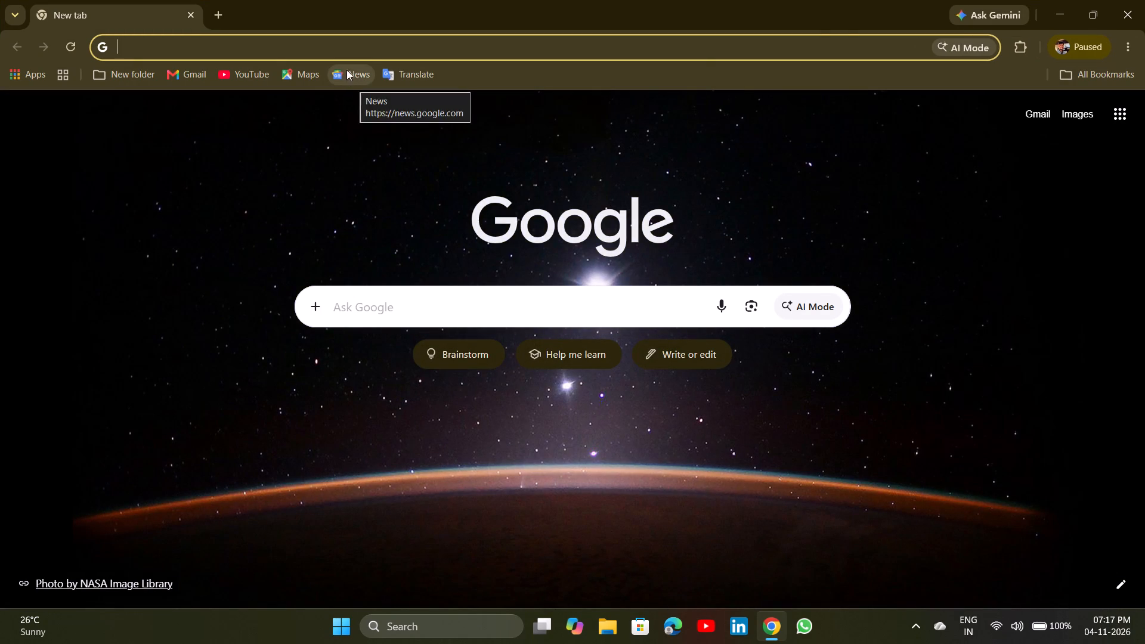
{"action": "left_click", "coordinate": [267, 47]}
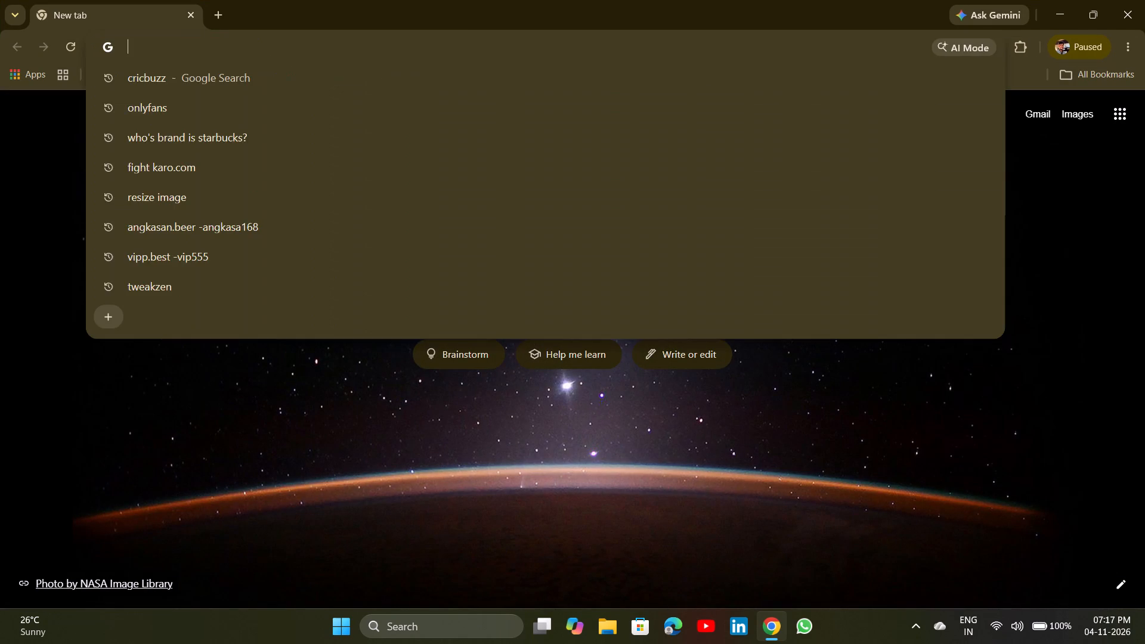
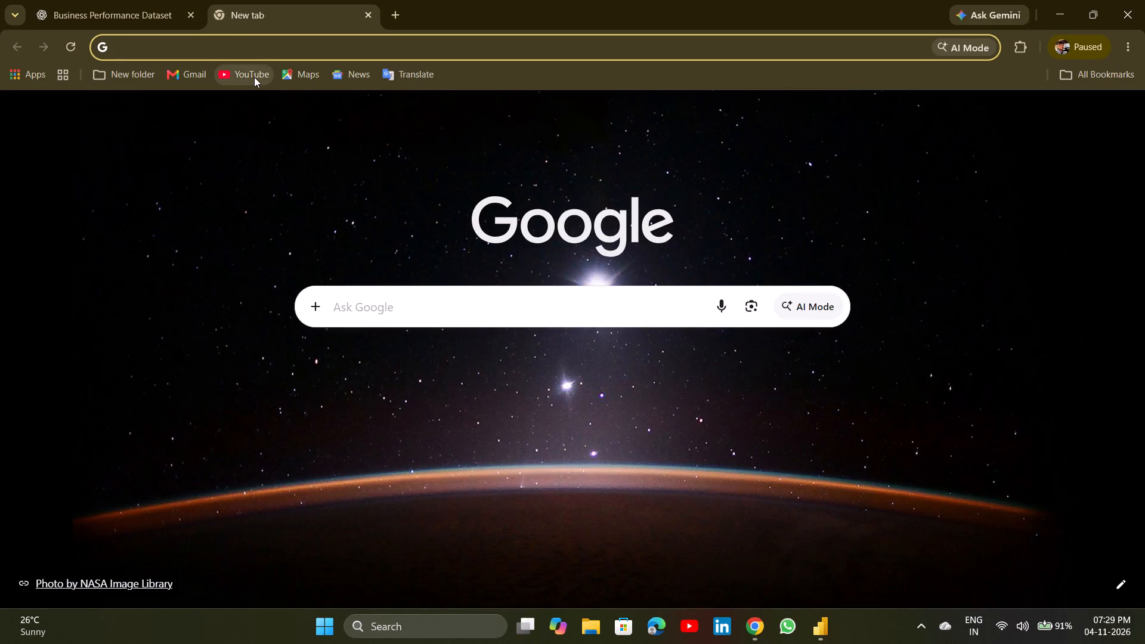
{"action": "left_click", "coordinate": [254, 77]}
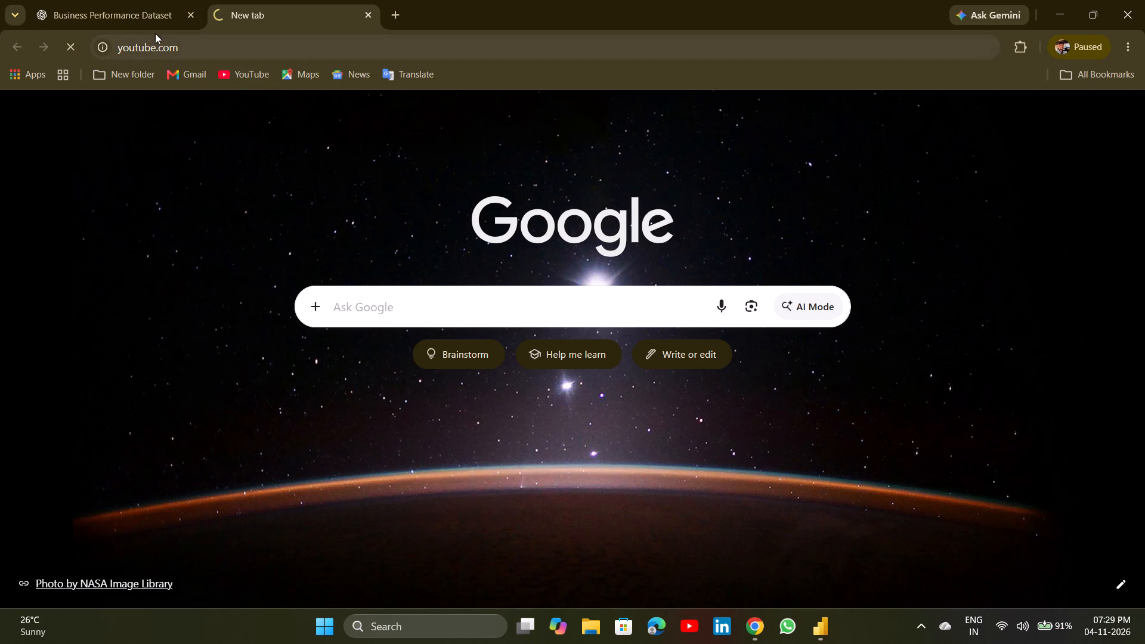
{"action": "left_click", "coordinate": [144, 18]}
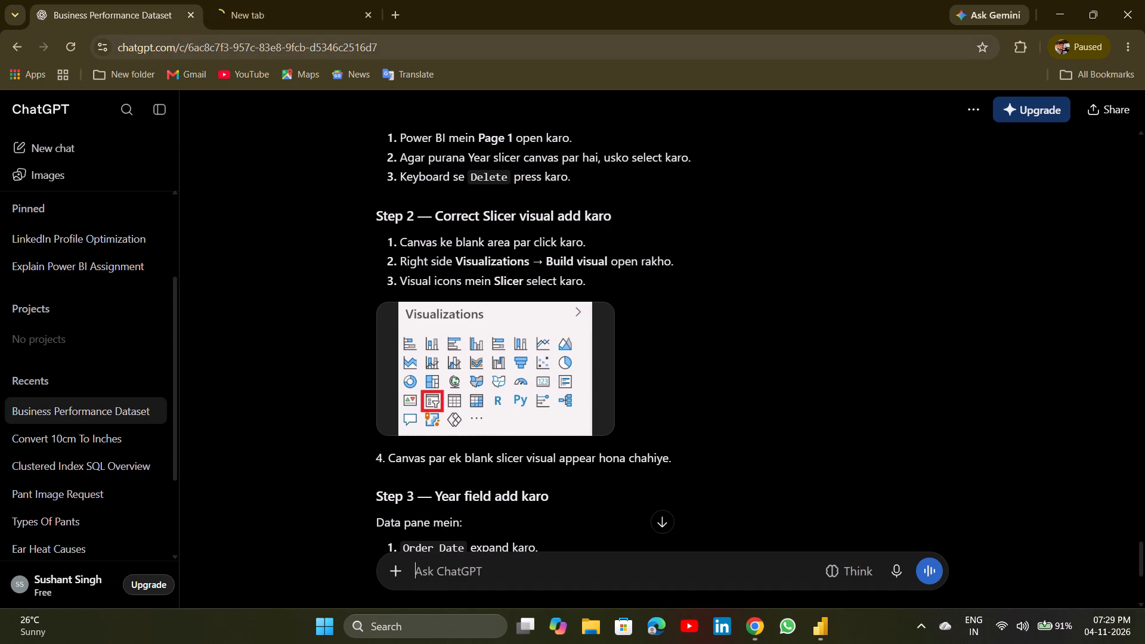
{"action": "left_click", "coordinate": [289, 16]}
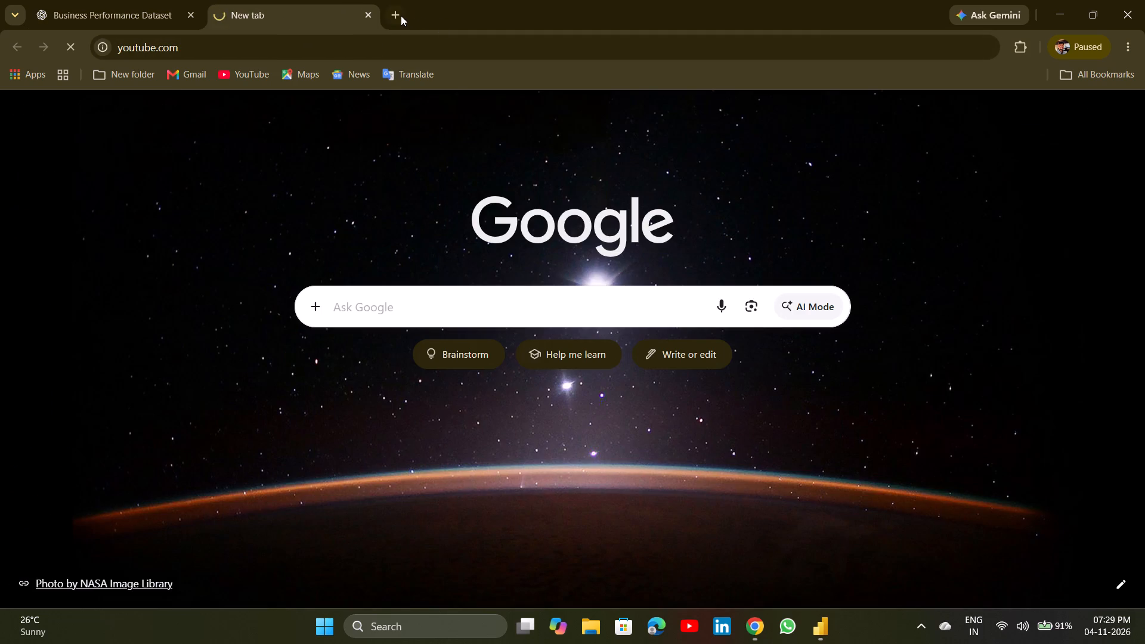
Open cricbuzz.com in another new browser tab.
{"action": "left_click", "coordinate": [401, 16]}
{"action": "left_click", "coordinate": [388, 42]}
{"action": "type", "text": "cric"}
{"action": "key", "text": "Right"}
{"action": "key", "text": "Return"}
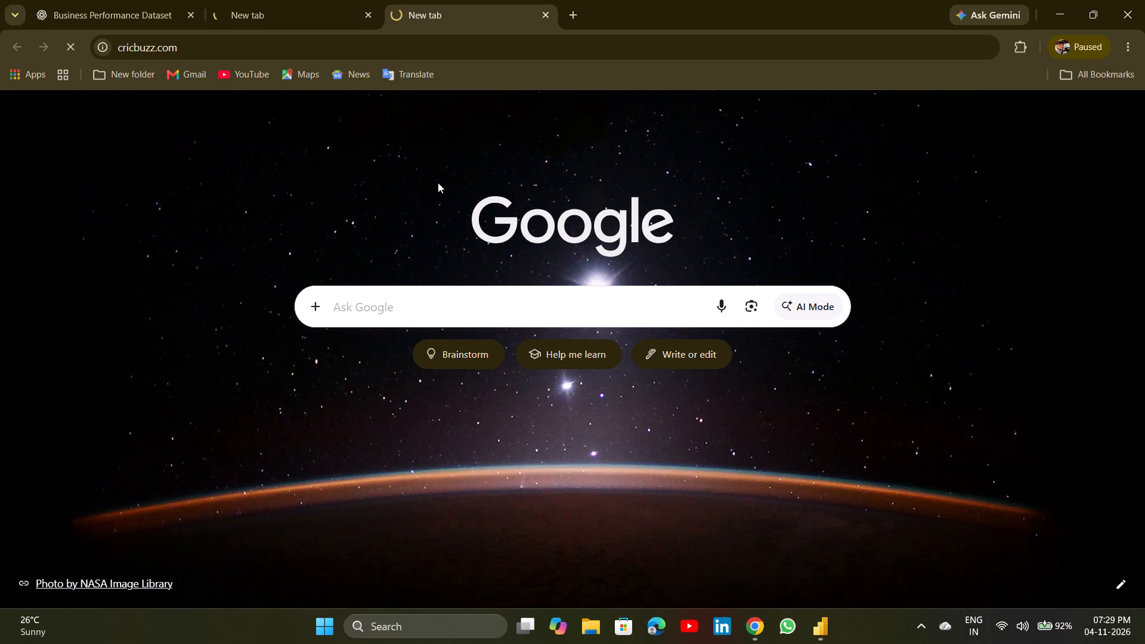
Switch to Power BI Desktop and open the recent report new ppjj.pbix.
{"action": "left_click", "coordinate": [137, 8]}
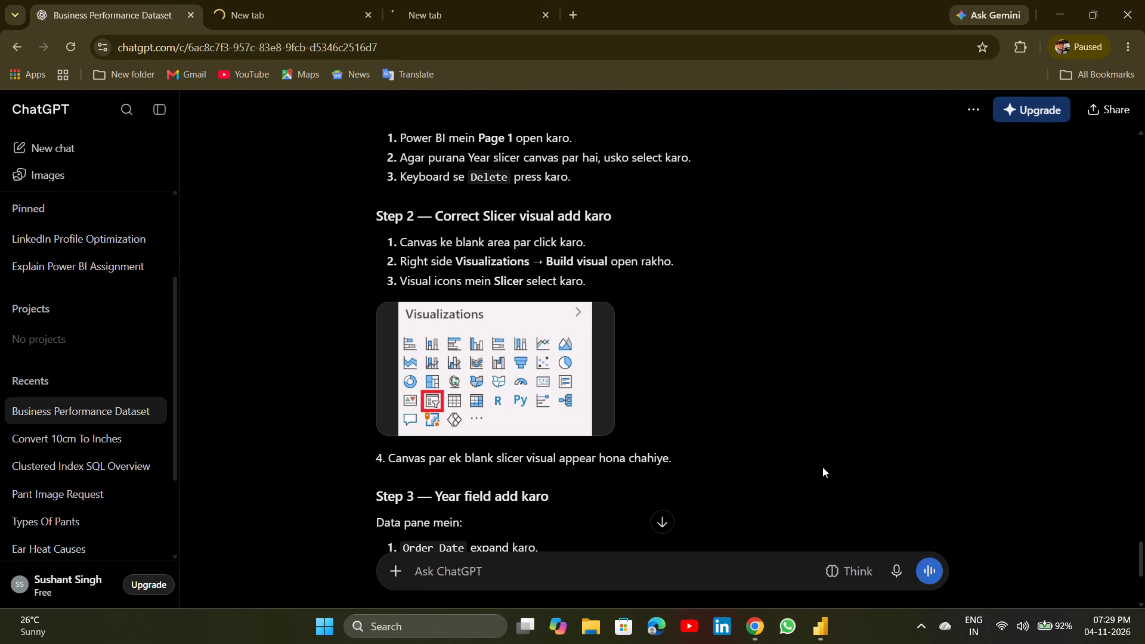
{"action": "left_click", "coordinate": [823, 624]}
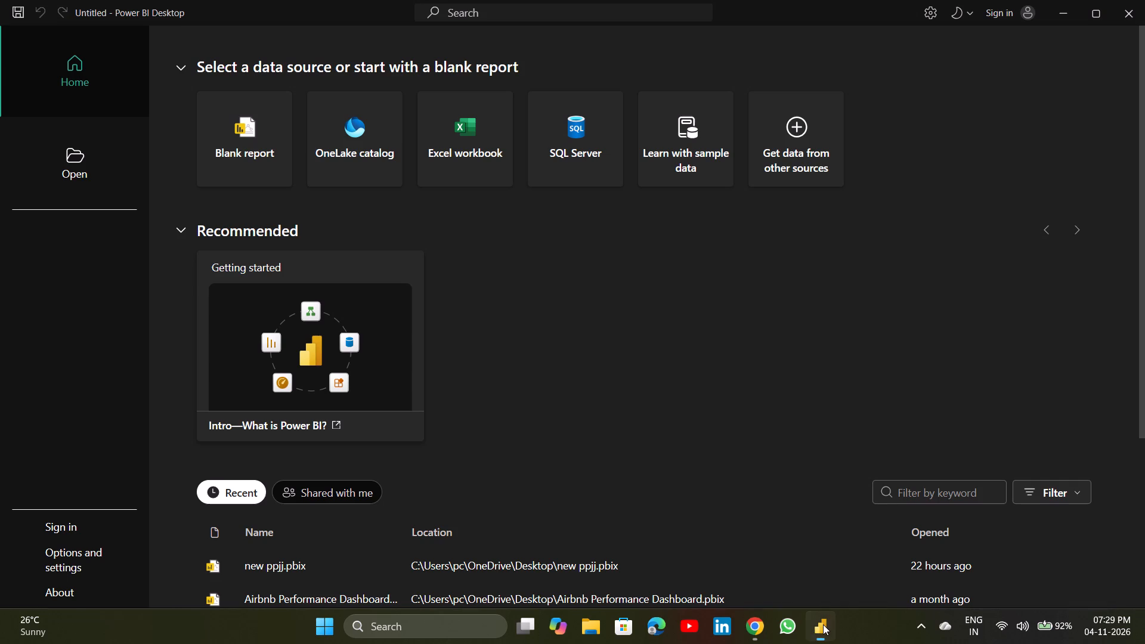
{"action": "left_click", "coordinate": [314, 568]}
{"action": "left_click_drag", "start_coordinate": [314, 568], "coordinate": [286, 562]}
{"action": "left_click", "coordinate": [286, 562]}
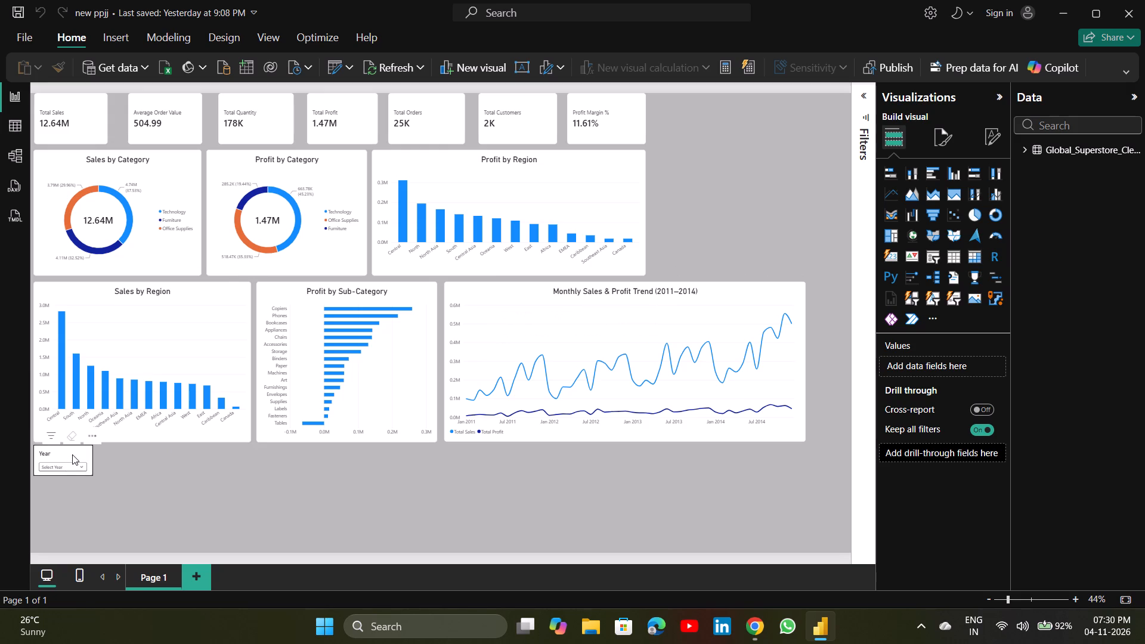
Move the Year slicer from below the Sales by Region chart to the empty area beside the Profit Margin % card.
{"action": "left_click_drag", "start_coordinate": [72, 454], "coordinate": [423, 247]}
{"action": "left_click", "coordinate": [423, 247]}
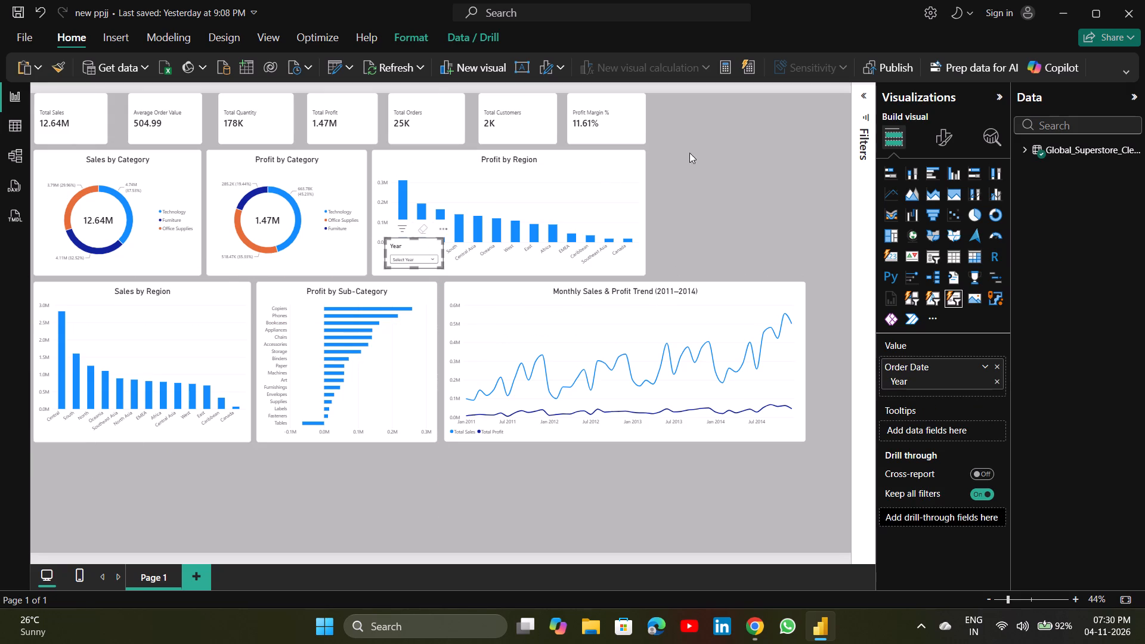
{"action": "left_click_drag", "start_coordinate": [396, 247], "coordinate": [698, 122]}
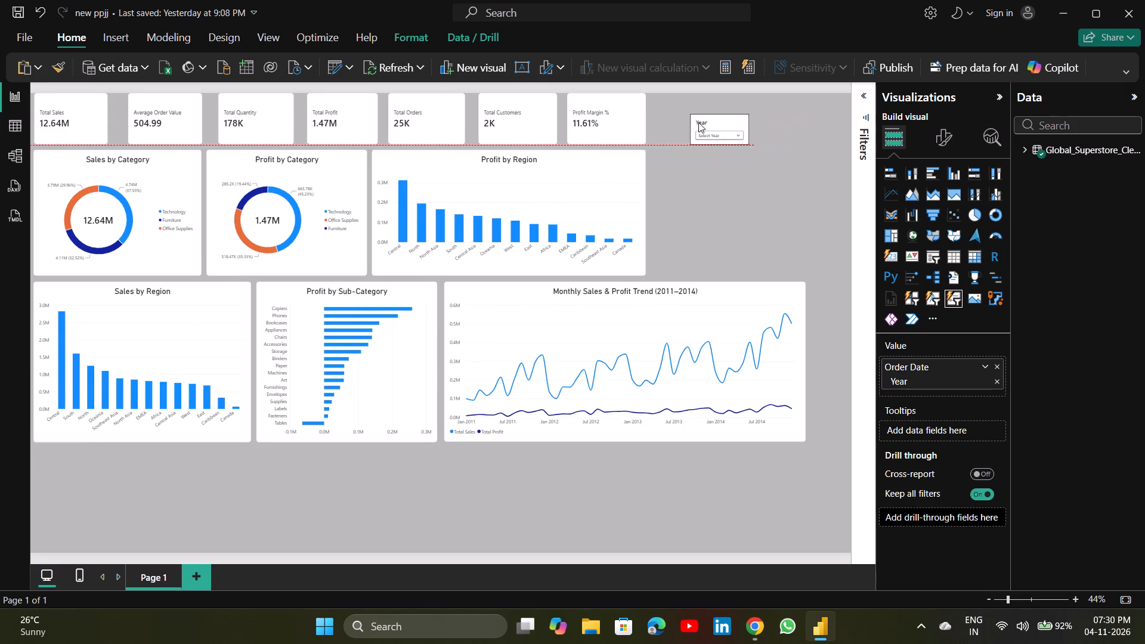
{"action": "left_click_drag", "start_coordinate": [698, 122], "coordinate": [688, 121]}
Test the Year slicer by filtering the report to 2014, clear that selection and close the year list.
{"action": "left_click", "coordinate": [718, 135]}
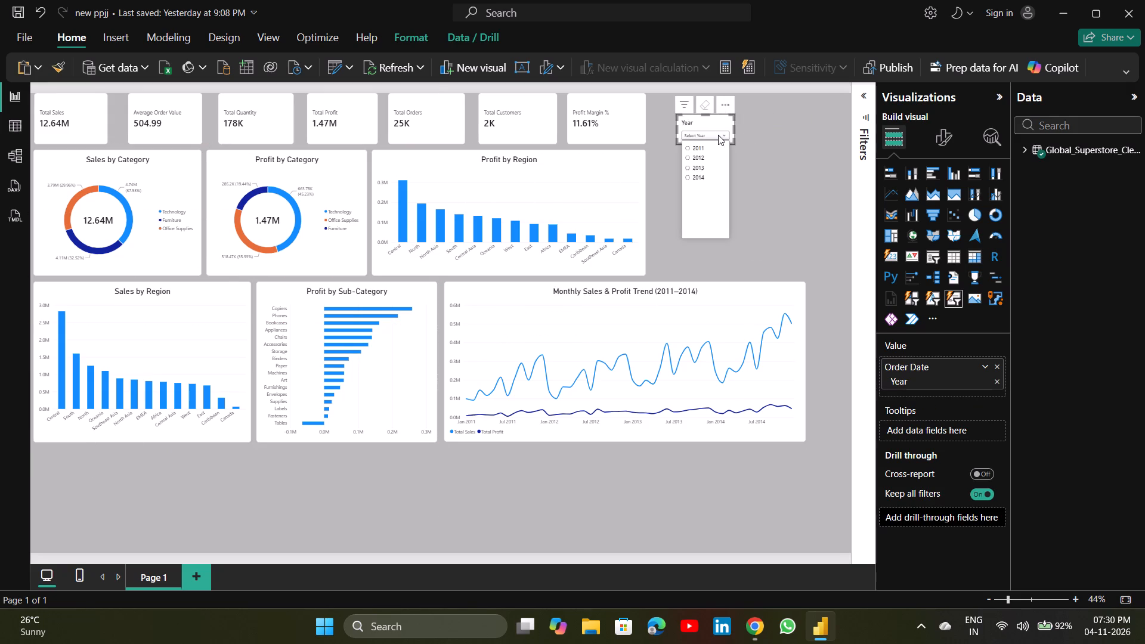
{"action": "left_click", "coordinate": [698, 175]}
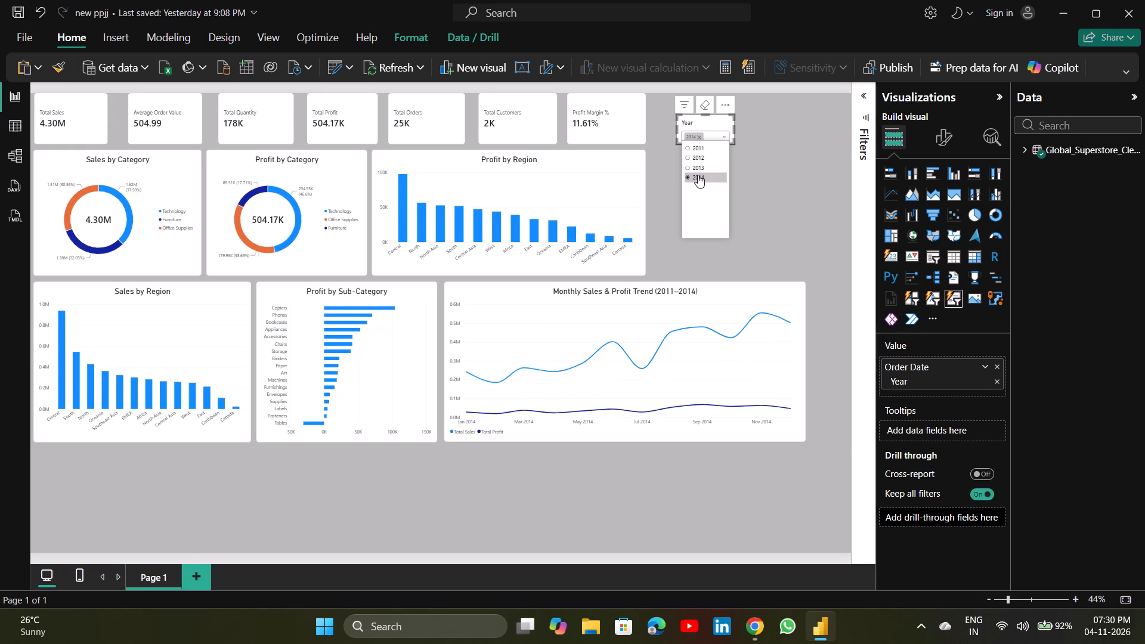
{"action": "left_click", "coordinate": [698, 175]}
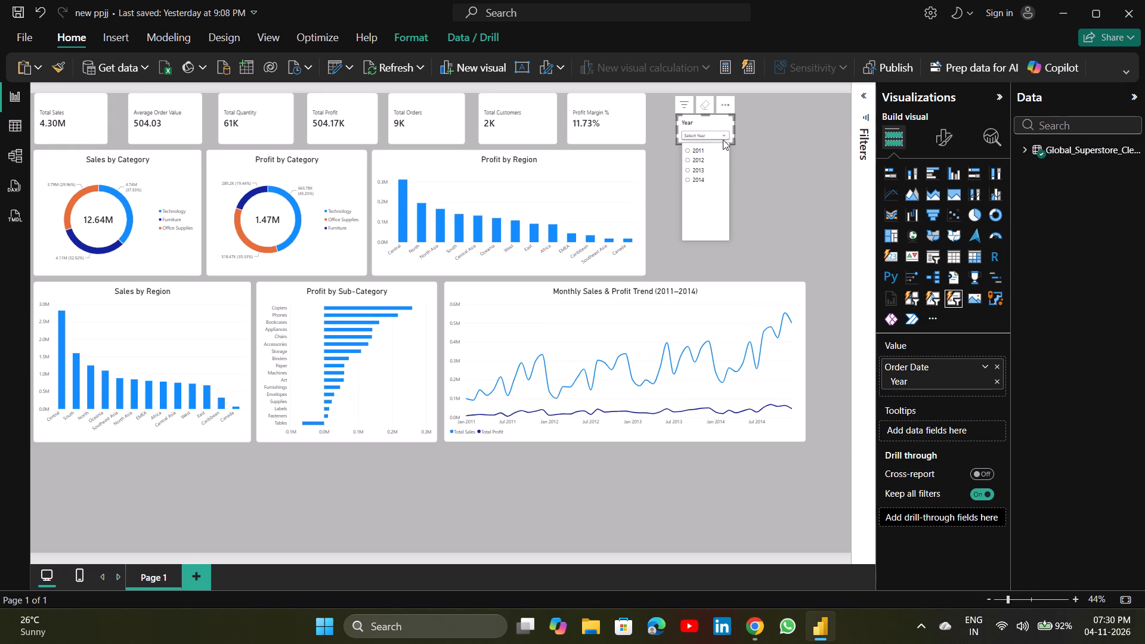
{"action": "left_click", "coordinate": [723, 119]}
Remove the existing Year slicer from Page 1.
{"action": "left_click", "coordinate": [723, 101]}
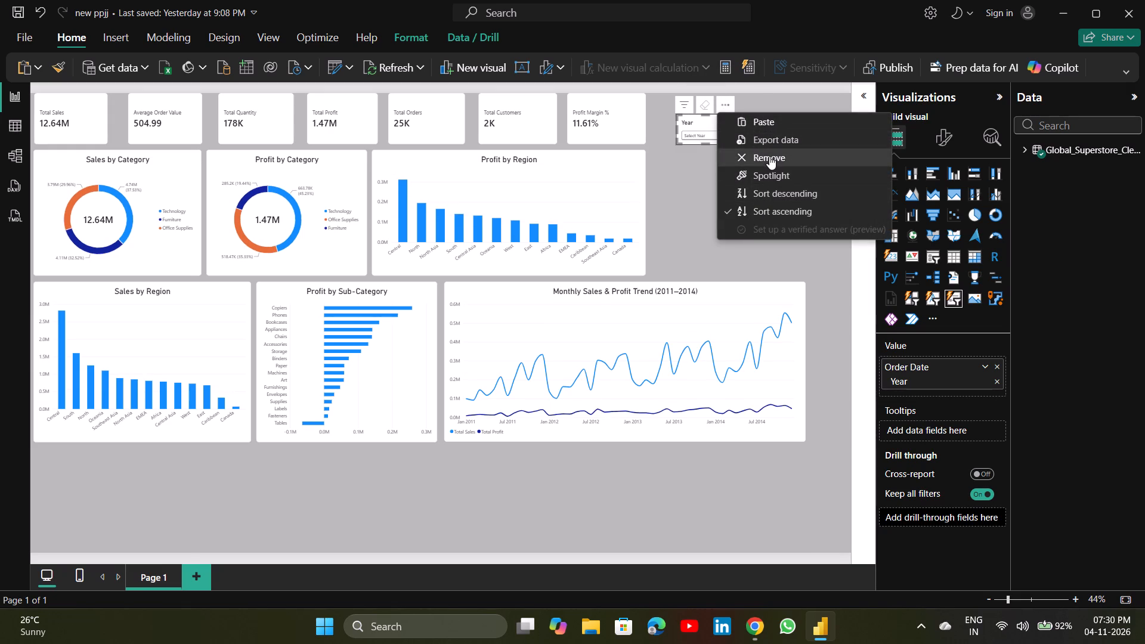
{"action": "left_click", "coordinate": [769, 156]}
Add a new list slicer to Page 1 and use Year from the Order Date hierarchy as its value.
{"action": "left_click", "coordinate": [774, 205]}
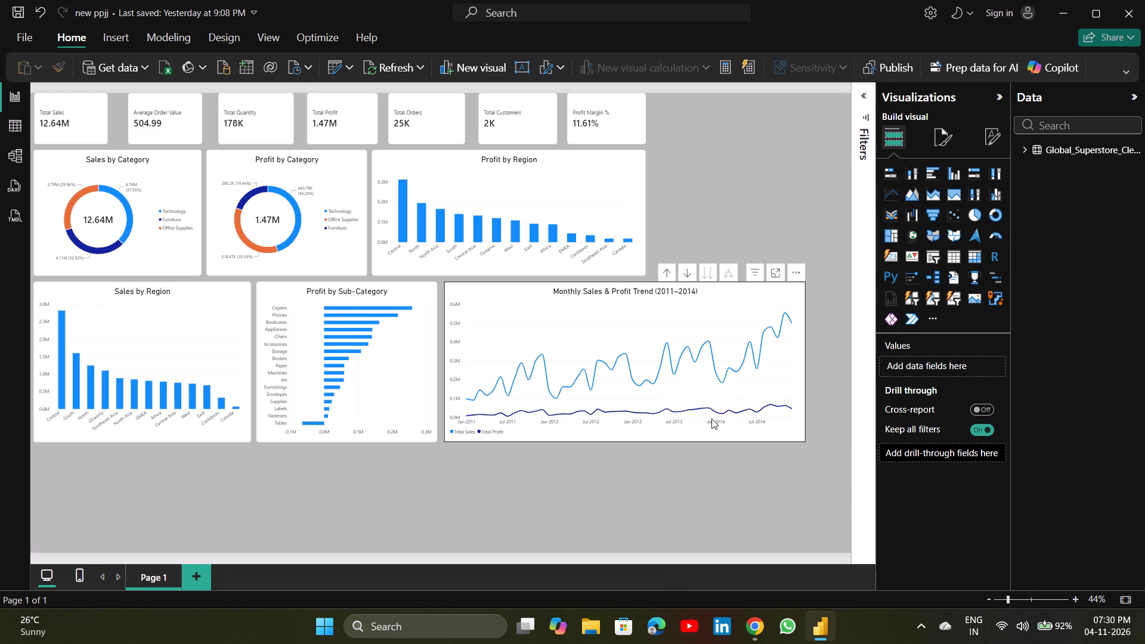
{"action": "left_click", "coordinate": [949, 298]}
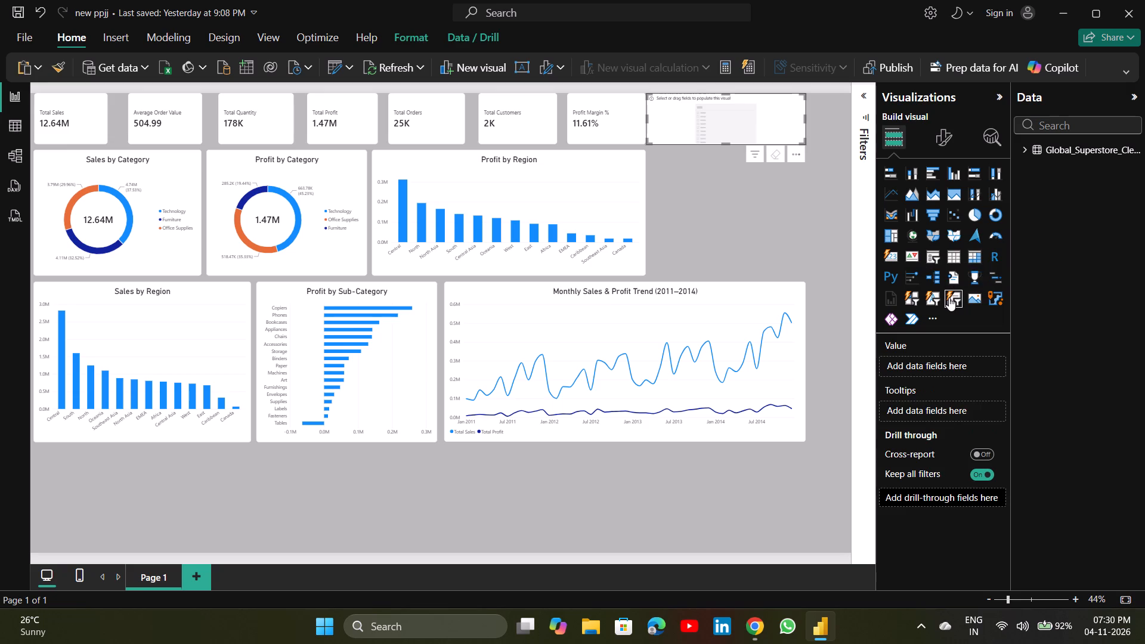
{"action": "left_click", "coordinate": [1025, 149]}
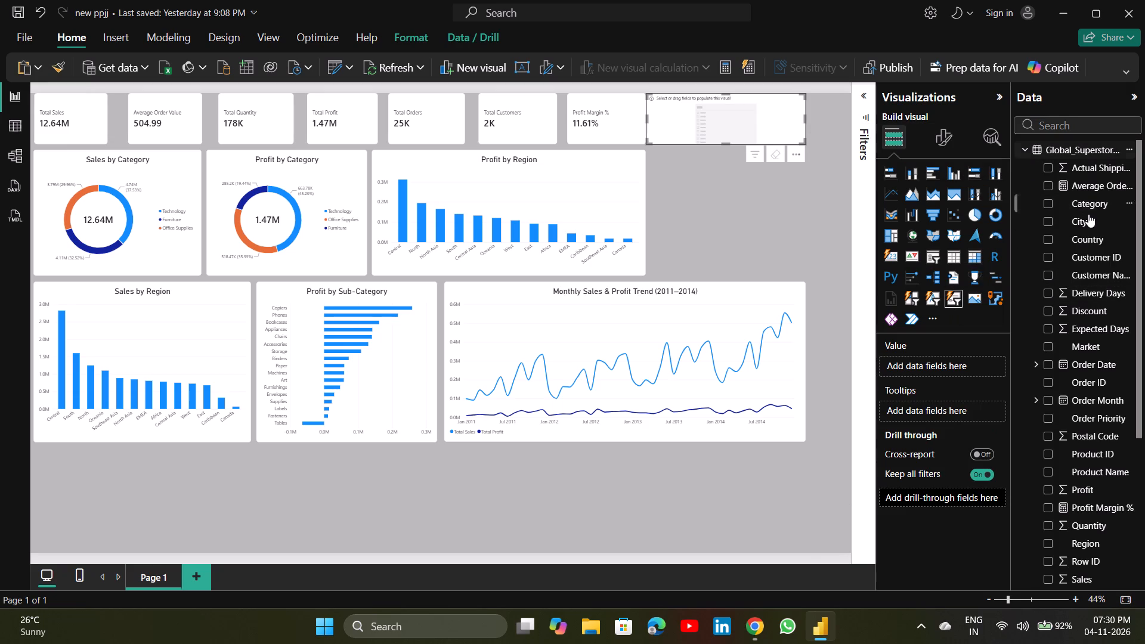
{"action": "scroll", "coordinate": [1074, 367], "scroll_direction": "down", "scroll_amount": 1}
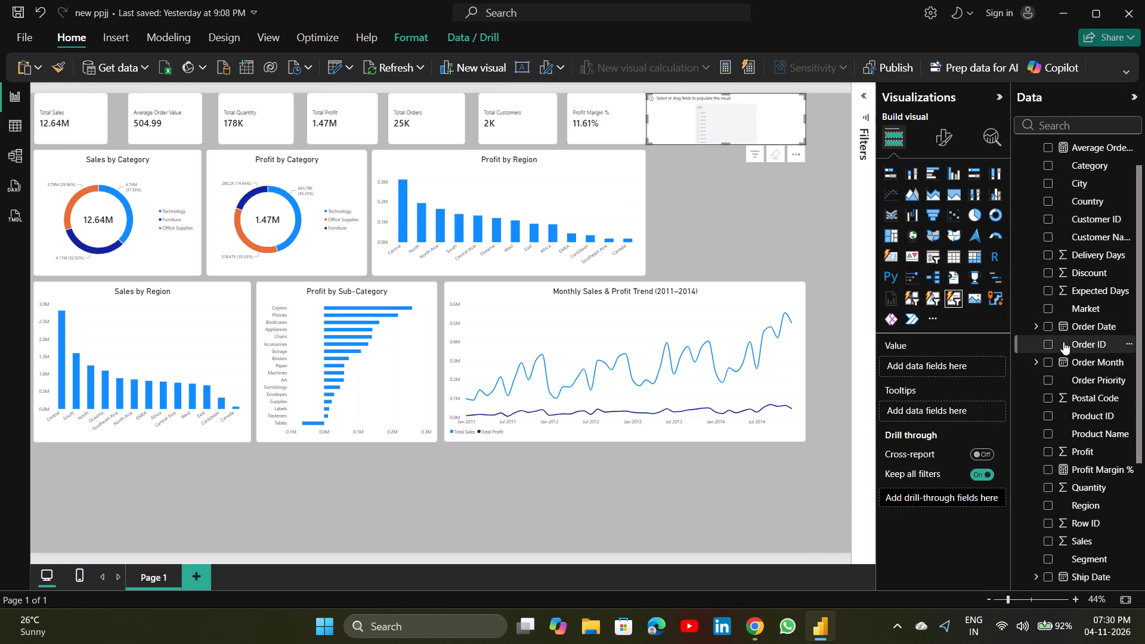
{"action": "left_click", "coordinate": [1132, 323]}
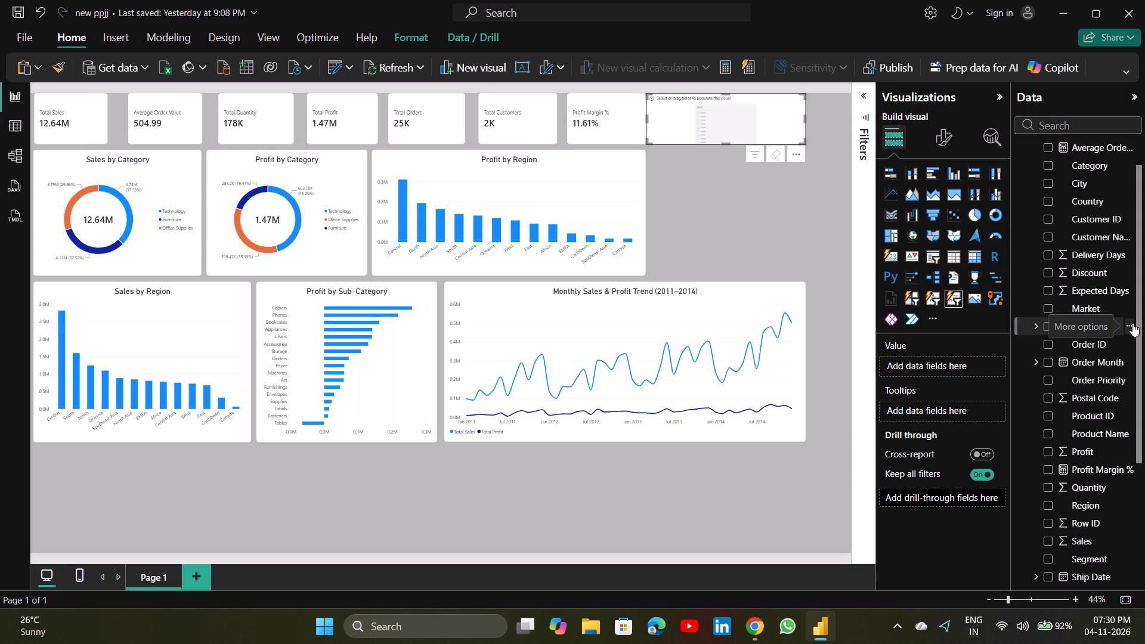
{"action": "left_click", "coordinate": [1067, 257]}
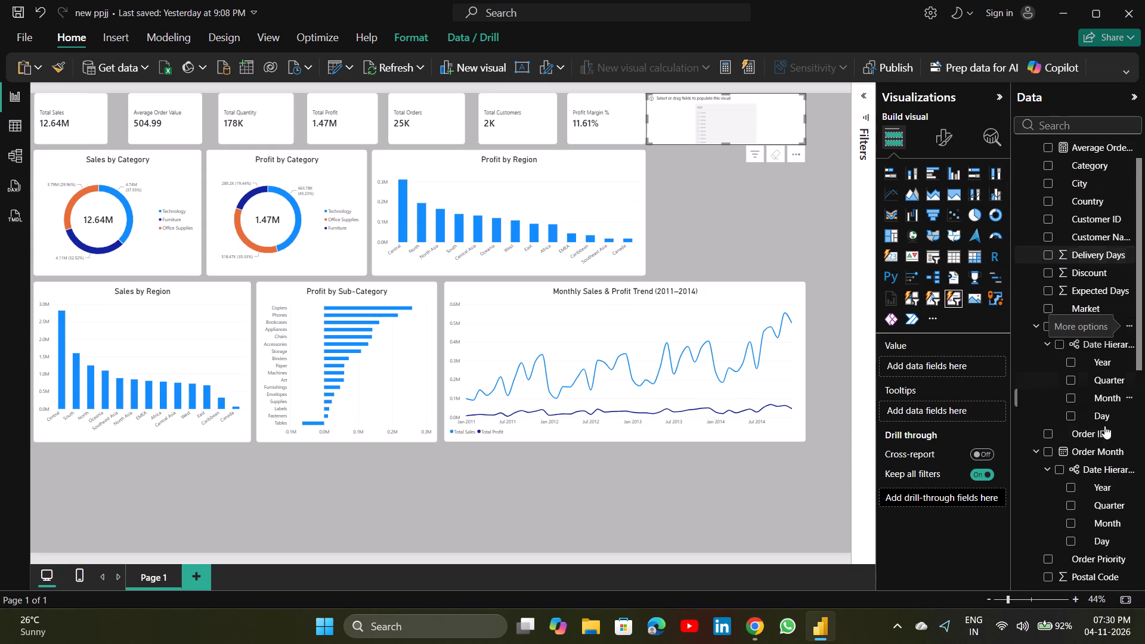
{"action": "left_click_drag", "start_coordinate": [1107, 355], "coordinate": [957, 364]}
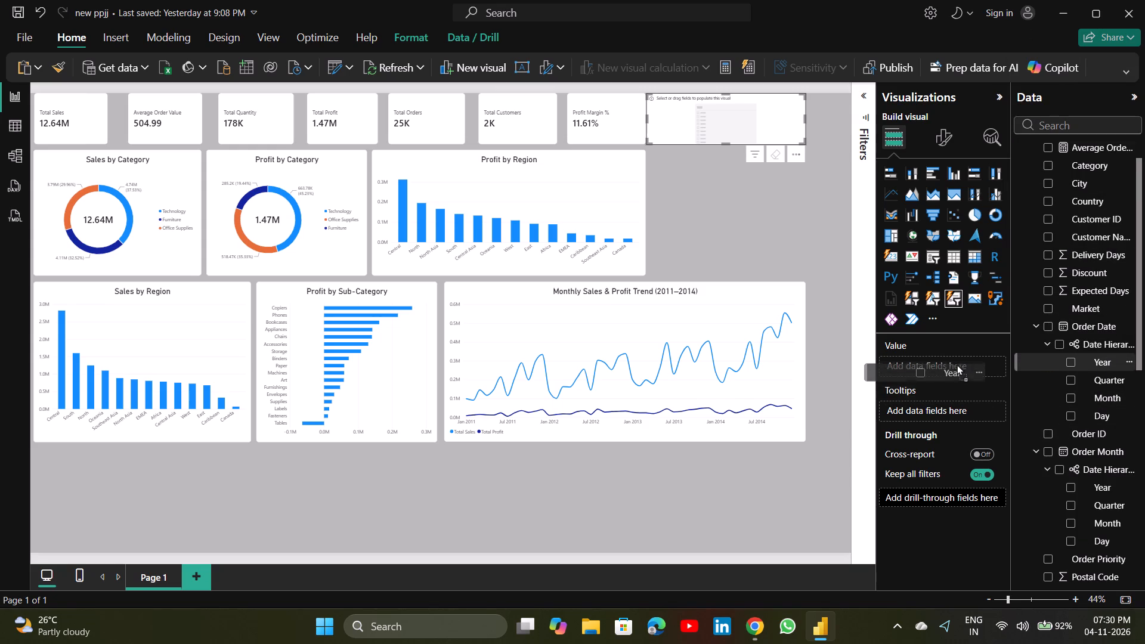
{"action": "left_click_drag", "start_coordinate": [957, 364], "coordinate": [966, 357]}
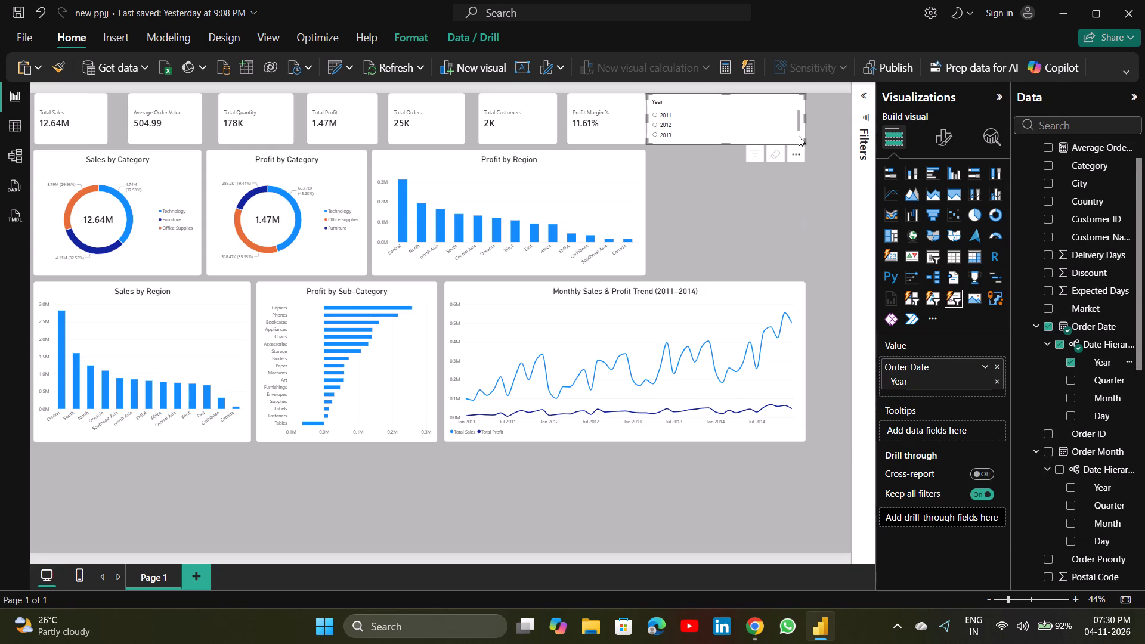
Make the new Year slicer taller and narrower so 2011 to 2014 fit, and adjust its position beside the Profit Margin % card.
{"action": "left_click_drag", "start_coordinate": [803, 140], "coordinate": [803, 154]}
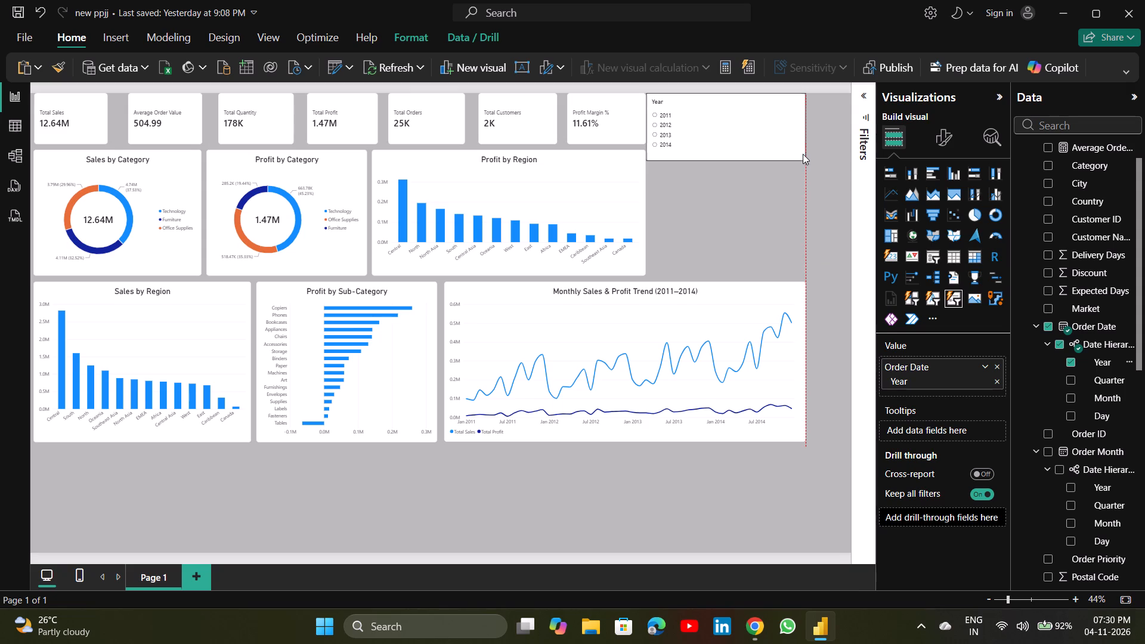
{"action": "left_click_drag", "start_coordinate": [803, 154], "coordinate": [801, 152]}
{"action": "left_click_drag", "start_coordinate": [804, 123], "coordinate": [775, 132]}
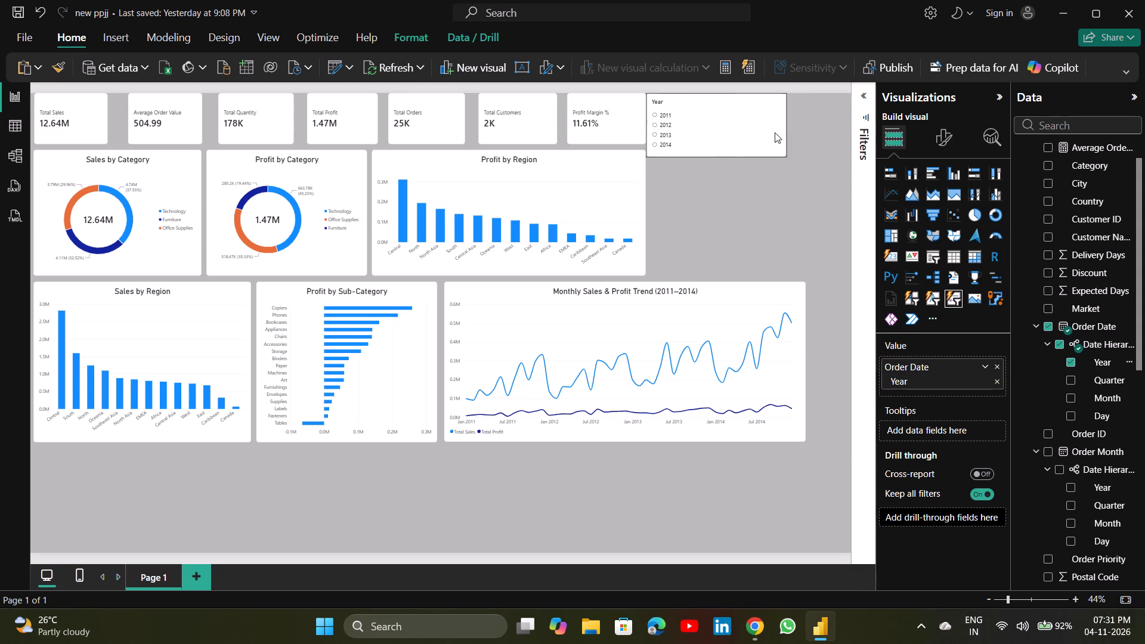
{"action": "left_click_drag", "start_coordinate": [775, 132], "coordinate": [739, 136]}
{"action": "left_click_drag", "start_coordinate": [708, 125], "coordinate": [708, 117]}
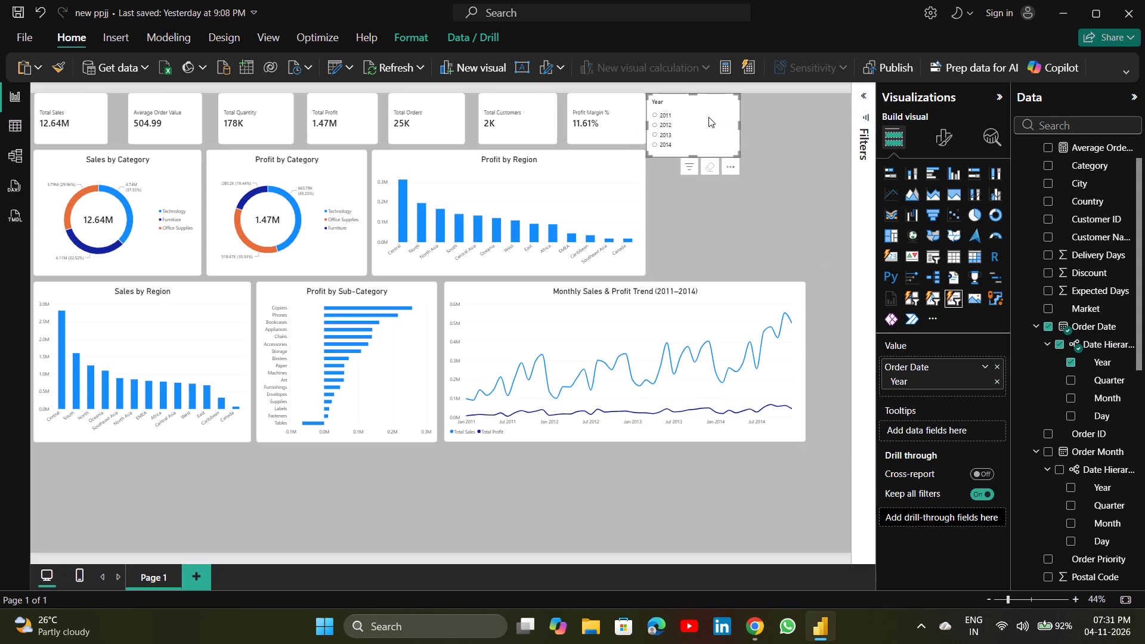
{"action": "left_click_drag", "start_coordinate": [708, 117], "coordinate": [714, 100]}
{"action": "left_click_drag", "start_coordinate": [714, 100], "coordinate": [729, 112]}
{"action": "left_click_drag", "start_coordinate": [733, 117], "coordinate": [742, 129]}
{"action": "left_click", "coordinate": [756, 634]}
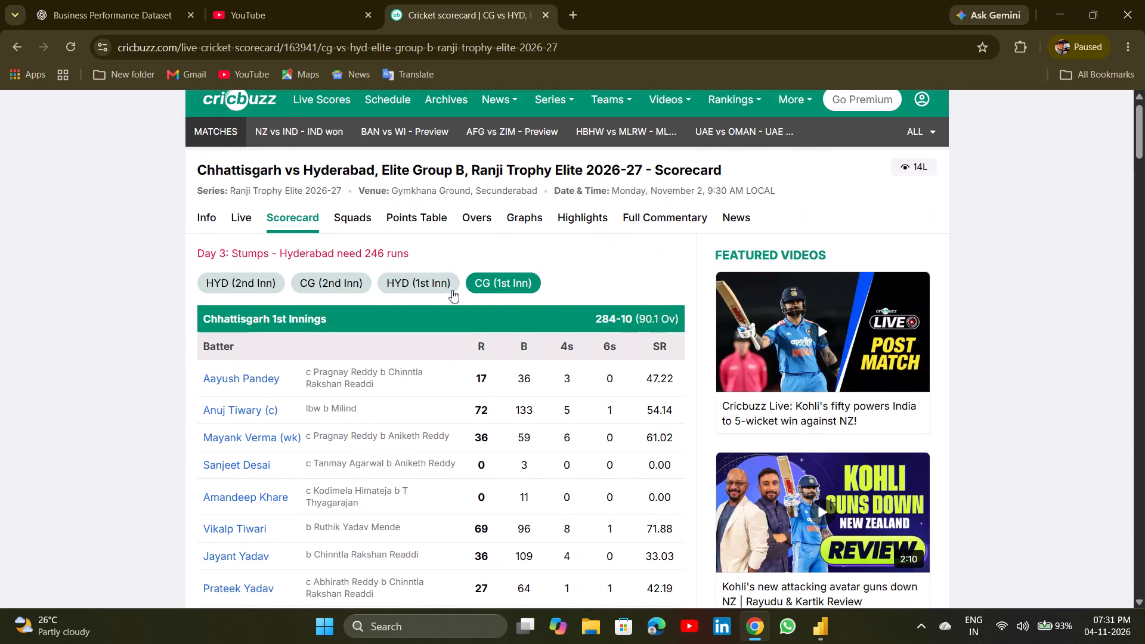
View Hyderabad's first-innings batting scorecard and compare it with Chhattisgarh's first innings.
{"action": "left_click", "coordinate": [441, 288]}
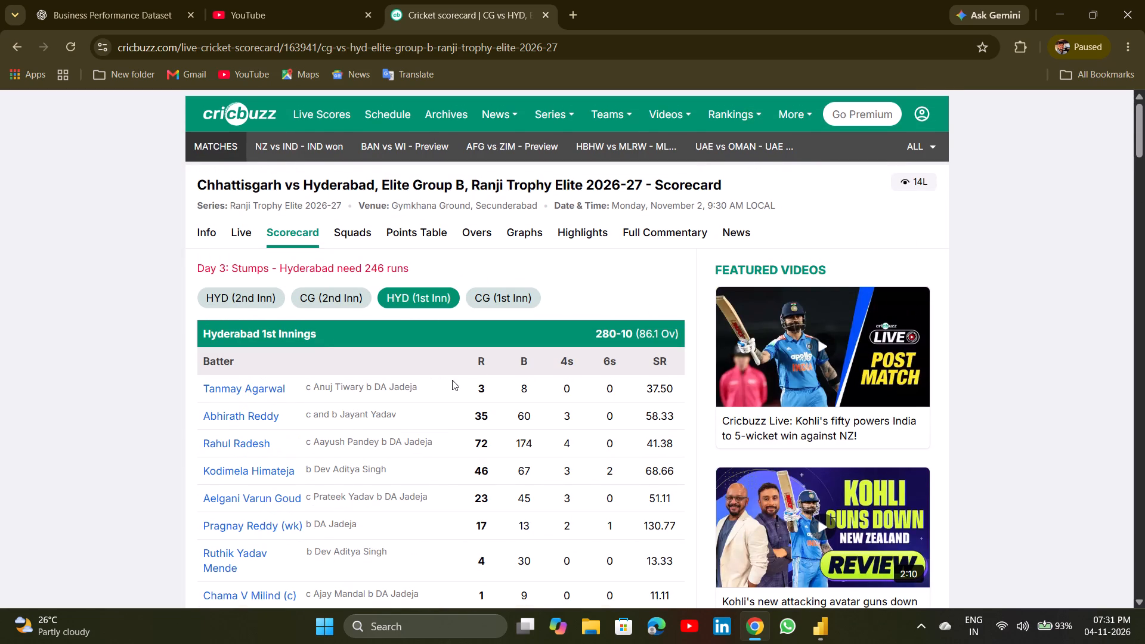
{"action": "scroll", "coordinate": [452, 380], "scroll_direction": "down", "scroll_amount": 1}
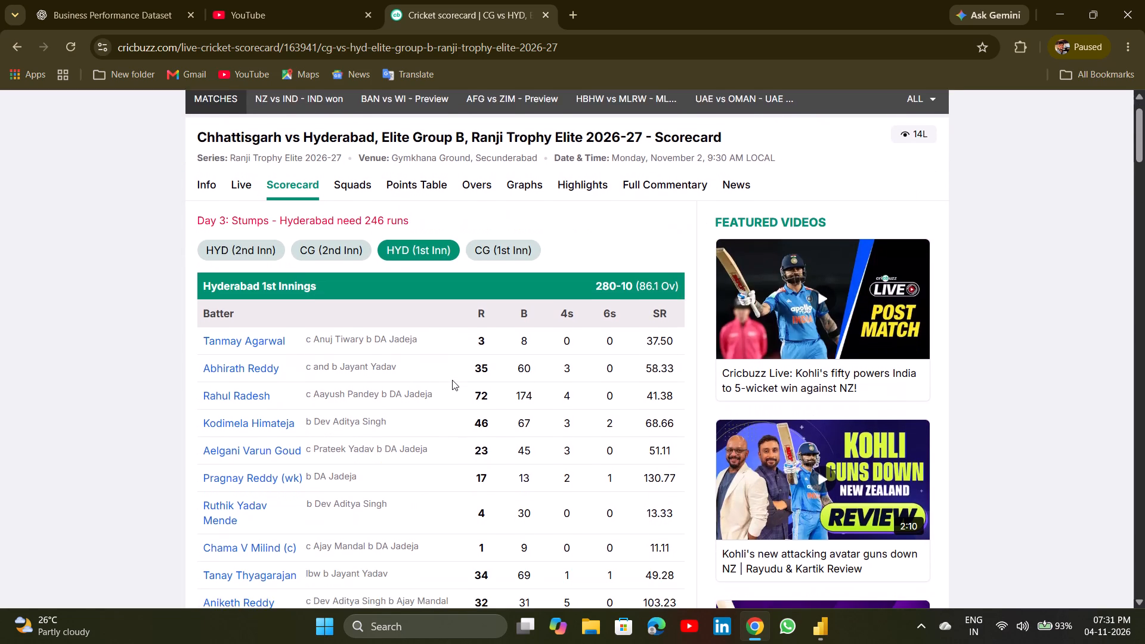
{"action": "scroll", "coordinate": [452, 380], "scroll_direction": "down", "scroll_amount": 1}
{"action": "scroll", "coordinate": [452, 380], "scroll_direction": "up", "scroll_amount": 1}
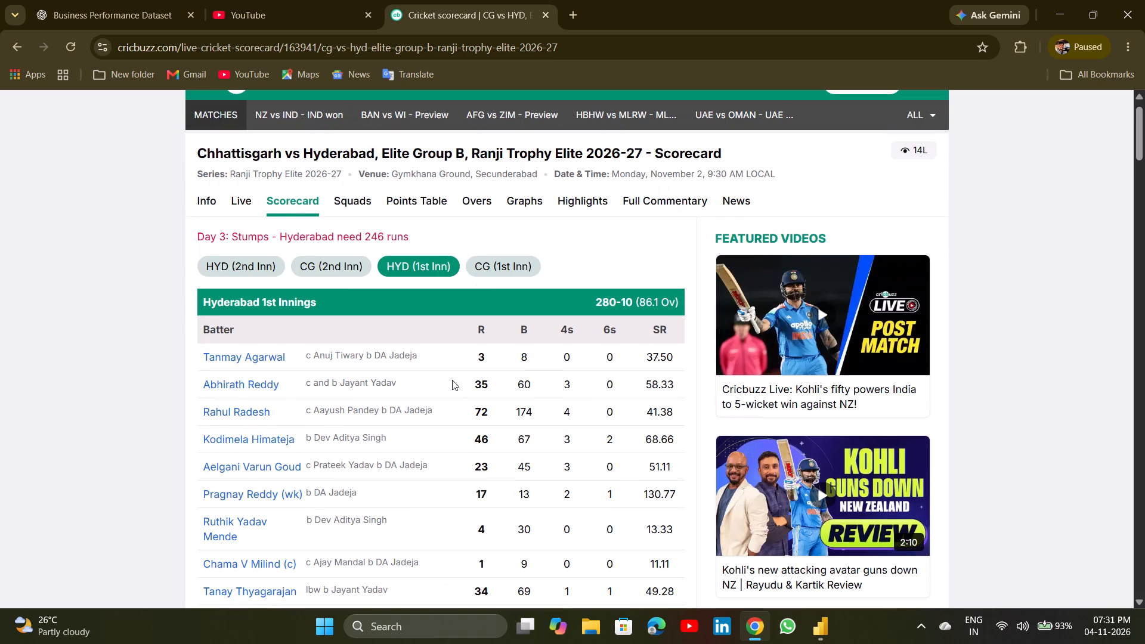
{"action": "scroll", "coordinate": [452, 380], "scroll_direction": "up", "scroll_amount": 1}
{"action": "left_click", "coordinate": [496, 267]}
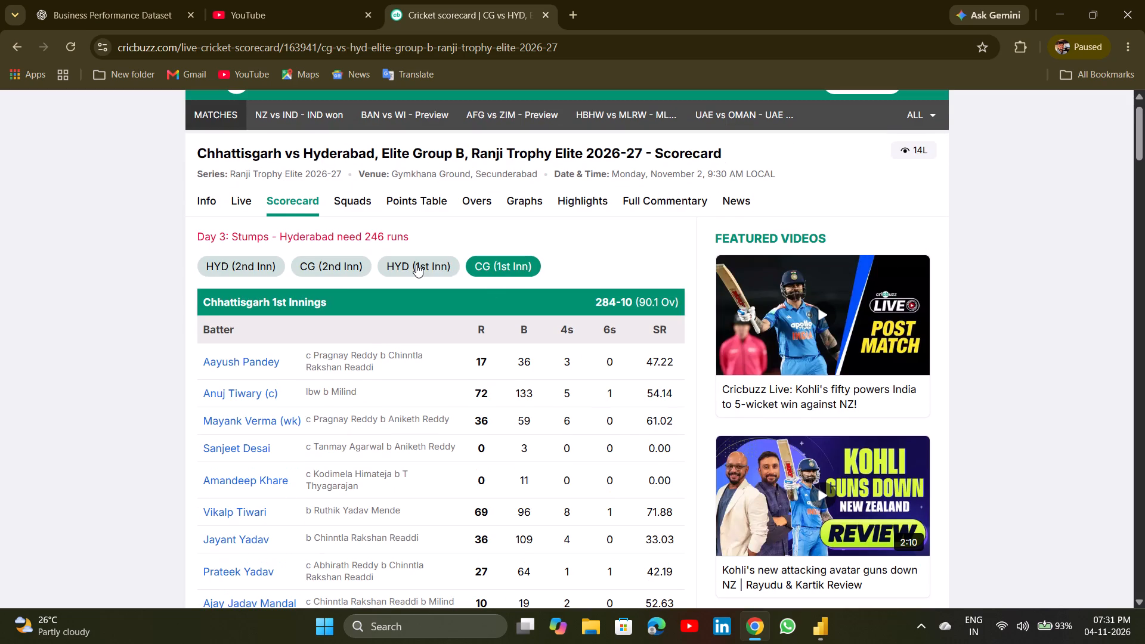
{"action": "left_click", "coordinate": [416, 264]}
View Chhattisgarh's second-innings scorecard, reading through the batting and bowling figures.
{"action": "left_click", "coordinate": [357, 264]}
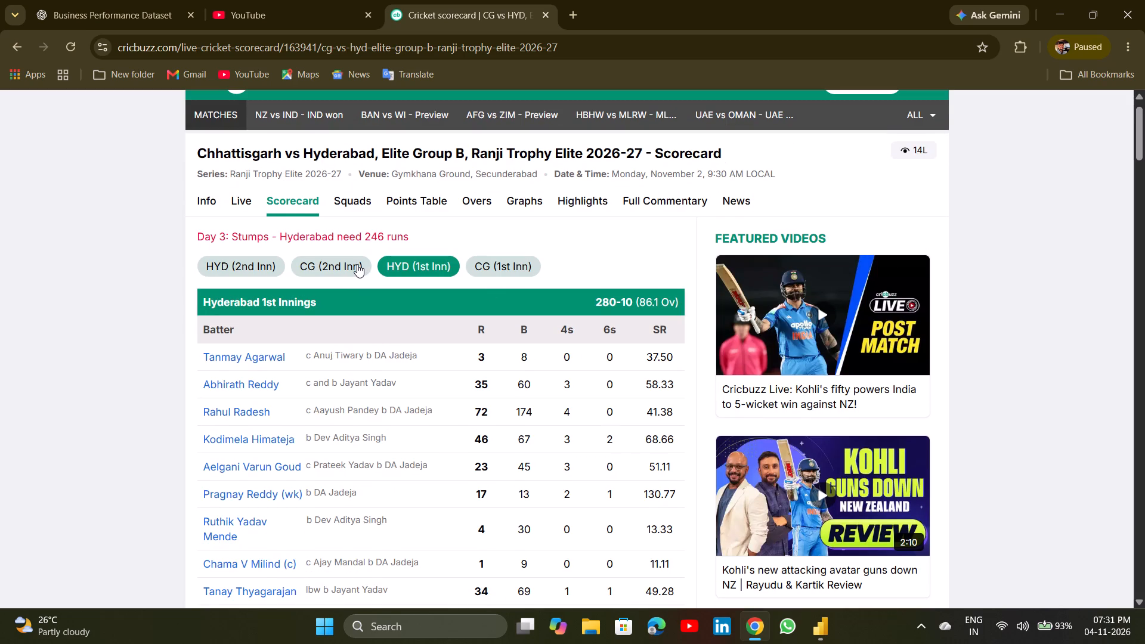
{"action": "scroll", "coordinate": [519, 419], "scroll_direction": "down", "scroll_amount": 1}
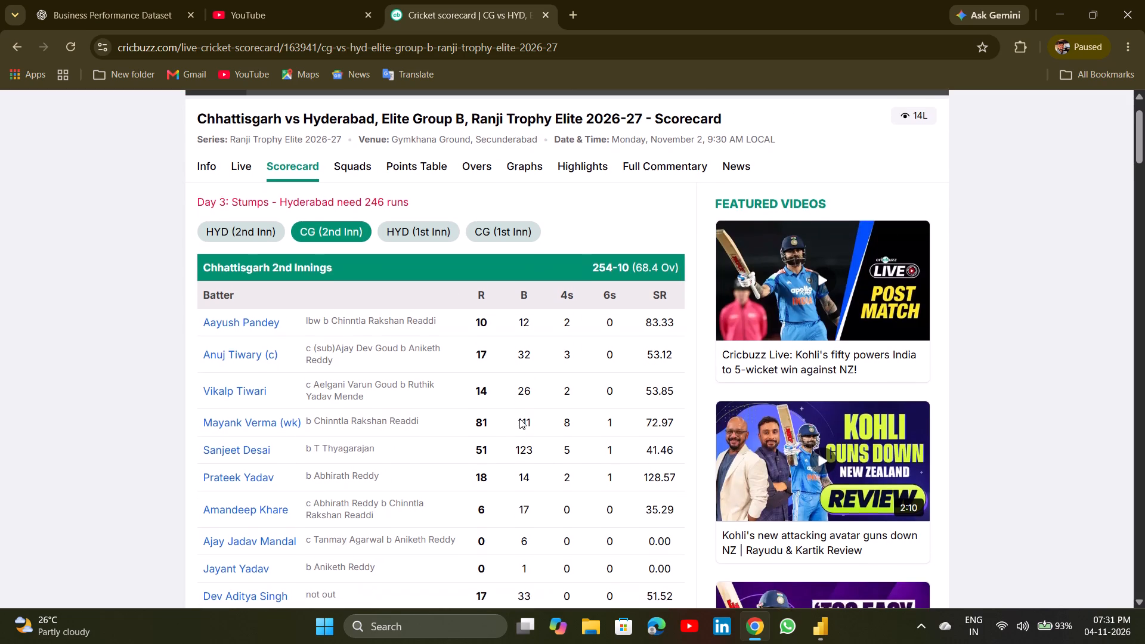
{"action": "scroll", "coordinate": [519, 419], "scroll_direction": "down", "scroll_amount": 2}
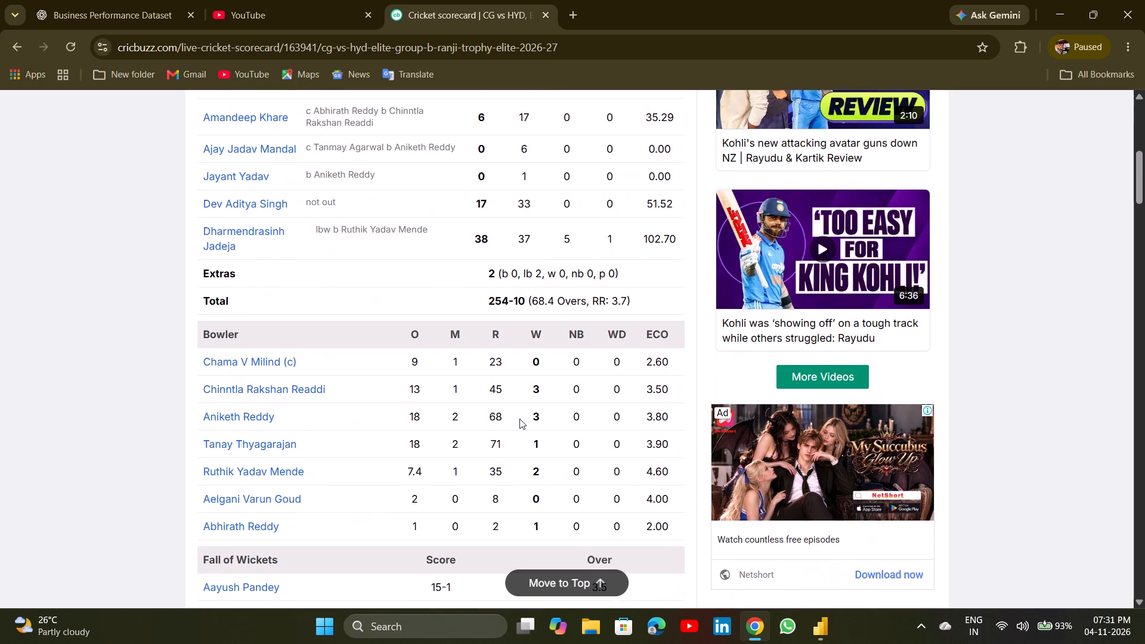
{"action": "scroll", "coordinate": [519, 419], "scroll_direction": "down", "scroll_amount": 1}
{"action": "scroll", "coordinate": [519, 419], "scroll_direction": "up", "scroll_amount": 4}
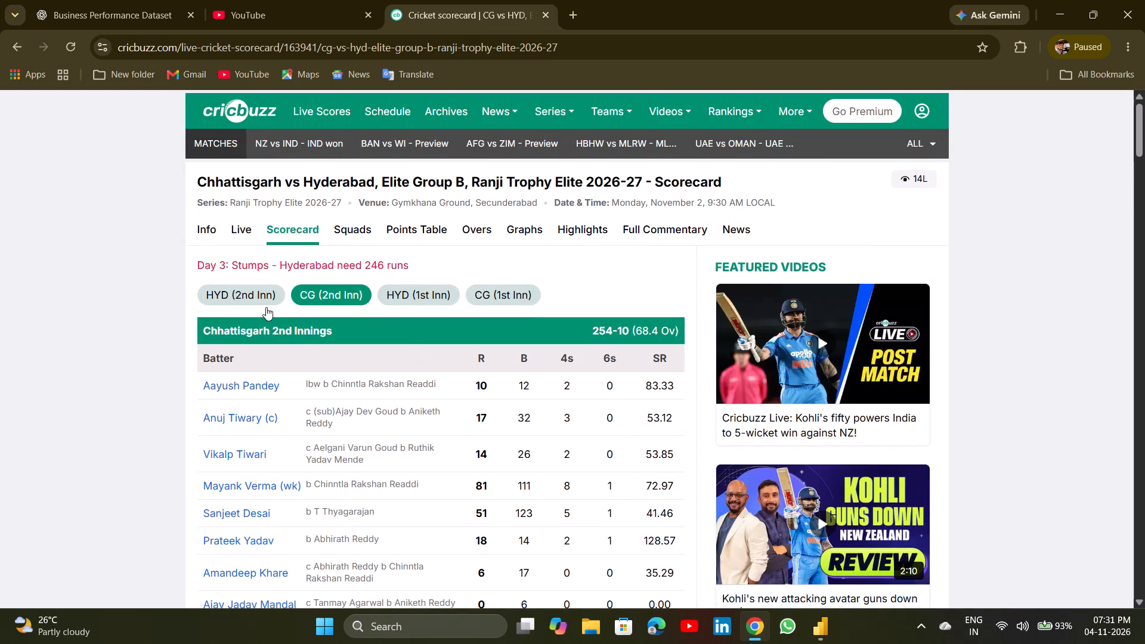
View Hyderabad's second-innings scorecard, including the batting, bowling and fall of wickets.
{"action": "left_click", "coordinate": [248, 307]}
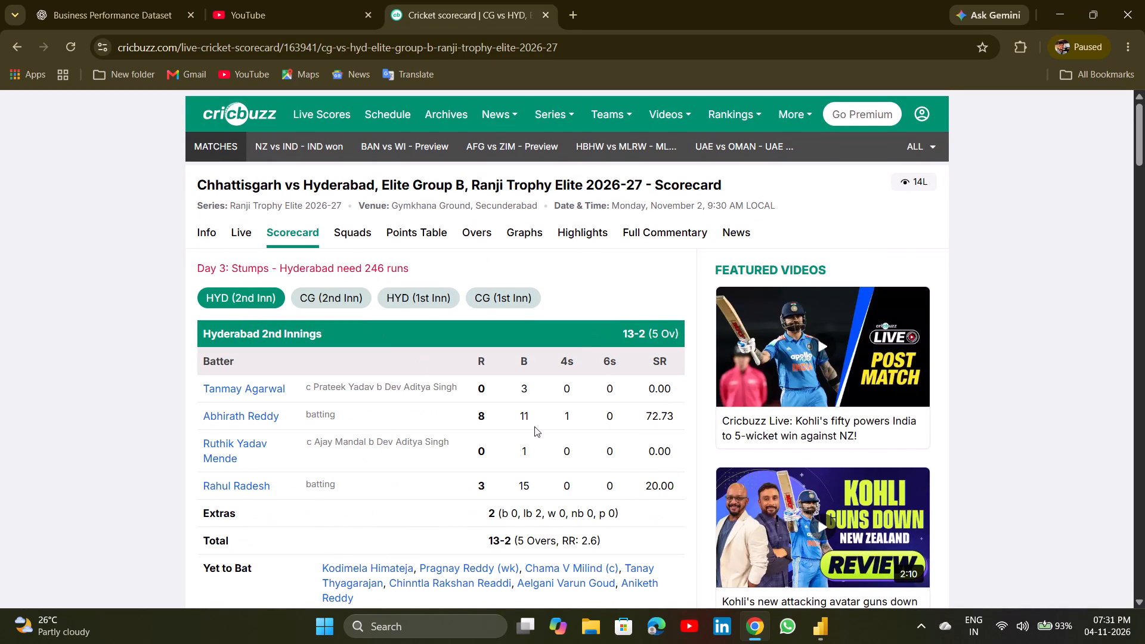
{"action": "scroll", "coordinate": [642, 426], "scroll_direction": "down", "scroll_amount": 3}
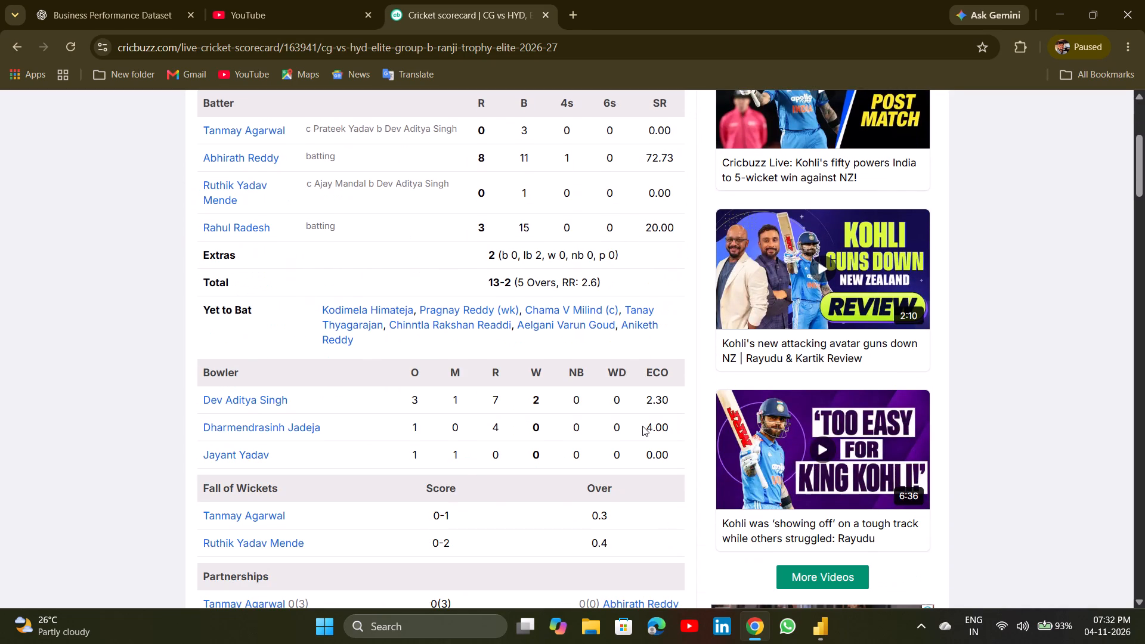
{"action": "scroll", "coordinate": [642, 426], "scroll_direction": "up", "scroll_amount": 5}
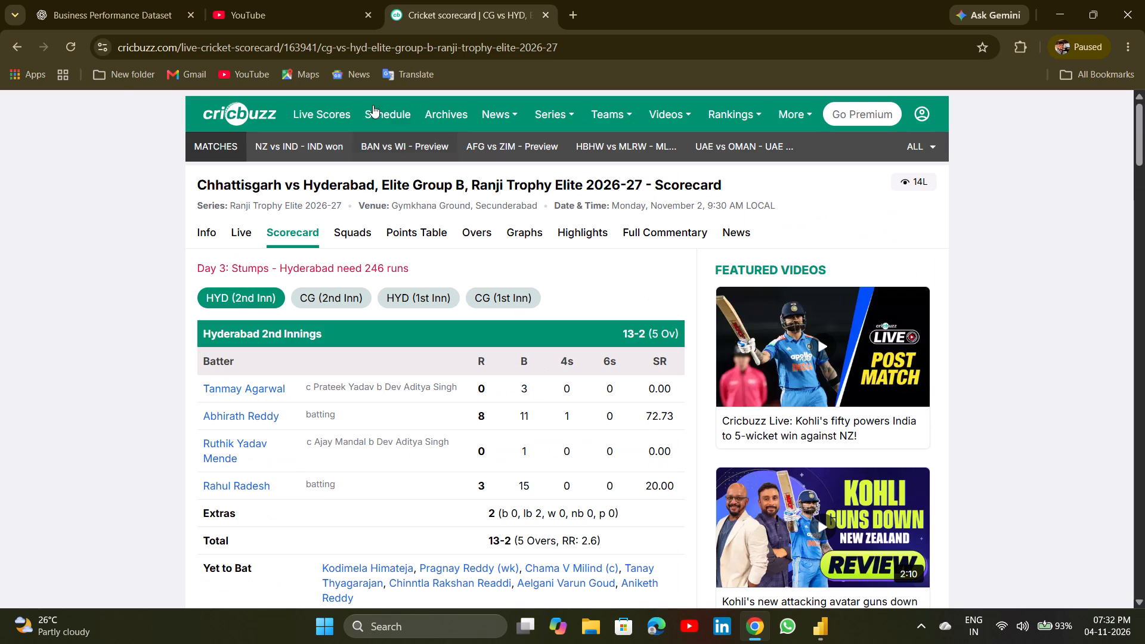
Return to the Cricbuzz home page and open the New Zealand vs India 1st ODI match.
{"action": "left_click", "coordinate": [10, 42]}
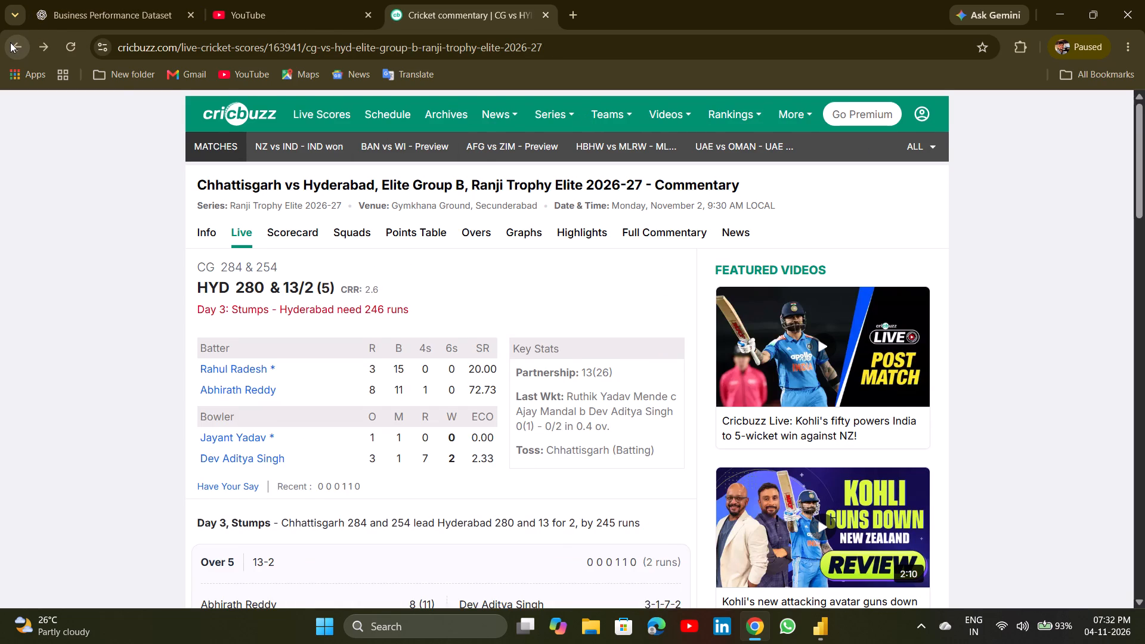
{"action": "left_click", "coordinate": [10, 42]}
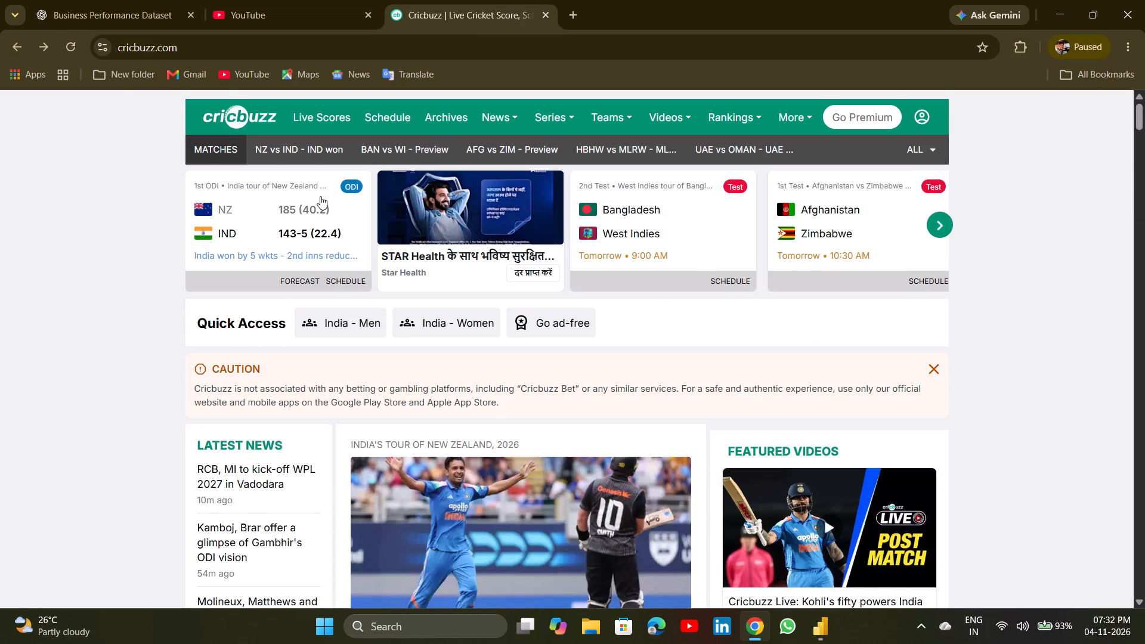
{"action": "left_click", "coordinate": [318, 197]}
Look through the 1st ODI commentary, reading the Player of the Match interview and the post-match statistics.
{"action": "scroll", "coordinate": [429, 380], "scroll_direction": "down", "scroll_amount": 1}
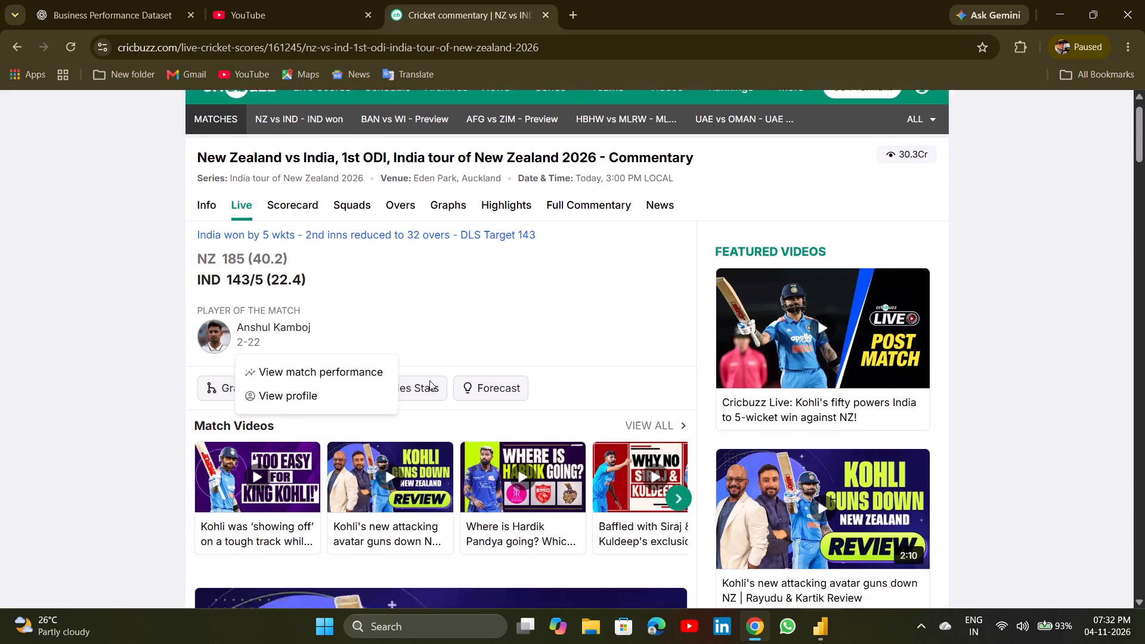
{"action": "scroll", "coordinate": [429, 380], "scroll_direction": "down", "scroll_amount": 10}
{"action": "scroll", "coordinate": [429, 380], "scroll_direction": "up", "scroll_amount": 1}
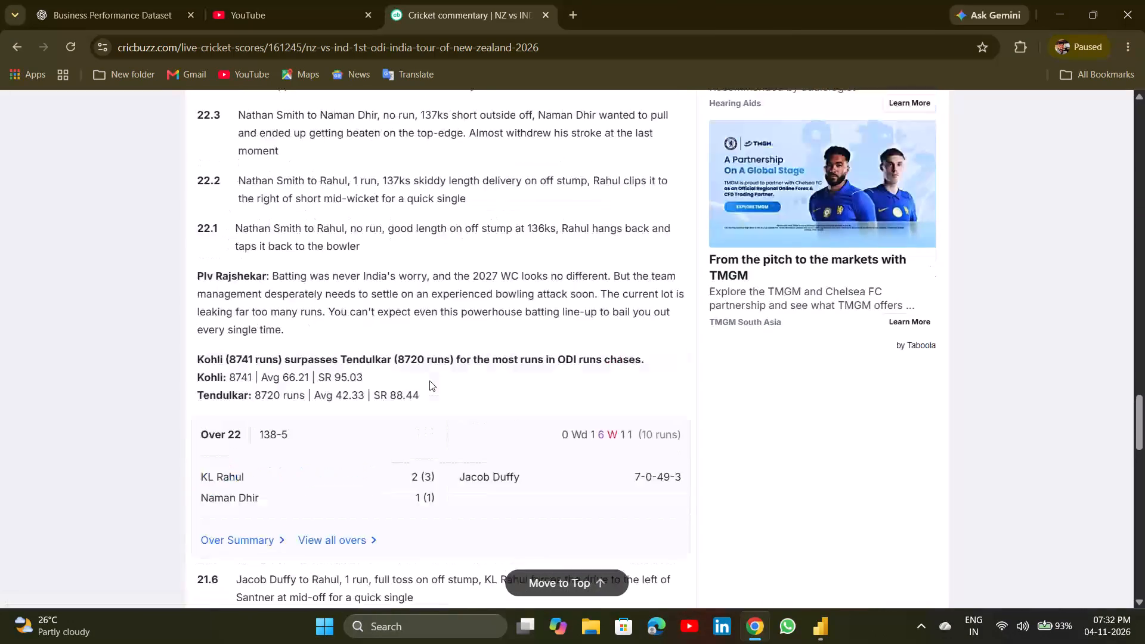
{"action": "scroll", "coordinate": [429, 380], "scroll_direction": "up", "scroll_amount": 1}
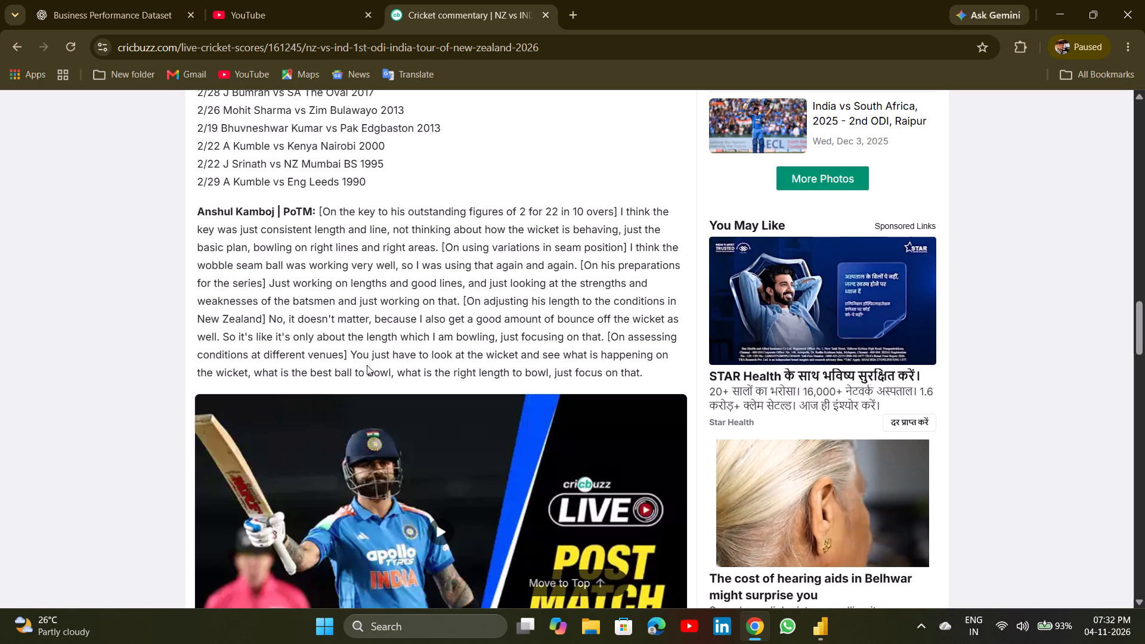
{"action": "scroll", "coordinate": [395, 361], "scroll_direction": "up", "scroll_amount": 3}
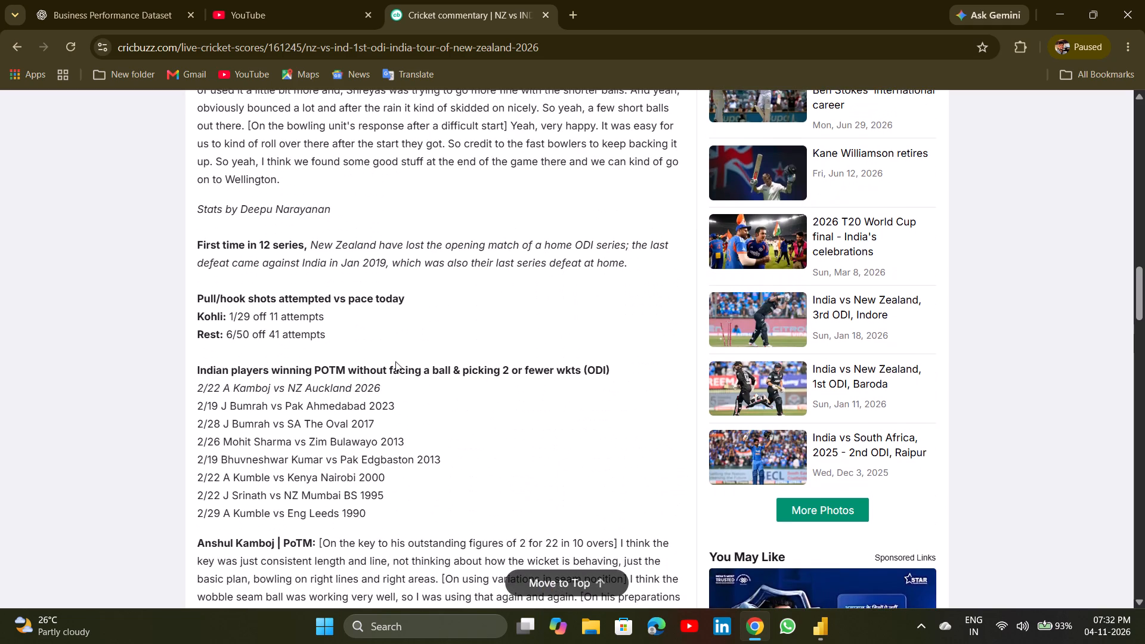
{"action": "scroll", "coordinate": [395, 361], "scroll_direction": "down", "scroll_amount": 1}
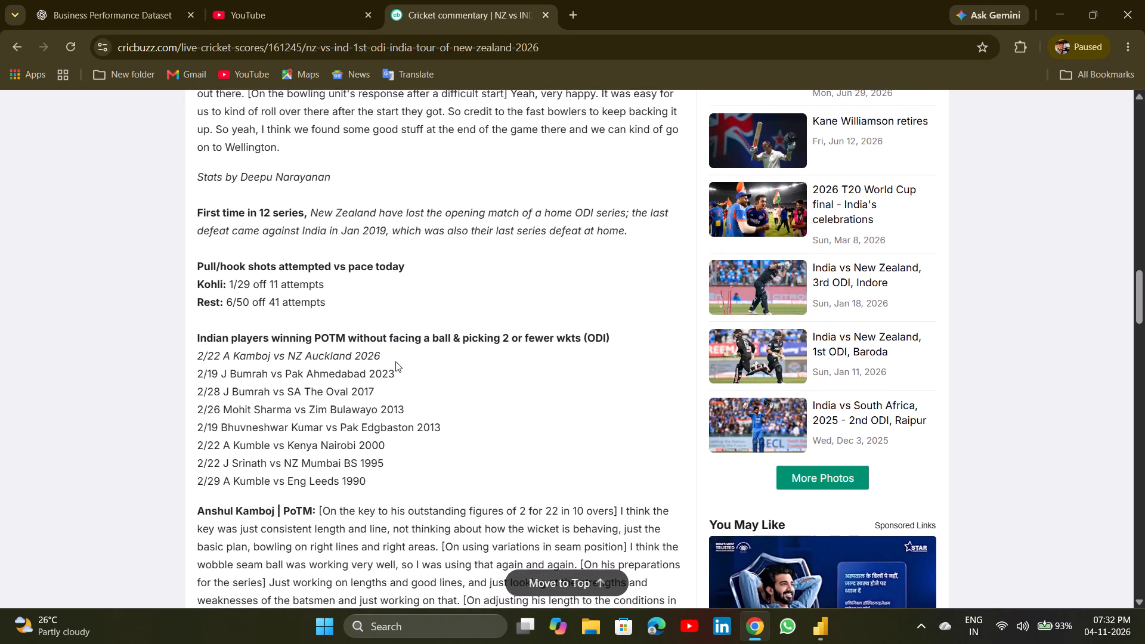
{"action": "scroll", "coordinate": [395, 361], "scroll_direction": "up", "scroll_amount": 1}
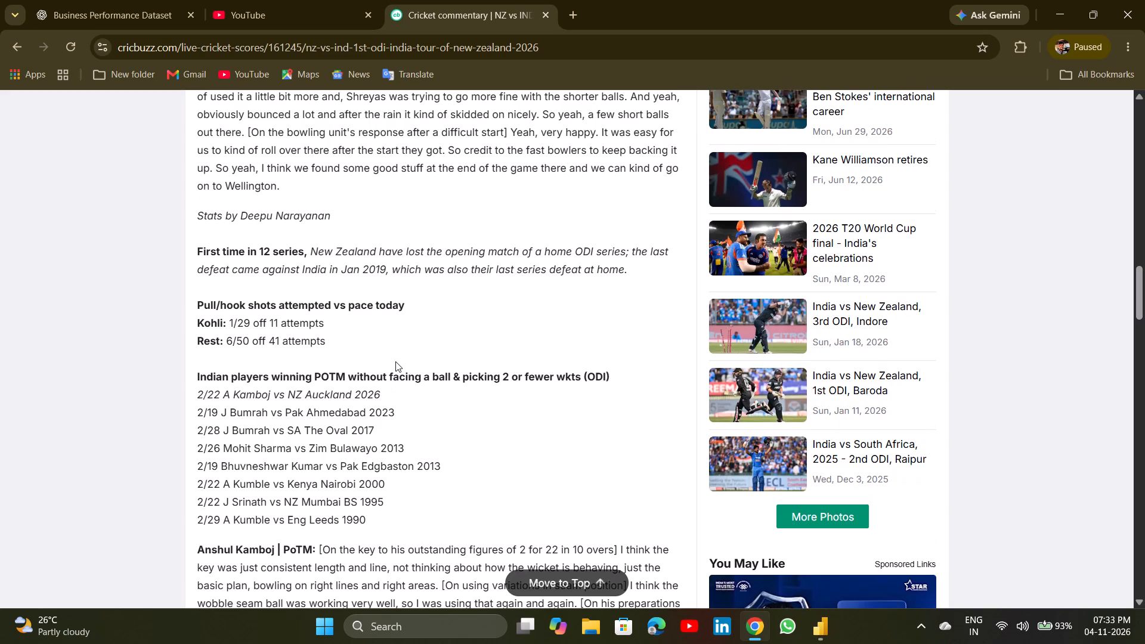
{"action": "scroll", "coordinate": [395, 361], "scroll_direction": "up", "scroll_amount": 2}
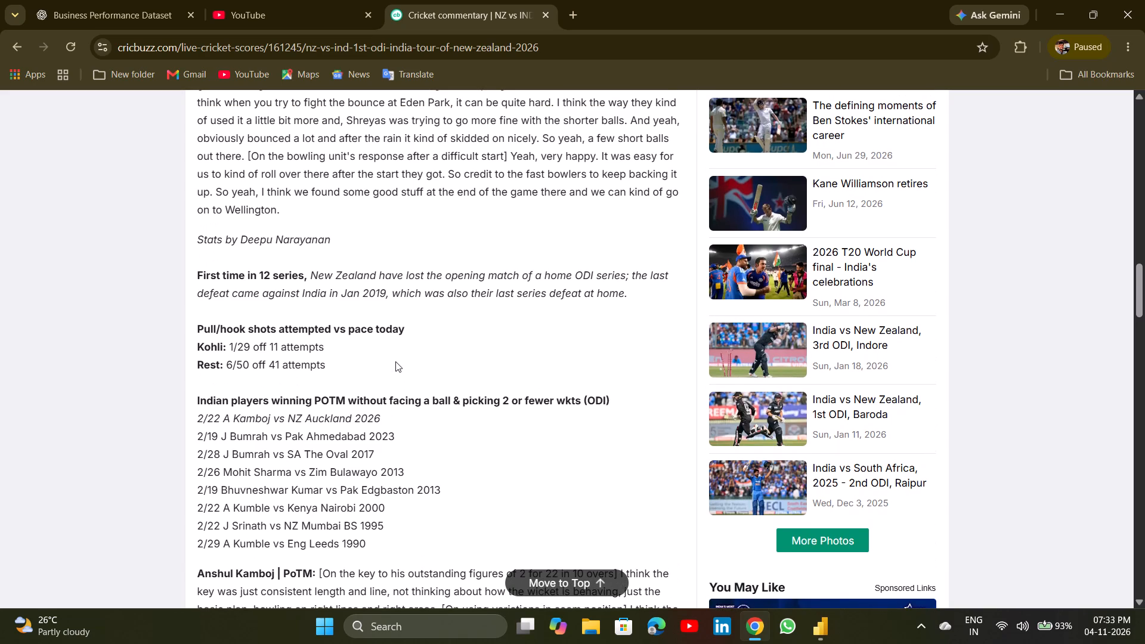
{"action": "scroll", "coordinate": [395, 361], "scroll_direction": "up", "scroll_amount": 1}
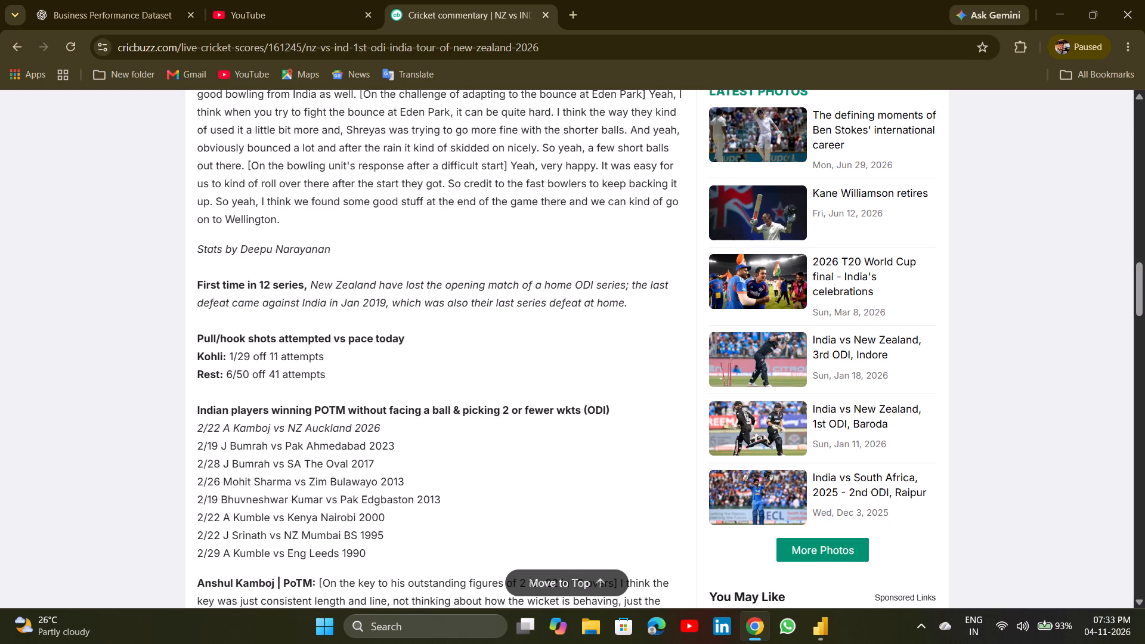
{"action": "scroll", "coordinate": [279, 399], "scroll_direction": "up", "scroll_amount": 1}
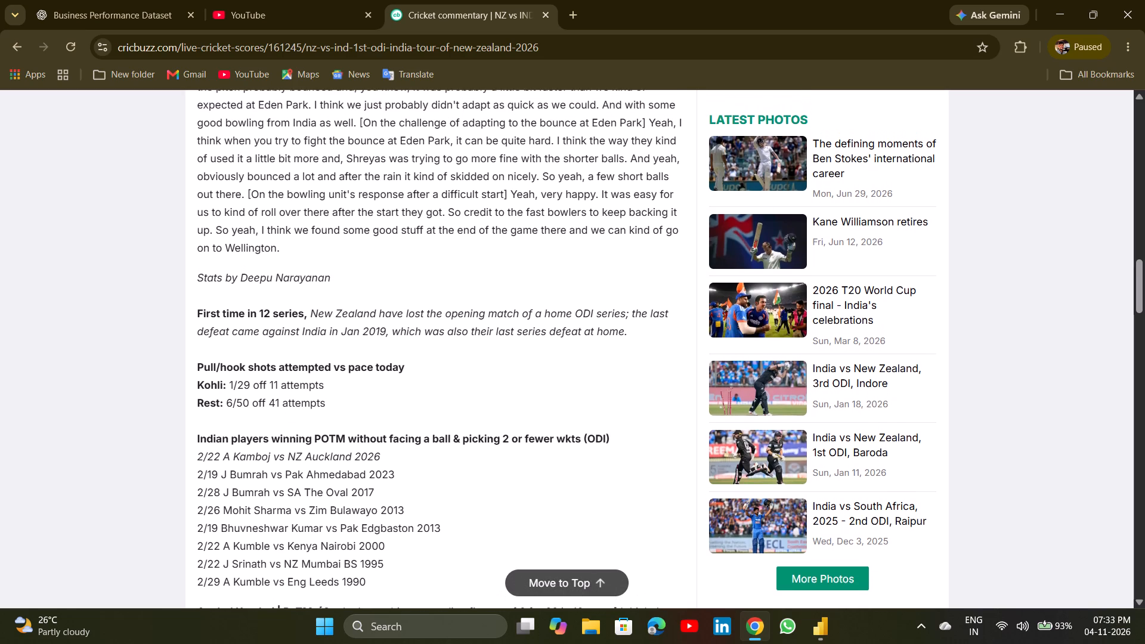
{"action": "scroll", "coordinate": [279, 399], "scroll_direction": "up", "scroll_amount": 1}
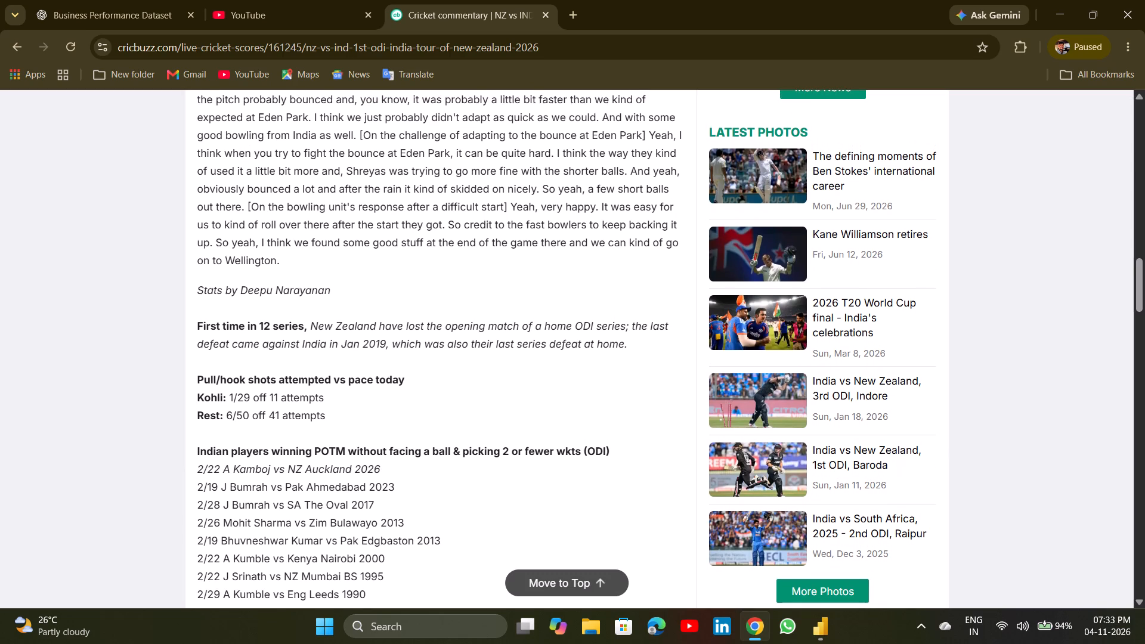
Read the post-match interviews with captains Shubman Gill and Mitchell Santner in the 1st ODI commentary.
{"action": "scroll", "coordinate": [279, 399], "scroll_direction": "up", "scroll_amount": 2}
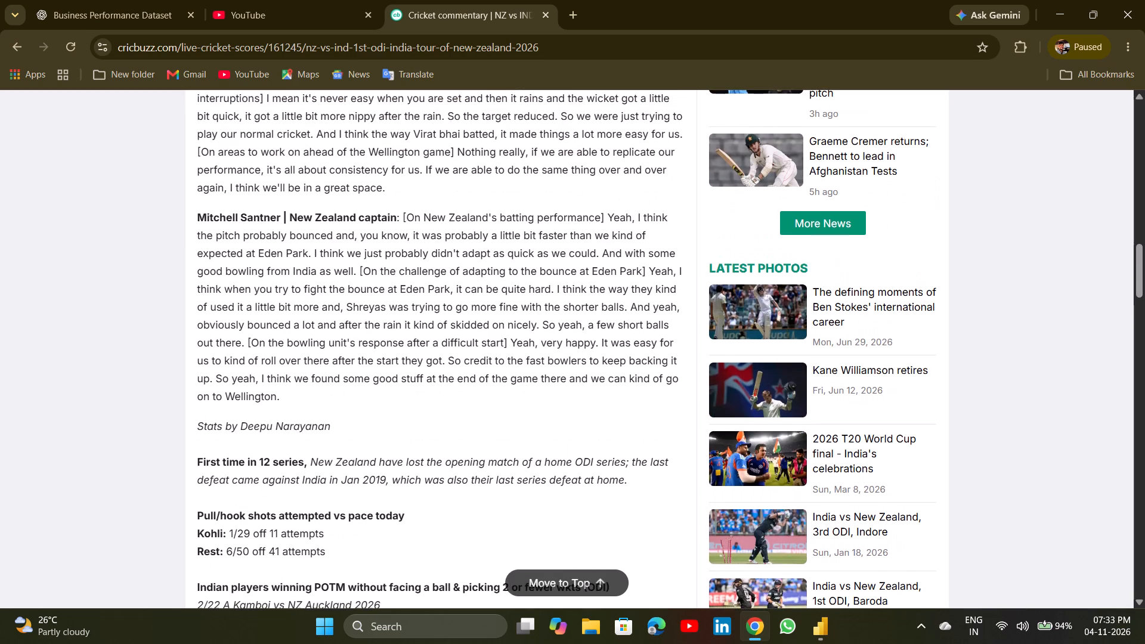
{"action": "scroll", "coordinate": [288, 447], "scroll_direction": "up", "scroll_amount": 1}
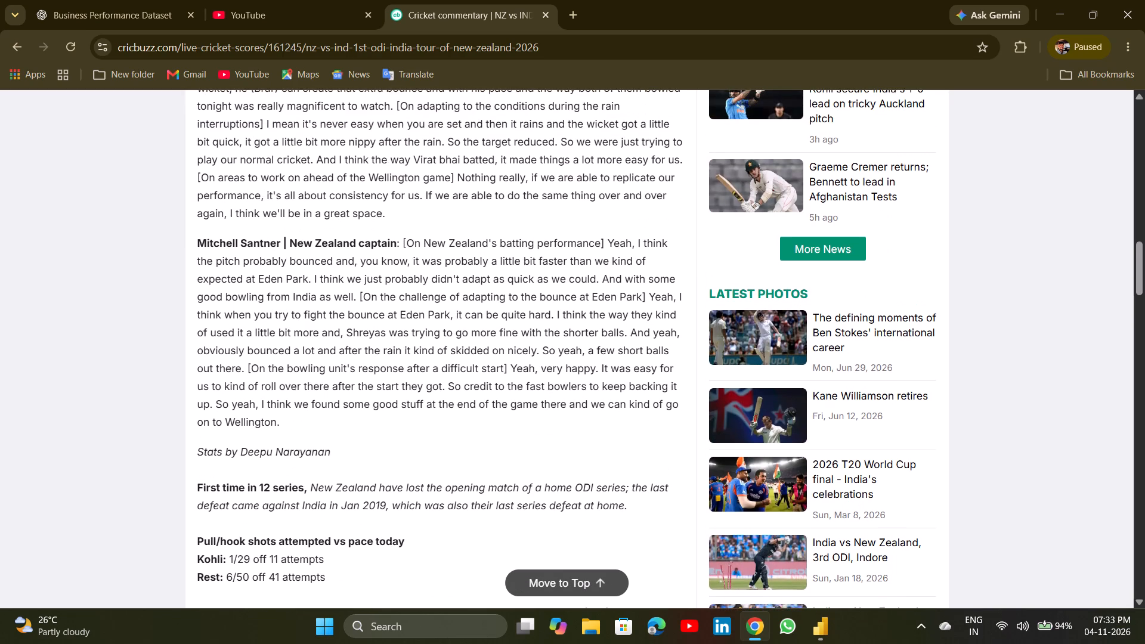
{"action": "scroll", "coordinate": [288, 447], "scroll_direction": "up", "scroll_amount": 1}
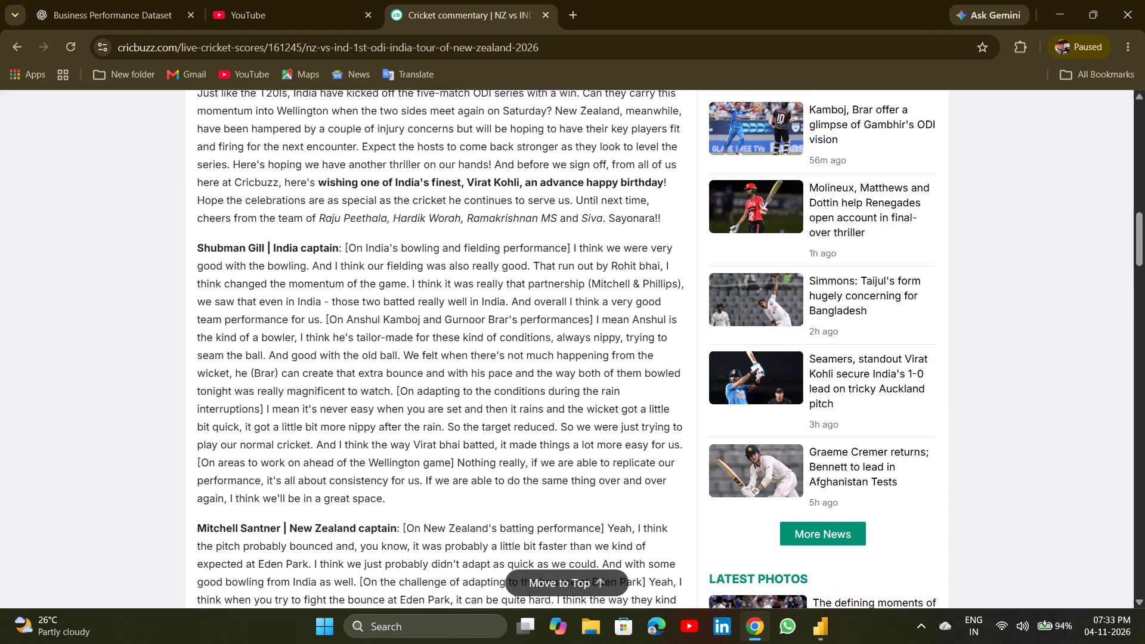
{"action": "scroll", "coordinate": [288, 447], "scroll_direction": "up", "scroll_amount": 2}
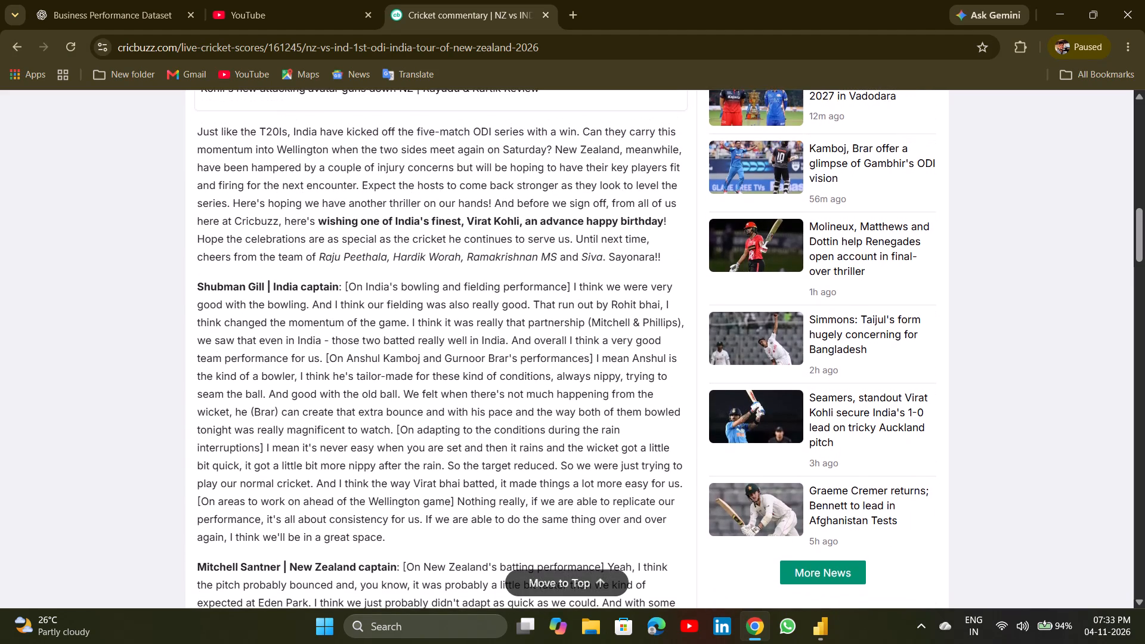
{"action": "scroll", "coordinate": [288, 447], "scroll_direction": "up", "scroll_amount": 1}
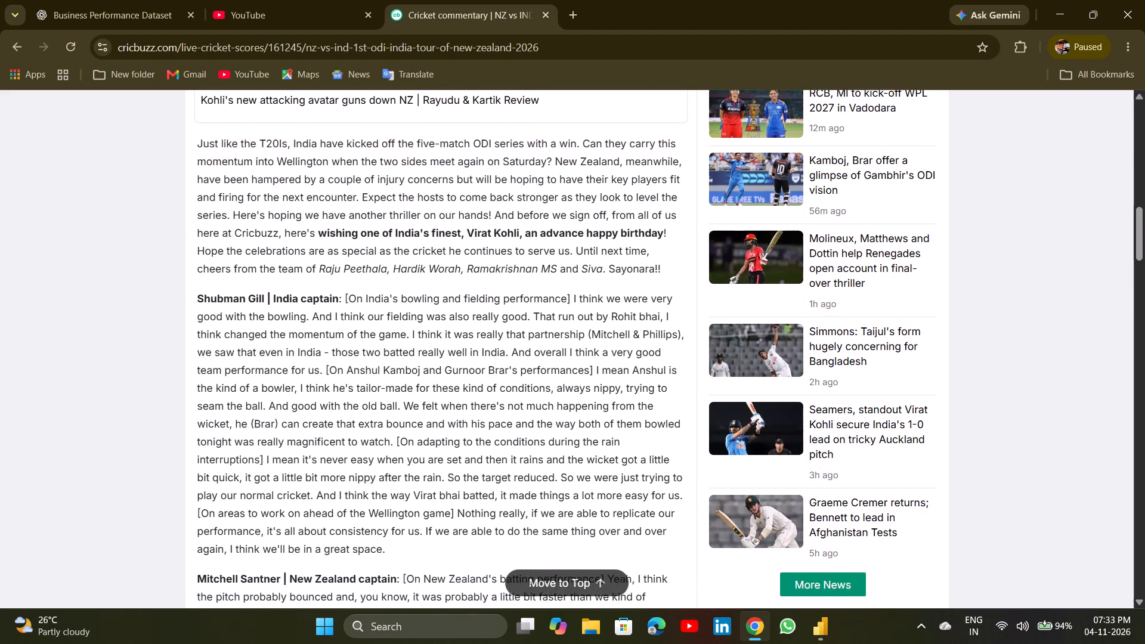
{"action": "scroll", "coordinate": [288, 447], "scroll_direction": "up", "scroll_amount": 1}
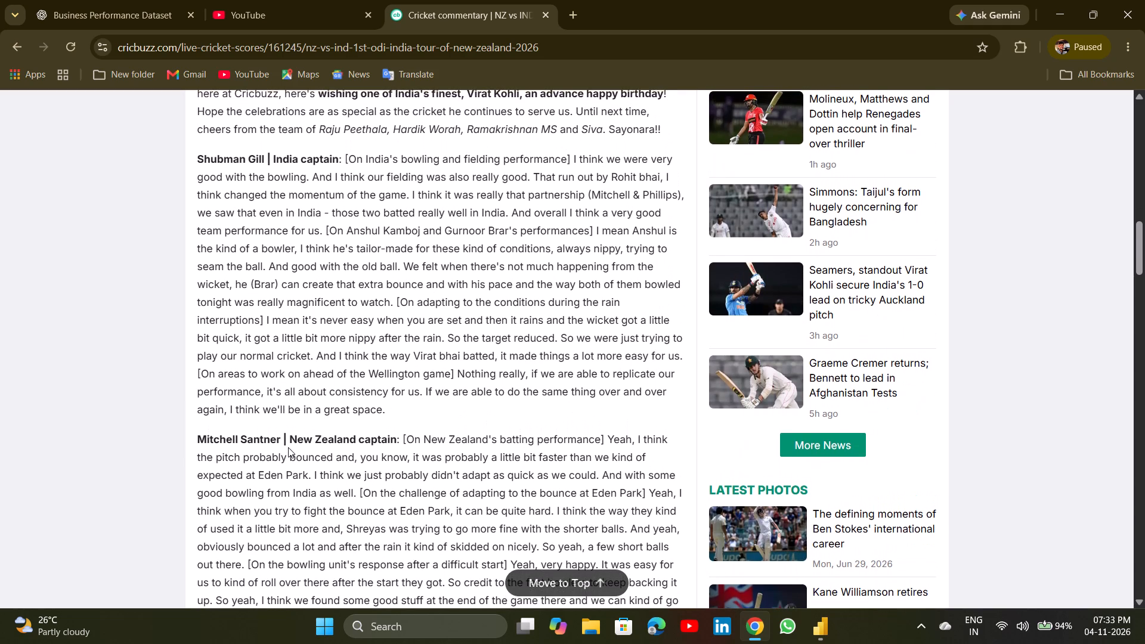
{"action": "left_click", "coordinate": [288, 447]}
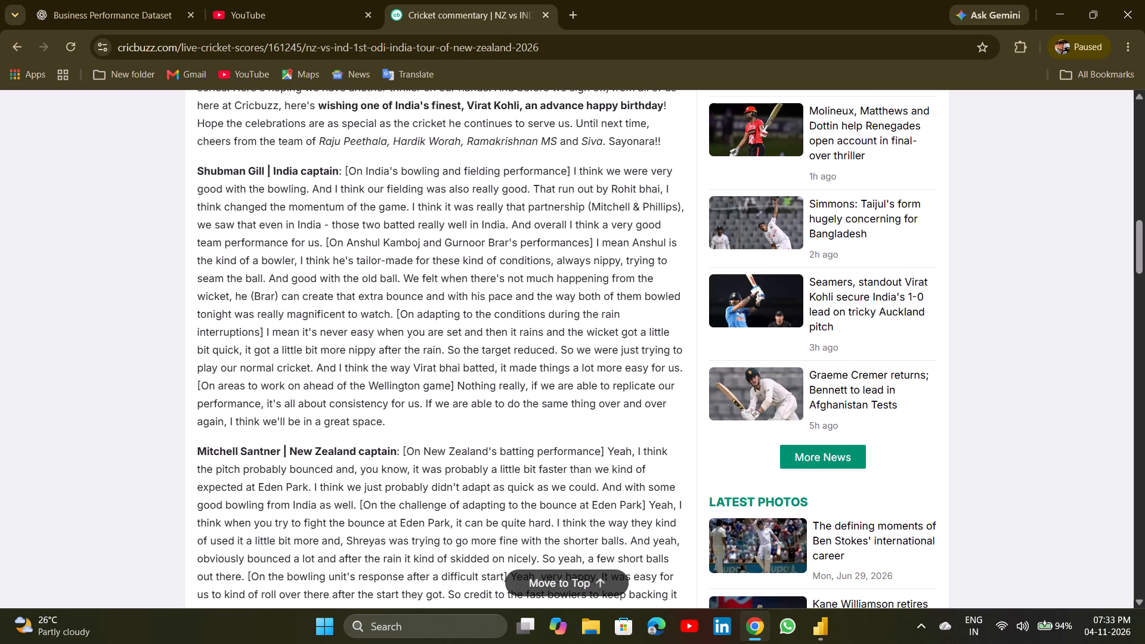
{"action": "scroll", "coordinate": [288, 447], "scroll_direction": "down", "scroll_amount": 1}
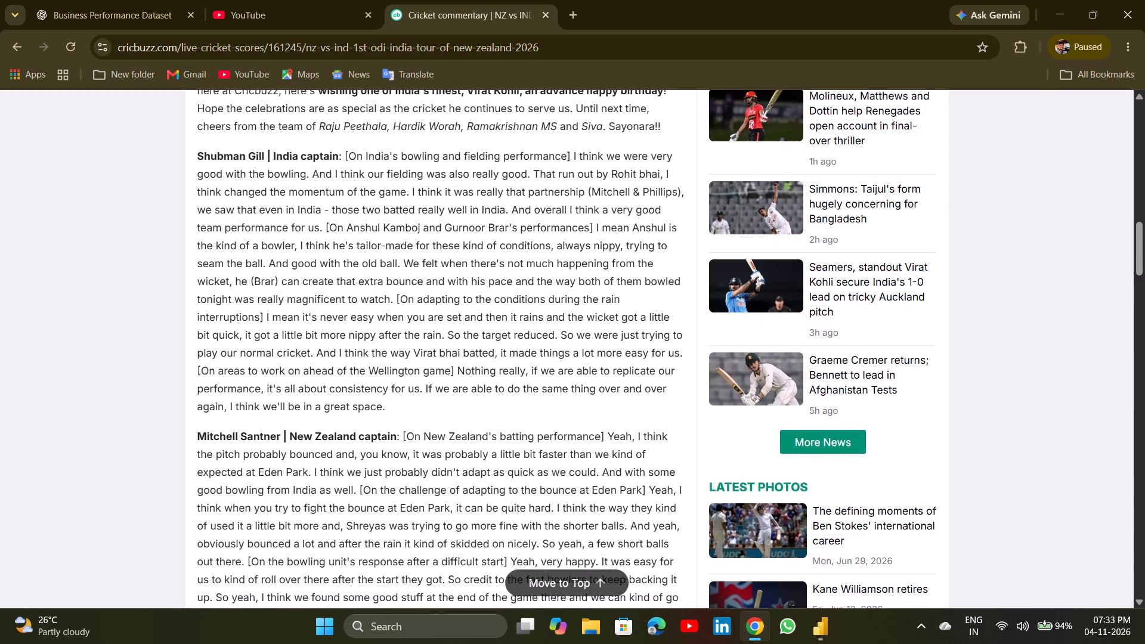
{"action": "scroll", "coordinate": [288, 447], "scroll_direction": "down", "scroll_amount": 2}
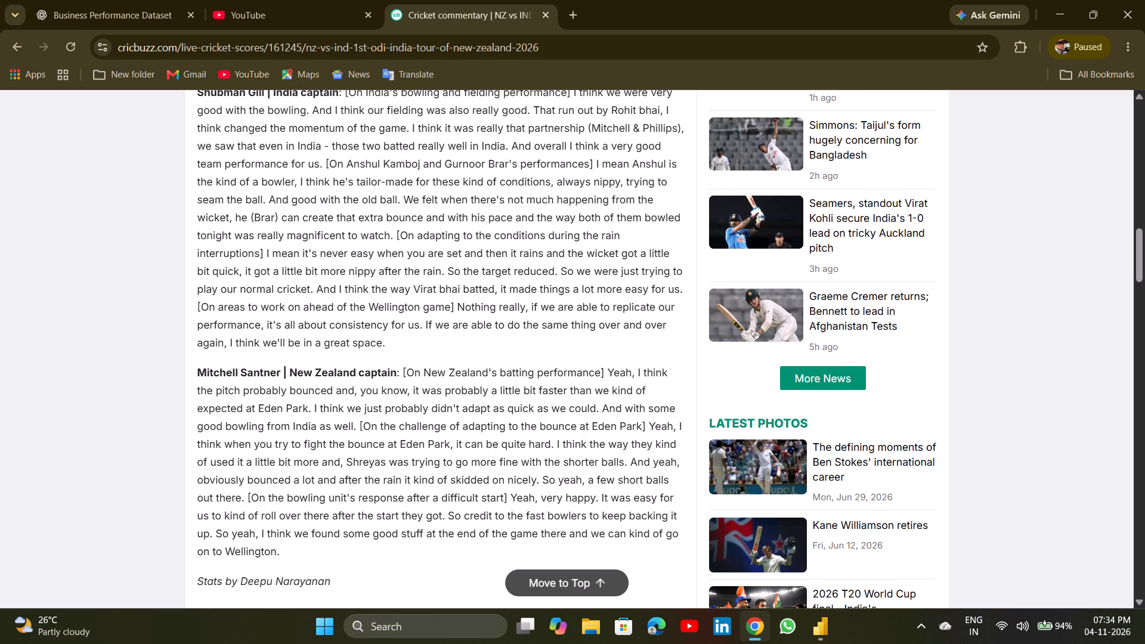
{"action": "scroll", "coordinate": [288, 447], "scroll_direction": "down", "scroll_amount": 1}
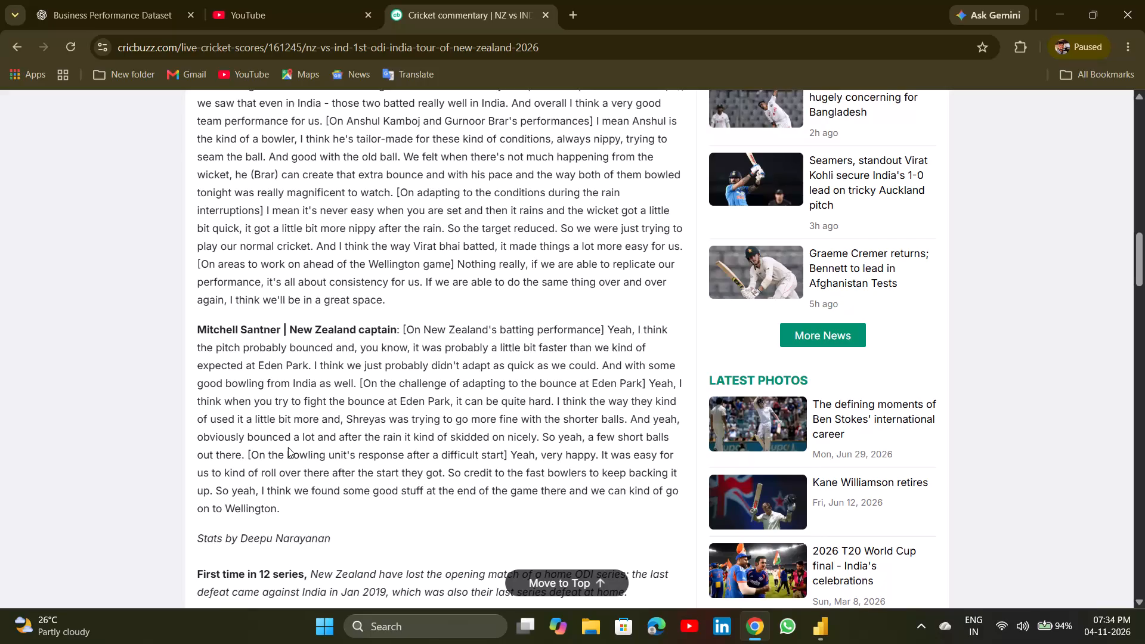
{"action": "scroll", "coordinate": [288, 447], "scroll_direction": "down", "scroll_amount": 1}
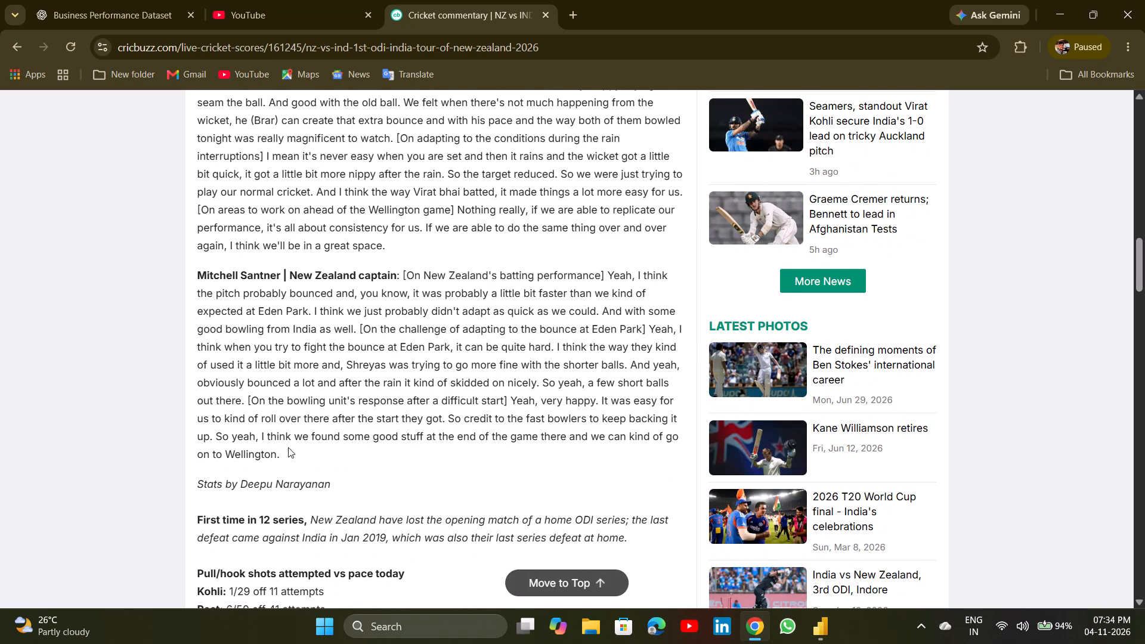
{"action": "scroll", "coordinate": [288, 447], "scroll_direction": "up", "scroll_amount": 1}
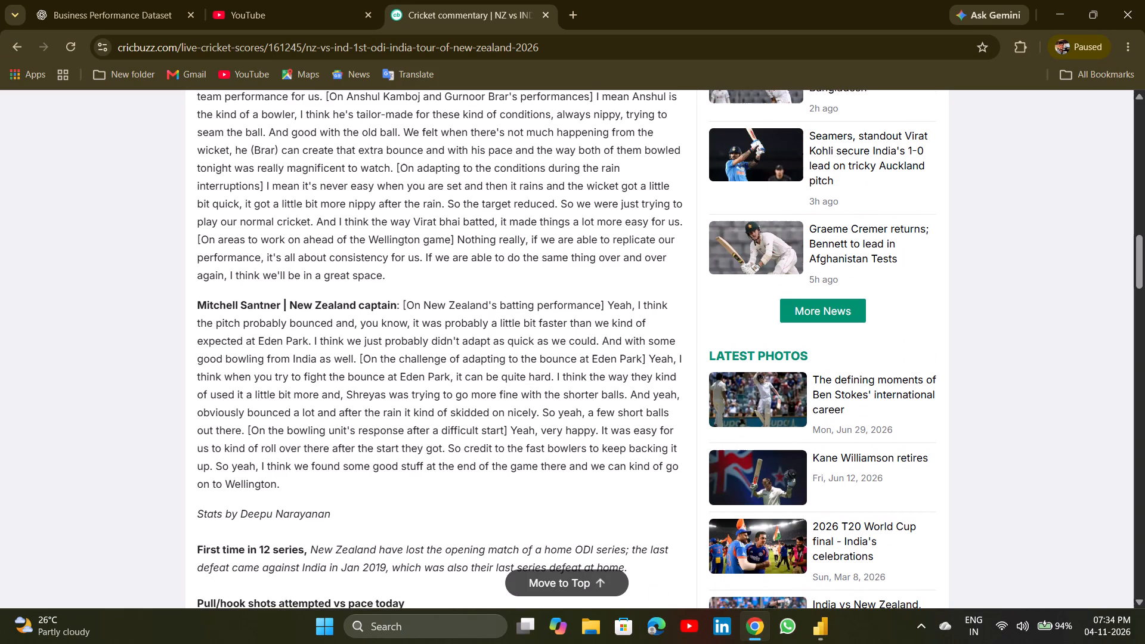
{"action": "scroll", "coordinate": [288, 447], "scroll_direction": "down", "scroll_amount": 1}
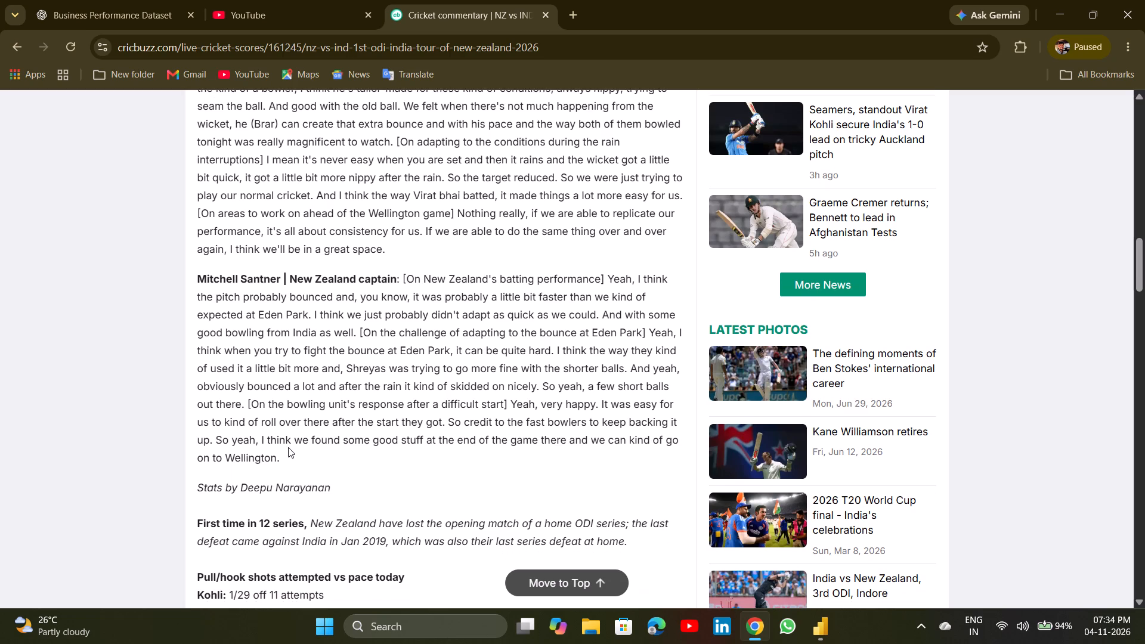
{"action": "scroll", "coordinate": [288, 447], "scroll_direction": "down", "scroll_amount": 1}
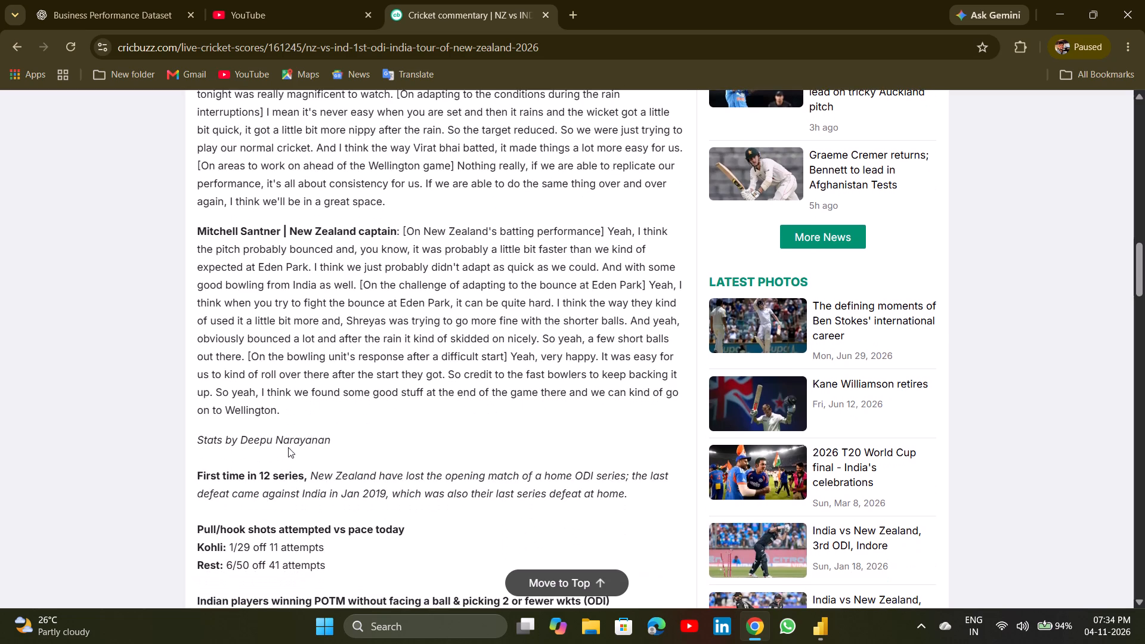
Go back over the top of the 1st ODI match page and close the Cricbuzz tab.
{"action": "scroll", "coordinate": [288, 447], "scroll_direction": "up", "scroll_amount": 4}
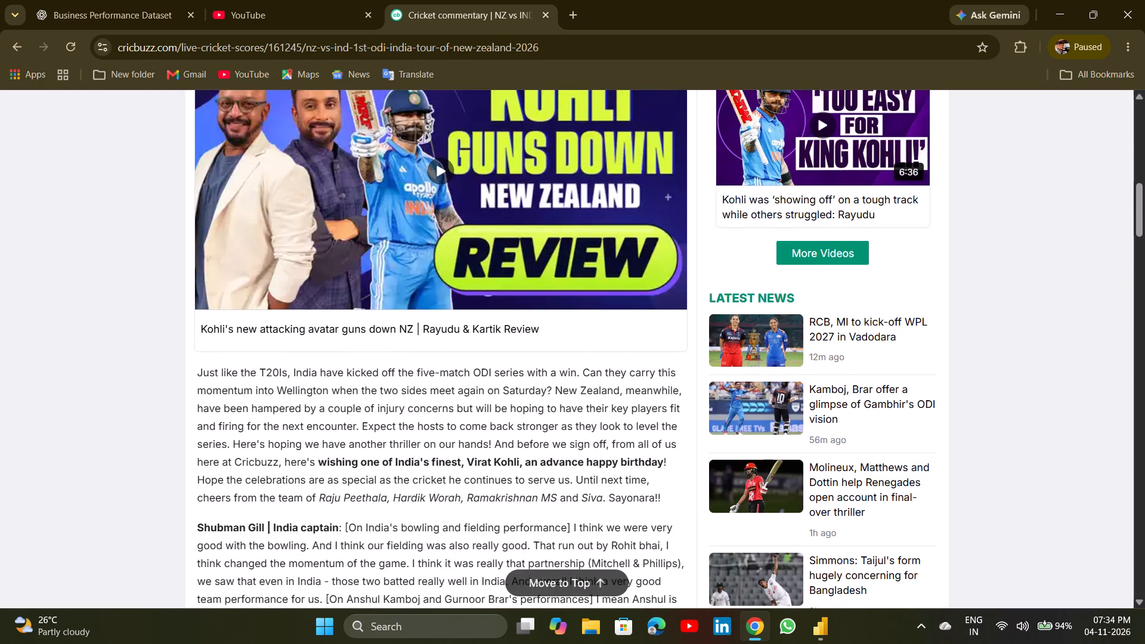
{"action": "scroll", "coordinate": [253, 442], "scroll_direction": "up", "scroll_amount": 3}
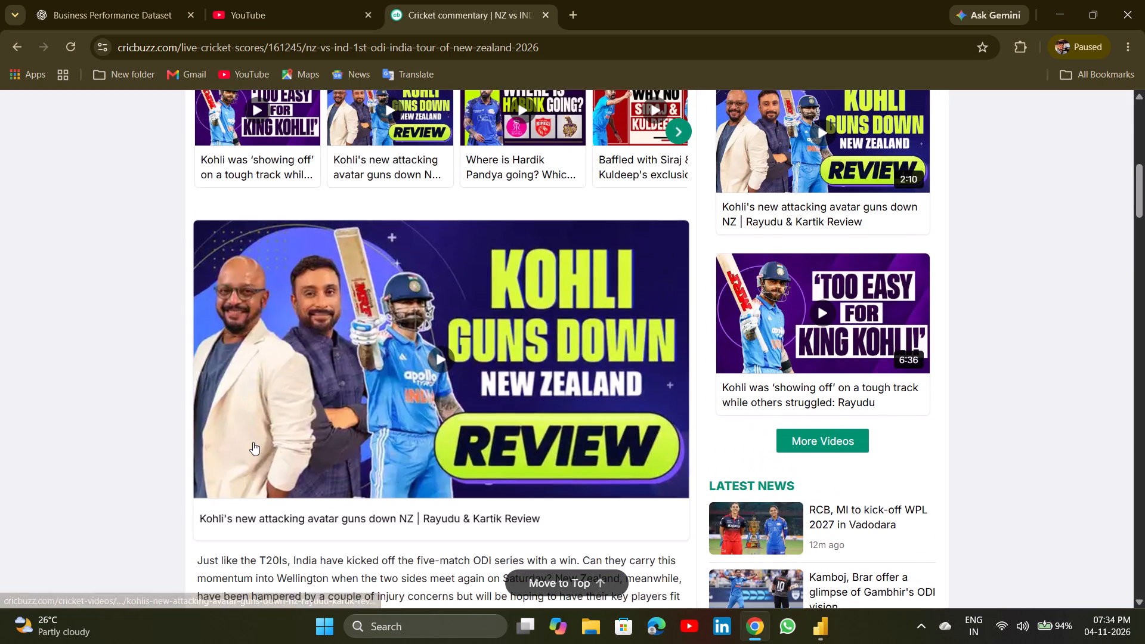
{"action": "scroll", "coordinate": [253, 442], "scroll_direction": "up", "scroll_amount": 4}
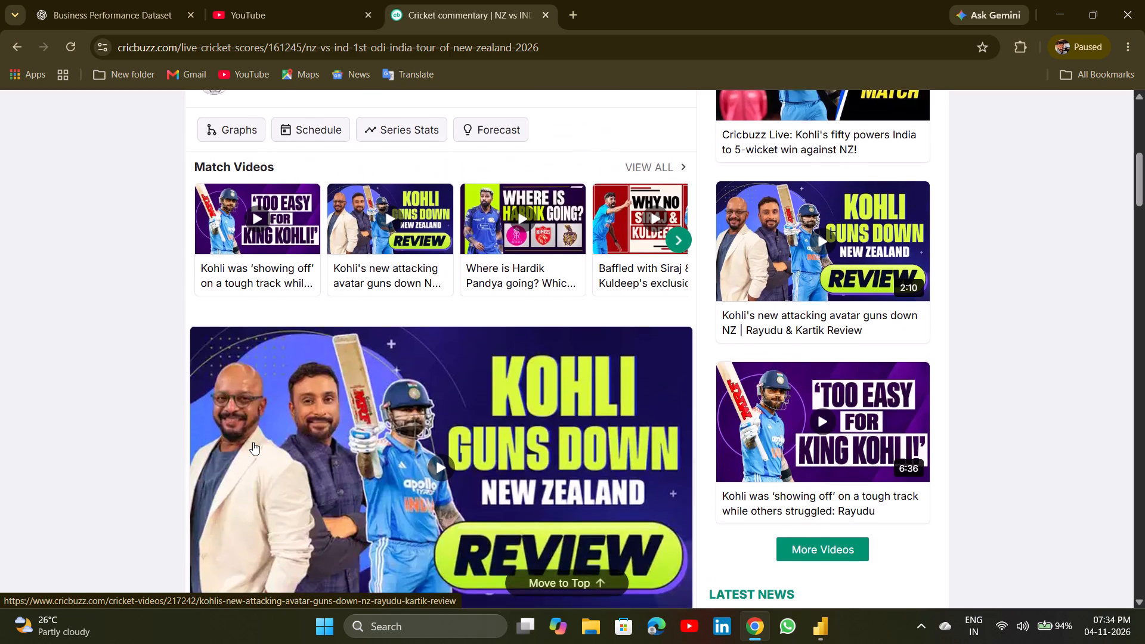
{"action": "scroll", "coordinate": [253, 442], "scroll_direction": "up", "scroll_amount": 3}
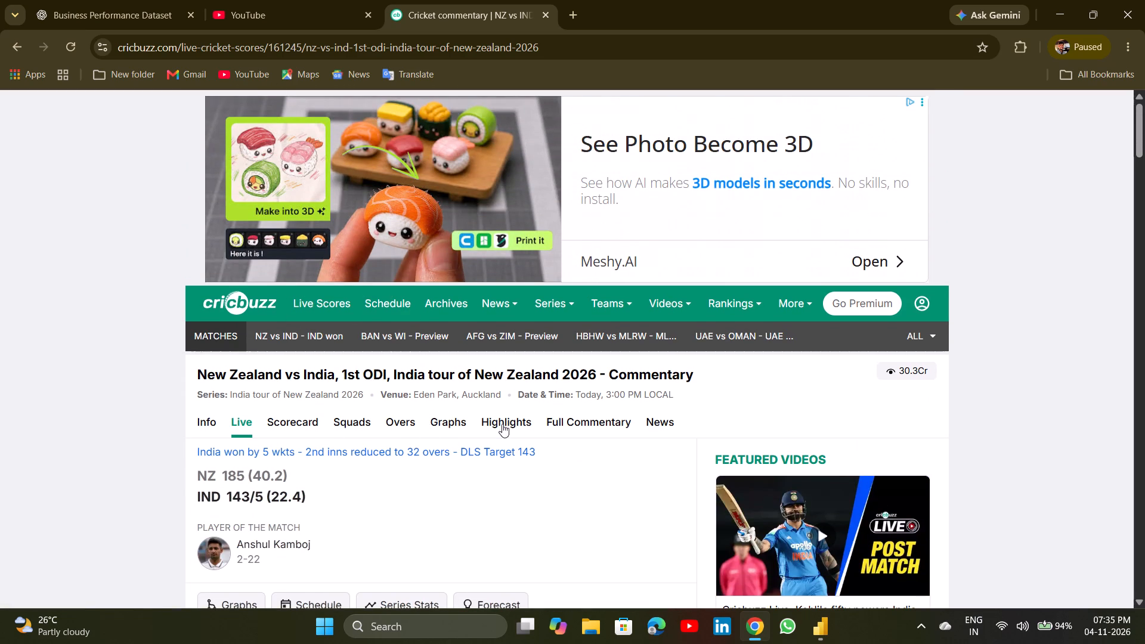
{"action": "scroll", "coordinate": [448, 507], "scroll_direction": "down", "scroll_amount": 4}
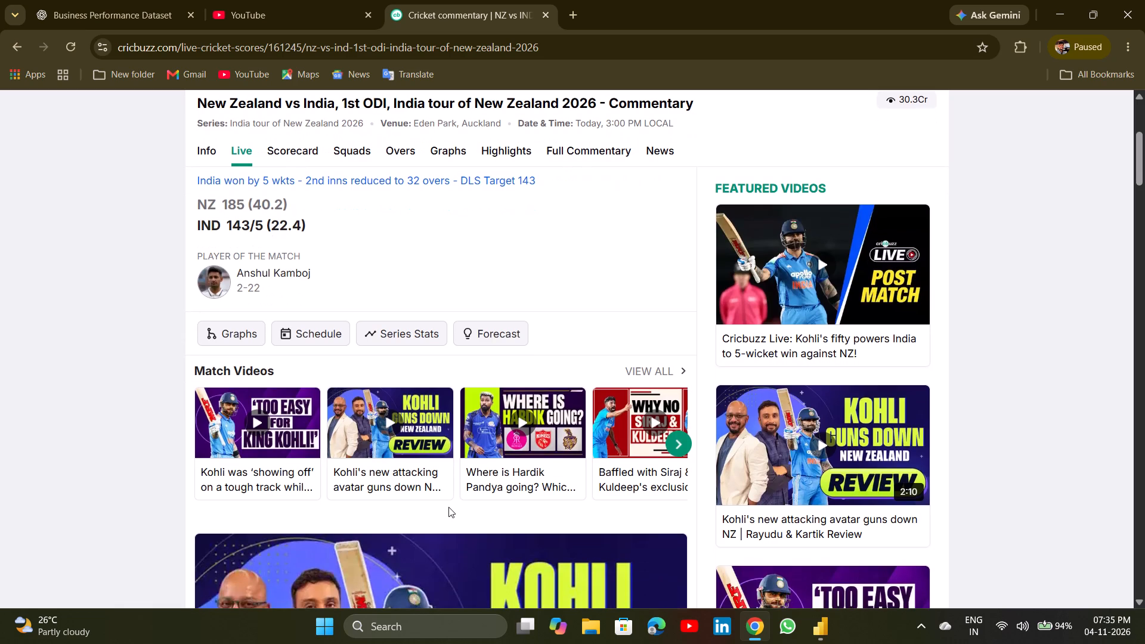
{"action": "left_click", "coordinate": [543, 18]}
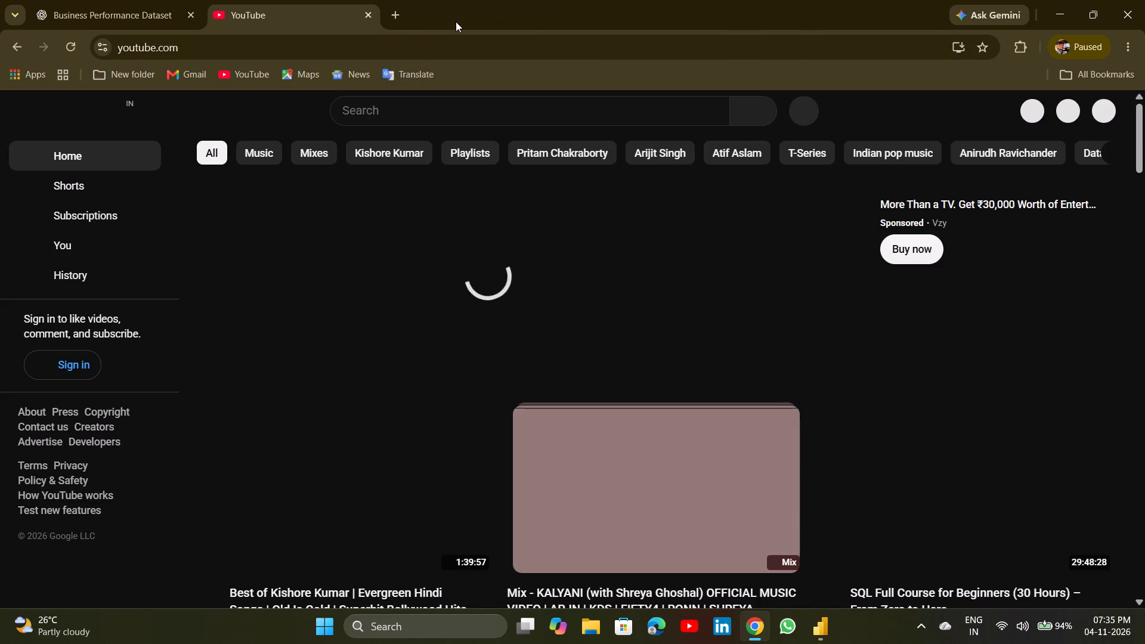
Open the "Best of Kishore Kumar | Evergreen Hindi Songs" video from the YouTube home feed, checking the ChatGPT conversation while it loads.
{"action": "scroll", "coordinate": [455, 384], "scroll_direction": "down", "scroll_amount": 3}
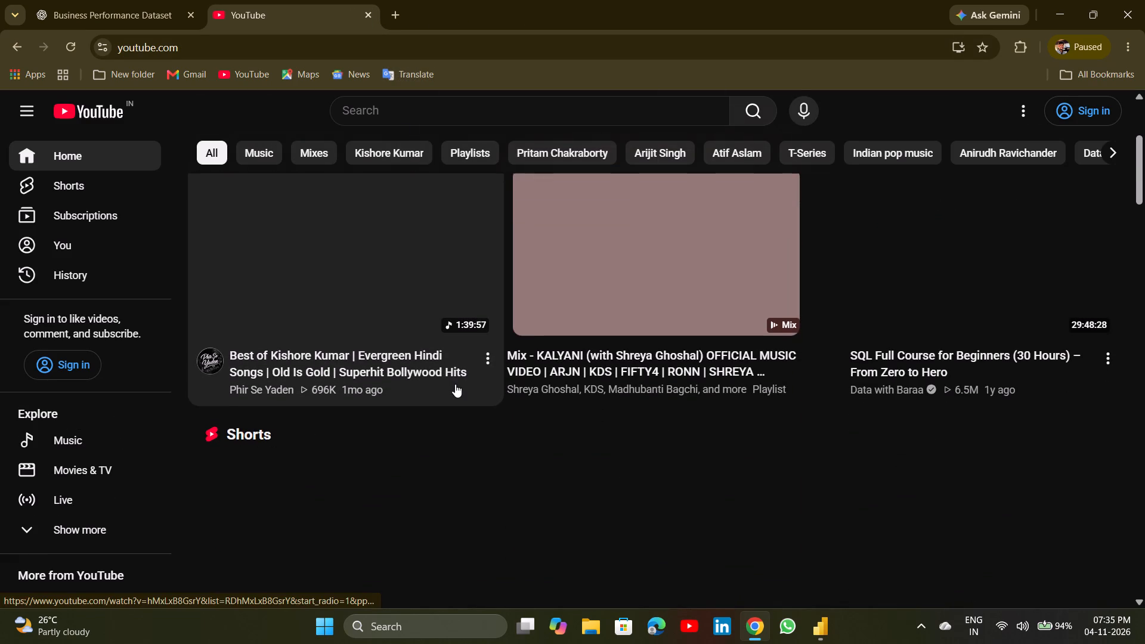
{"action": "left_click", "coordinate": [444, 287]}
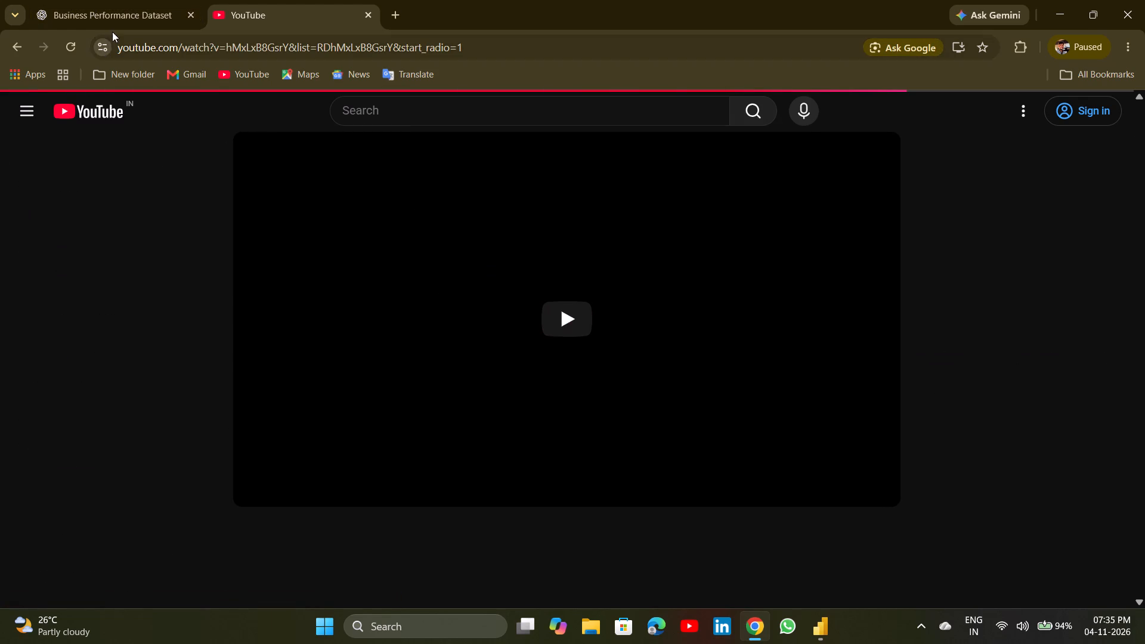
{"action": "left_click", "coordinate": [125, 18]}
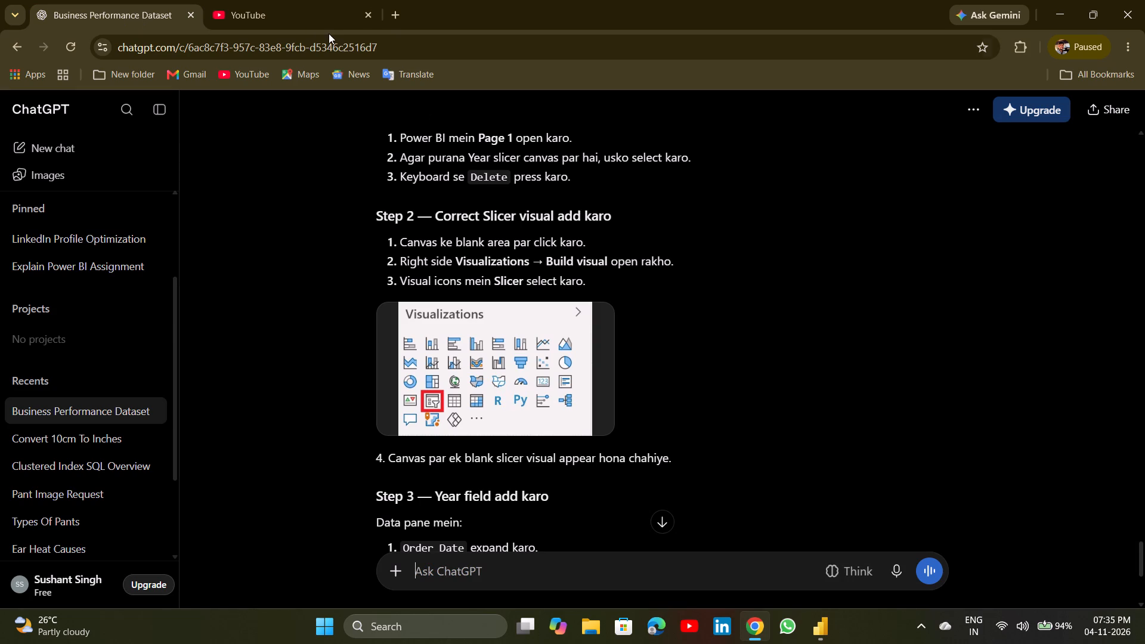
{"action": "left_click", "coordinate": [322, 6]}
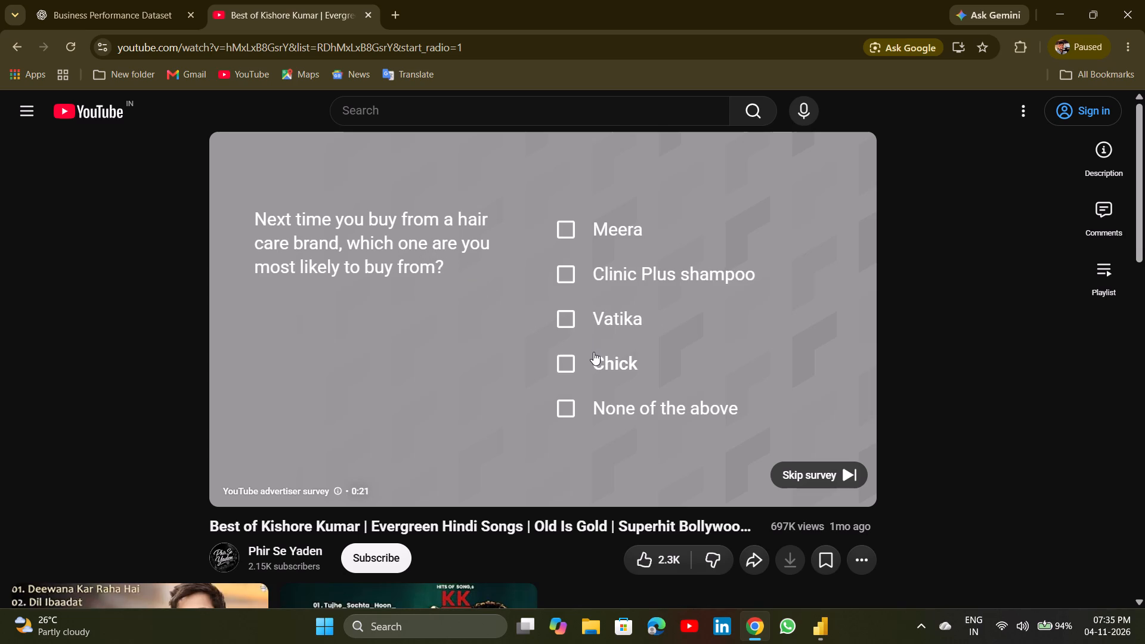
Submit "None of the above" as the answer to the hair care brand advertiser survey.
{"action": "left_click", "coordinate": [563, 404]}
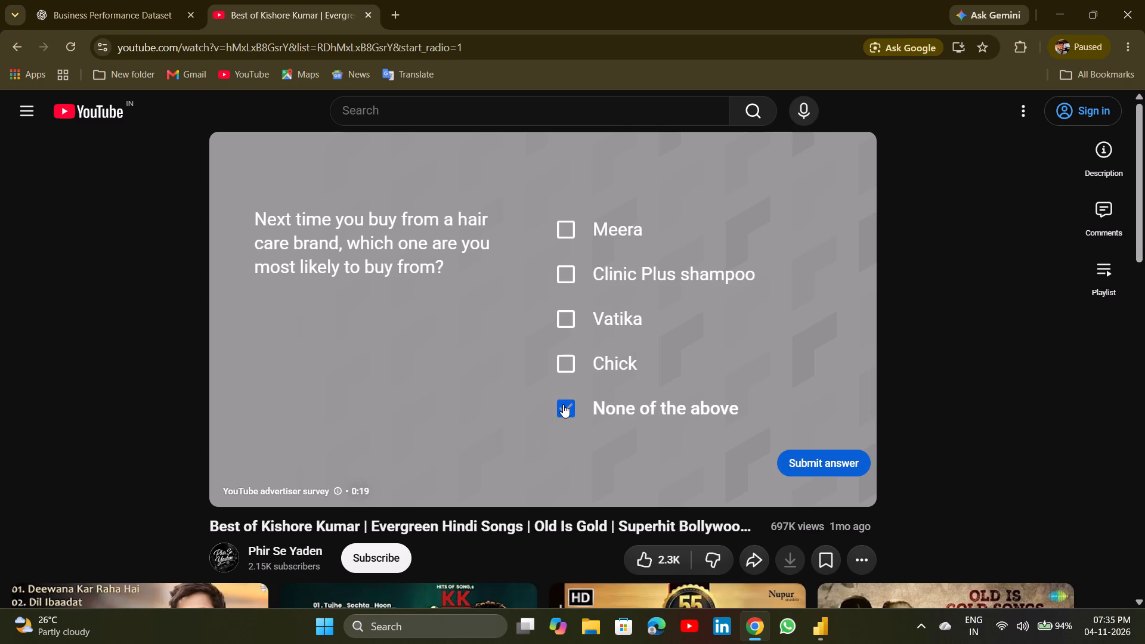
{"action": "left_click", "coordinate": [816, 462]}
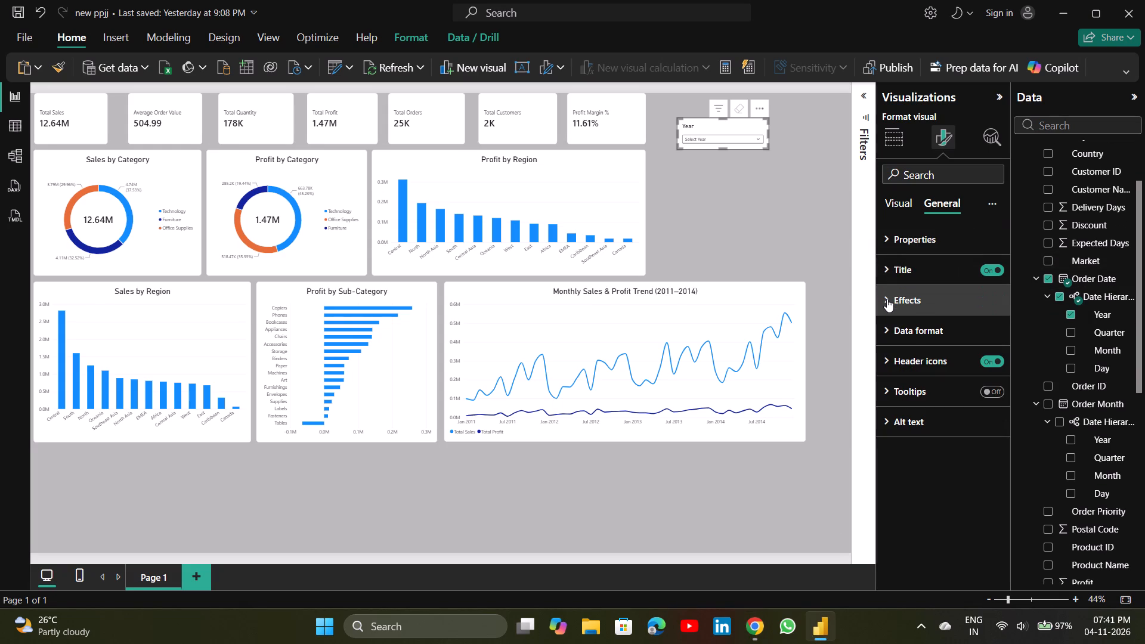
Set the Year slicer's visual border color to White, 60% darker in its General effects settings and deselect the slicer.
{"action": "left_click", "coordinate": [887, 299]}
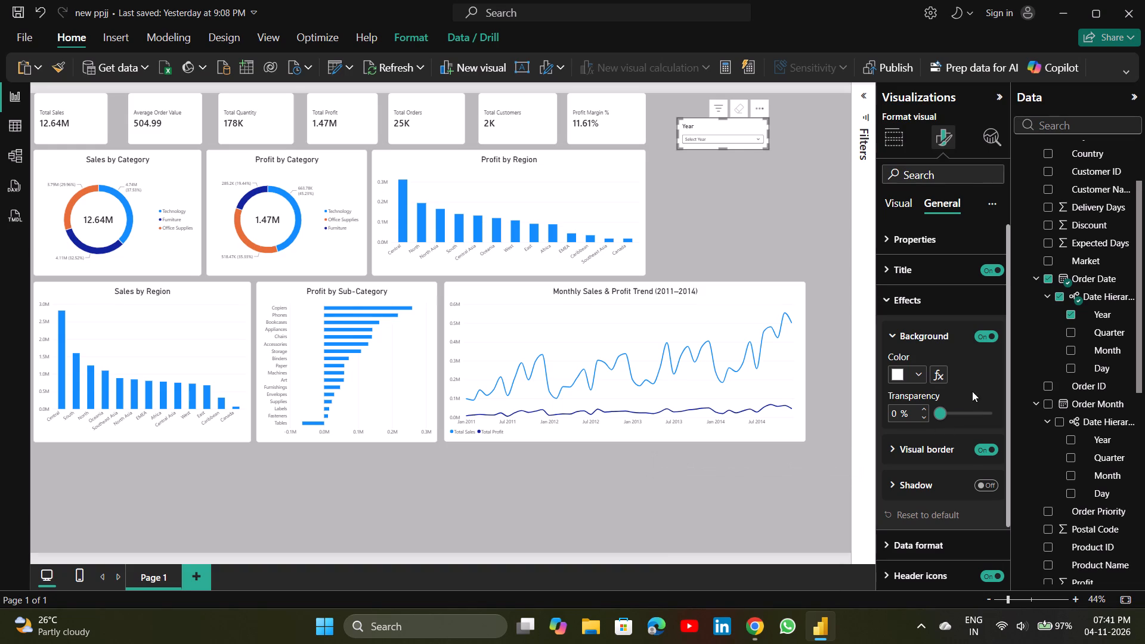
{"action": "left_click", "coordinate": [910, 454]}
{"action": "left_click", "coordinate": [926, 491]}
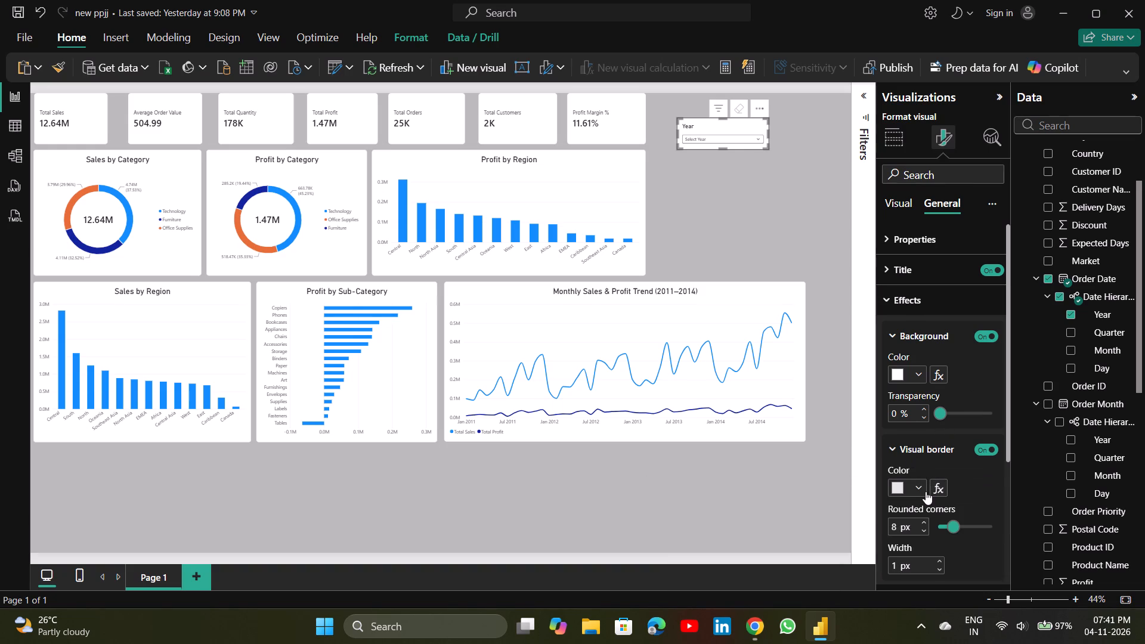
{"action": "left_click", "coordinate": [906, 340]}
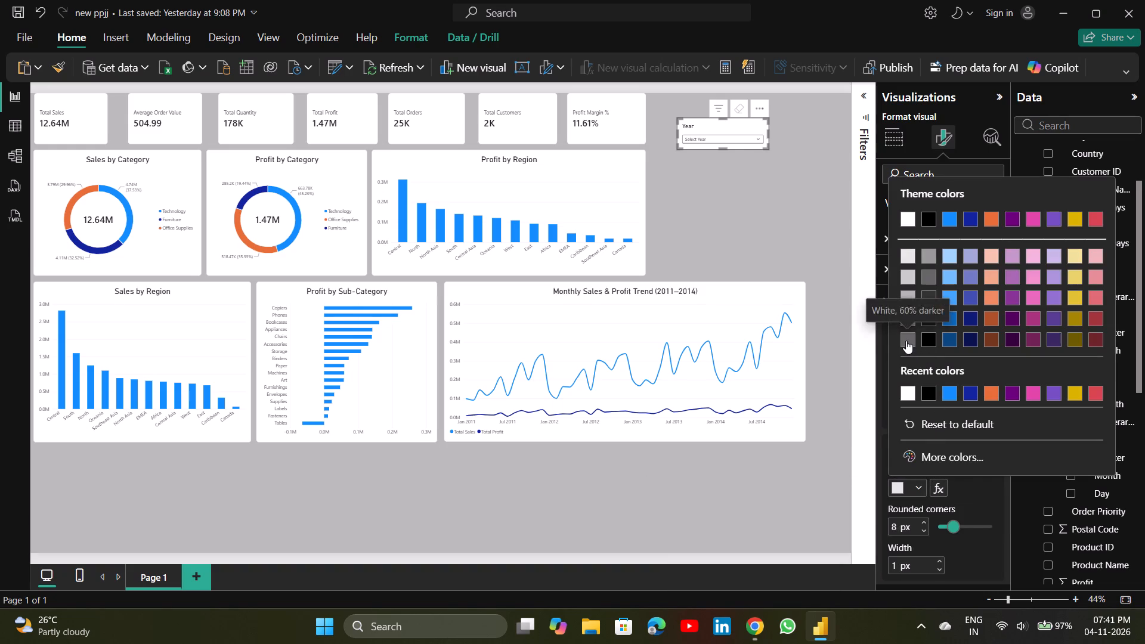
{"action": "left_click", "coordinate": [804, 196]}
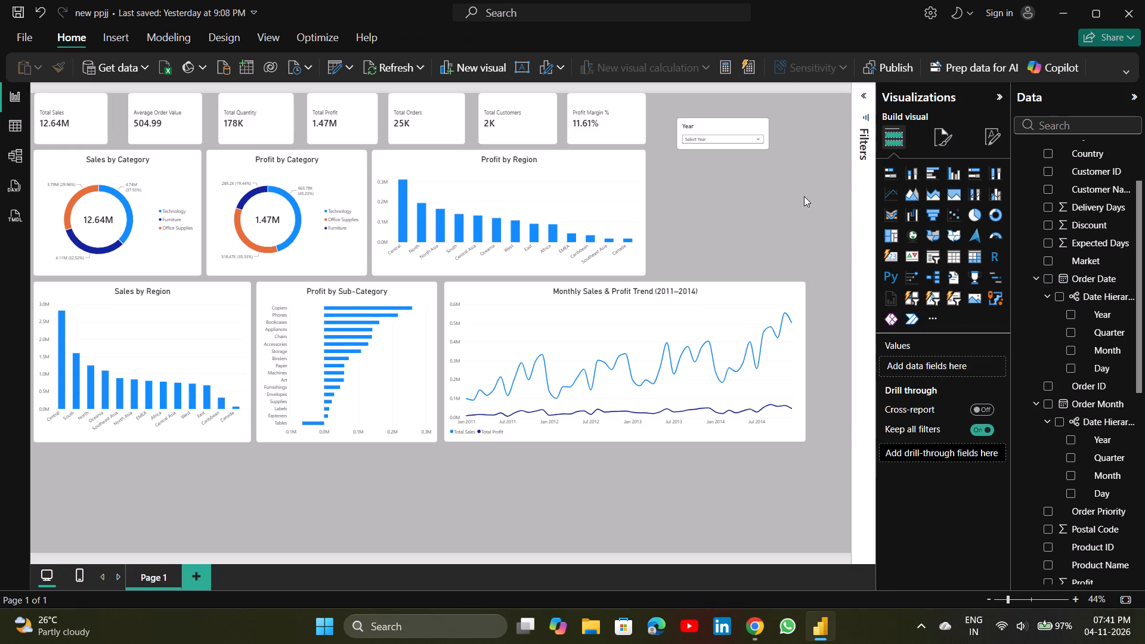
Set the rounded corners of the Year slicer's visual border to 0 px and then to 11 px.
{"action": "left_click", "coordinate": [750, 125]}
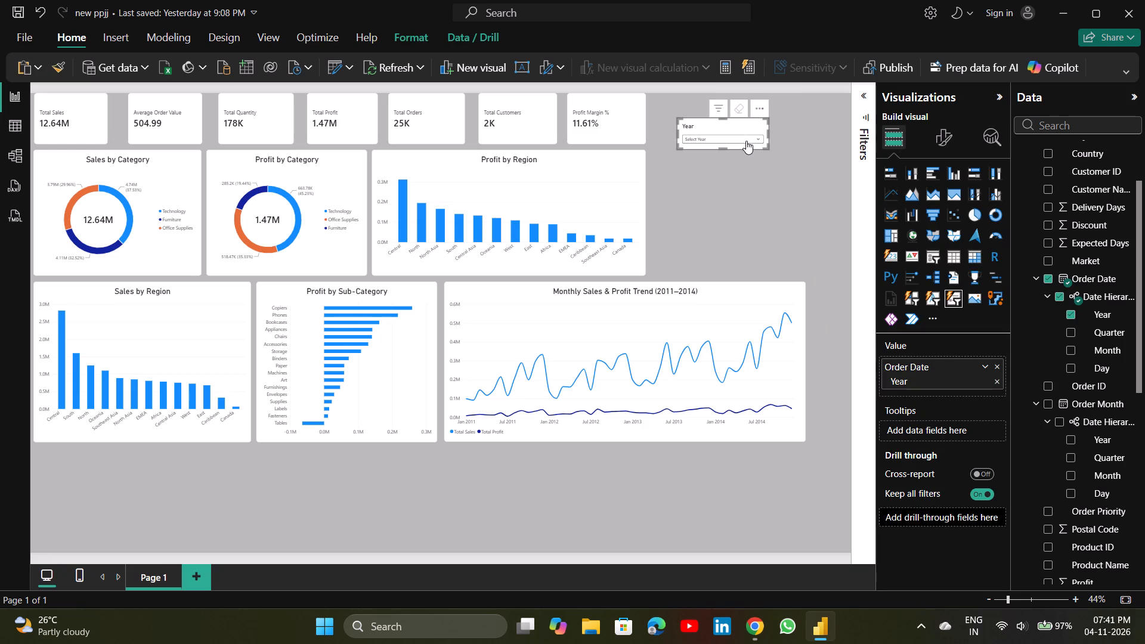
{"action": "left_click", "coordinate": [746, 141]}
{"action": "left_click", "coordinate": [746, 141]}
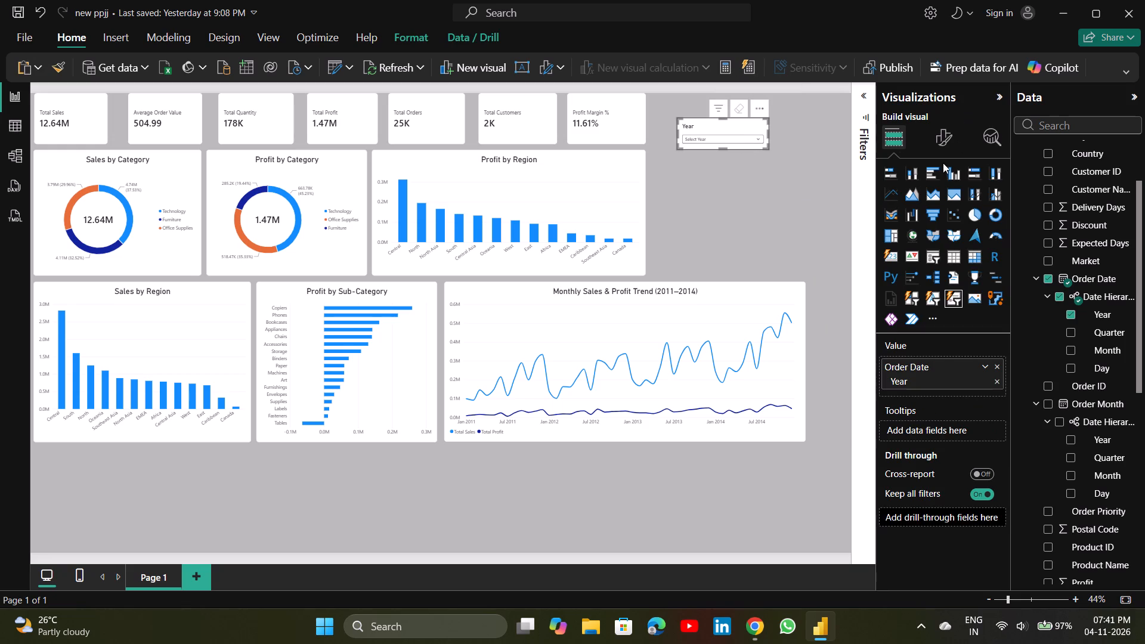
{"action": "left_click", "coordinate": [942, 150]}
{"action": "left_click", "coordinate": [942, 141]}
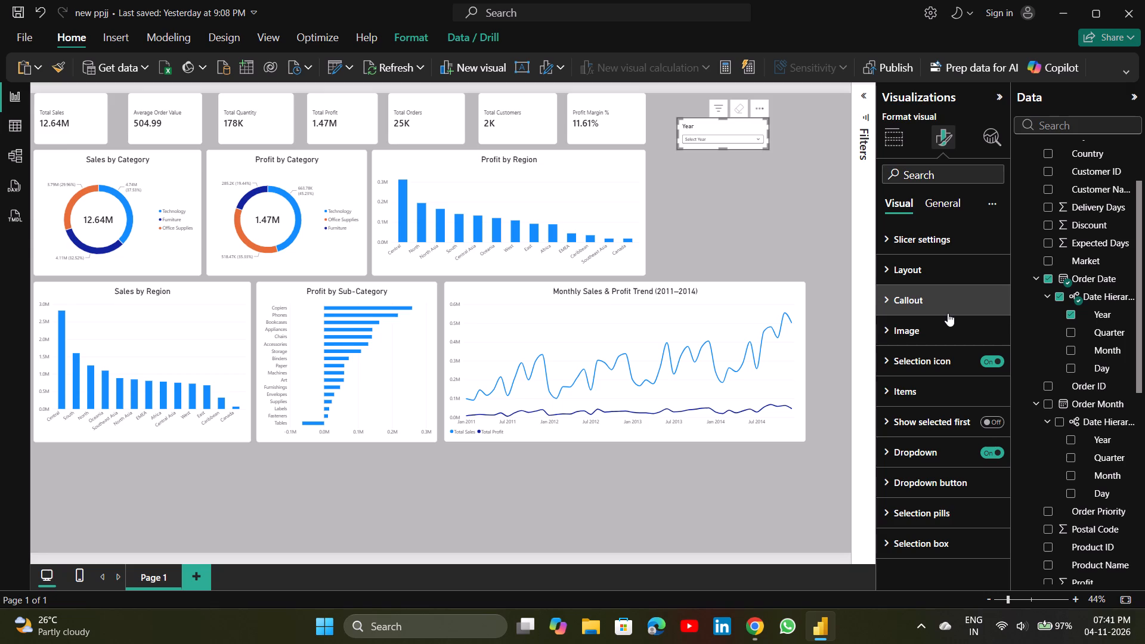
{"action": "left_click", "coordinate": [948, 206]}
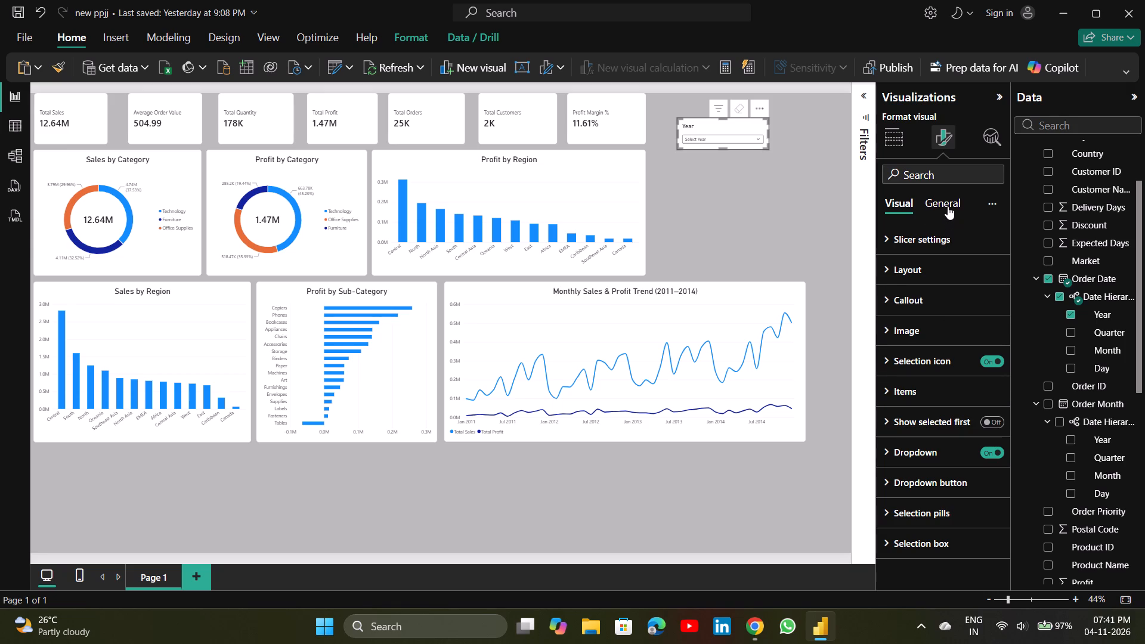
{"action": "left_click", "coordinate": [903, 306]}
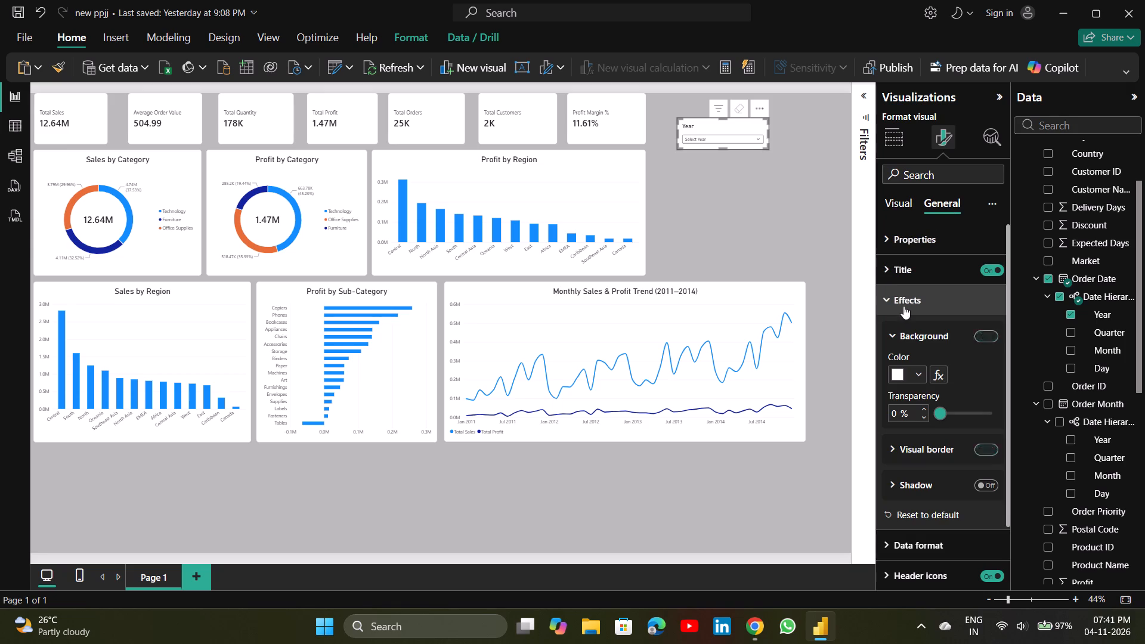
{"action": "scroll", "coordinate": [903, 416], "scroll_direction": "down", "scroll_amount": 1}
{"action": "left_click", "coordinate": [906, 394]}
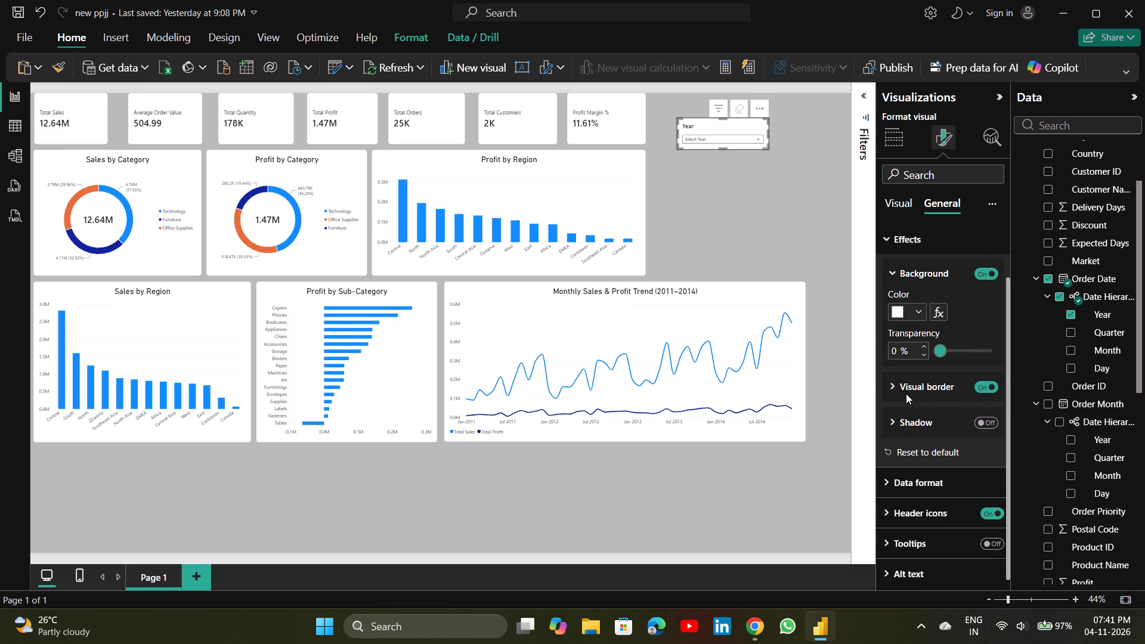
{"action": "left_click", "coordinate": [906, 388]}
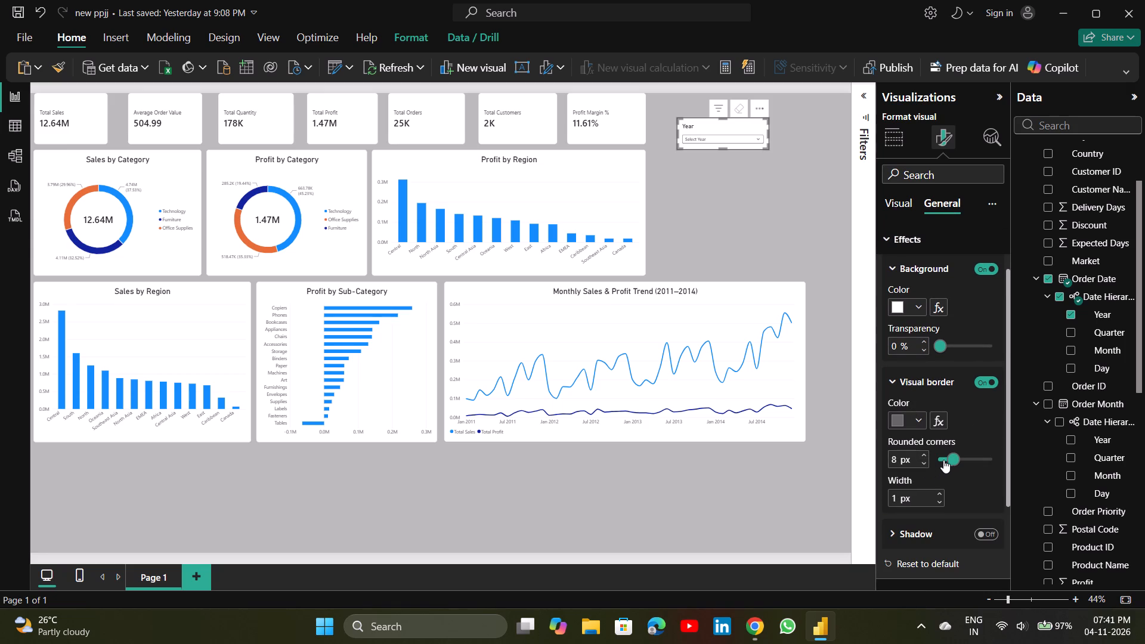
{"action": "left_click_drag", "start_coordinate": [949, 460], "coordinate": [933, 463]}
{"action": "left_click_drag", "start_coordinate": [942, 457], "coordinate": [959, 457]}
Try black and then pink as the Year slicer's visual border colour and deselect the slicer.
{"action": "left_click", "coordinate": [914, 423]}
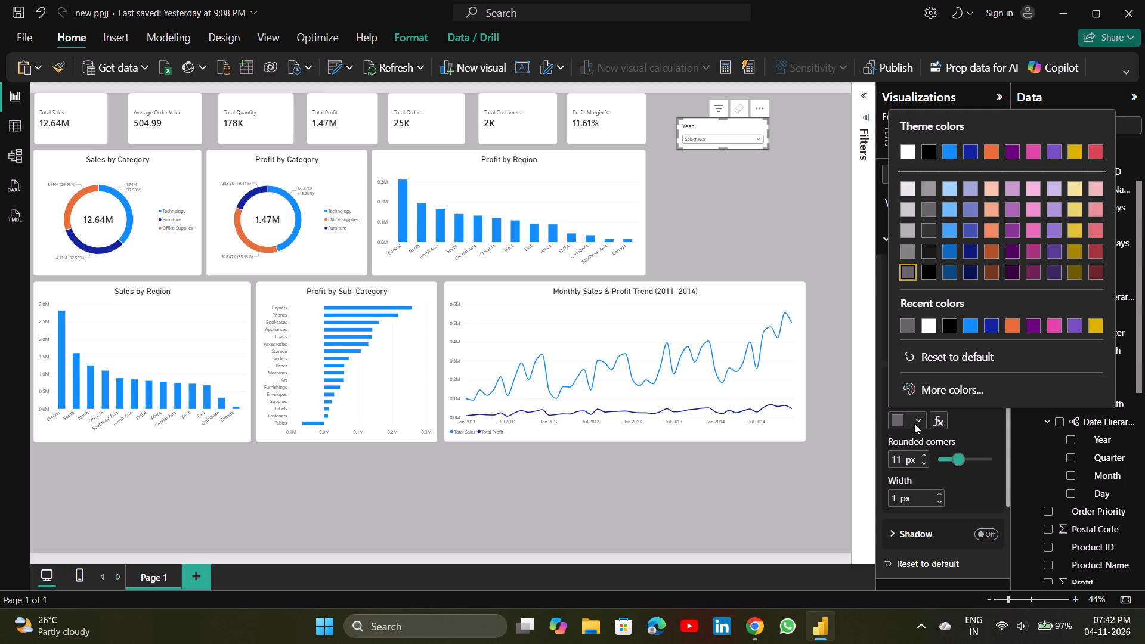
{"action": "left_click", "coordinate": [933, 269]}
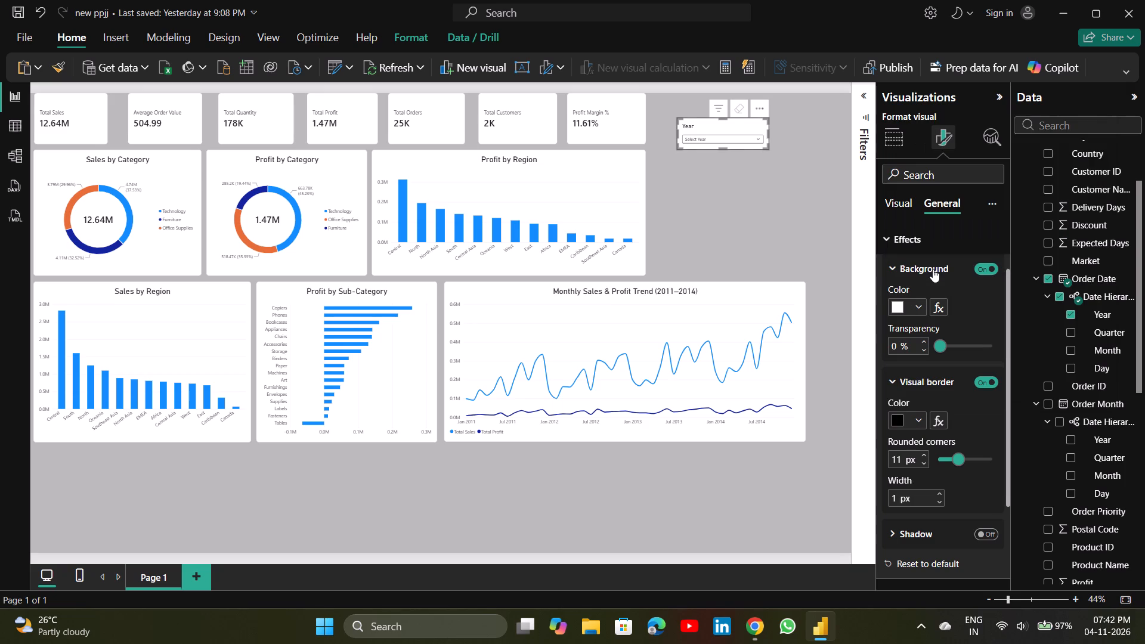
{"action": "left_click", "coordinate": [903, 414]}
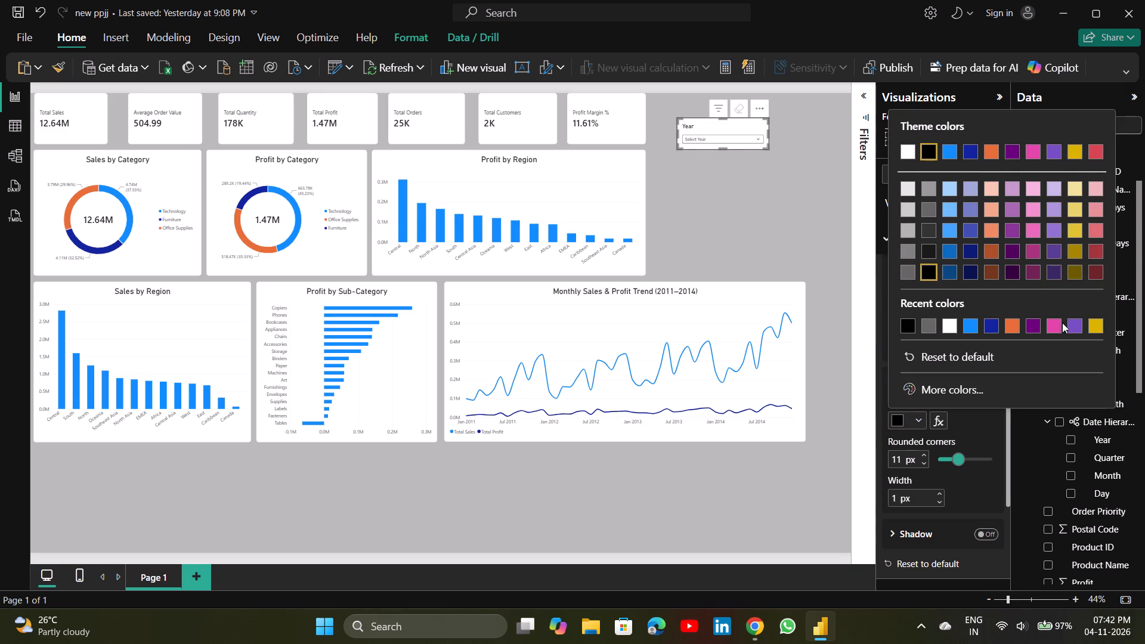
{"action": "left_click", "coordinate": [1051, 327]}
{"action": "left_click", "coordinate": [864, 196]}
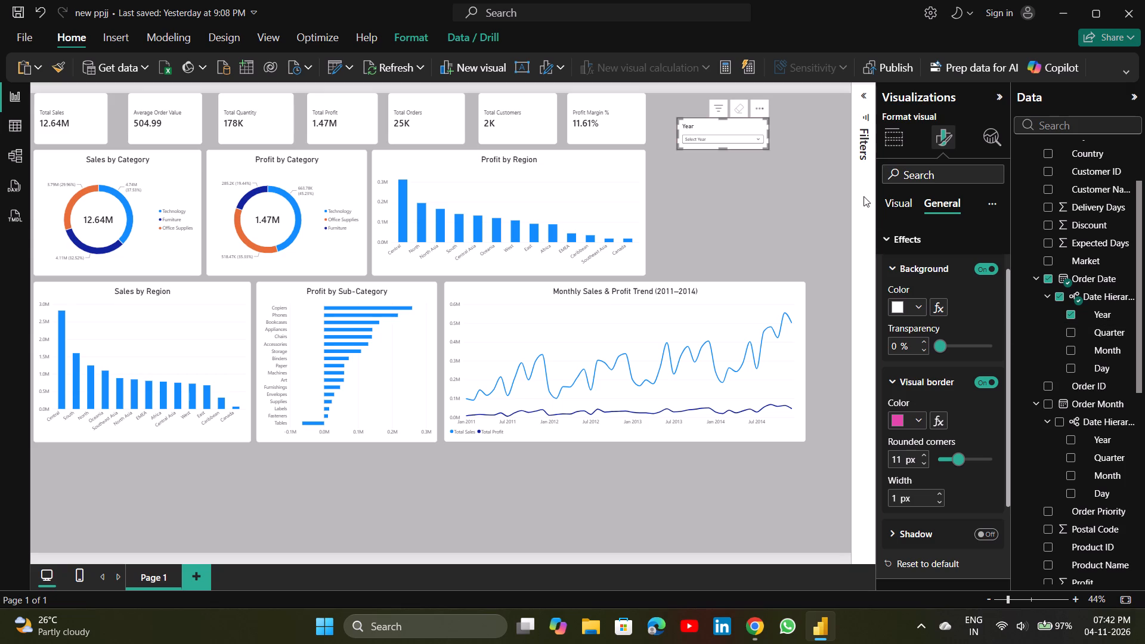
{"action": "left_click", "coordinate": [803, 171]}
Set the Year slicer's visual border colour to White, 60% darker.
{"action": "left_click", "coordinate": [764, 129]}
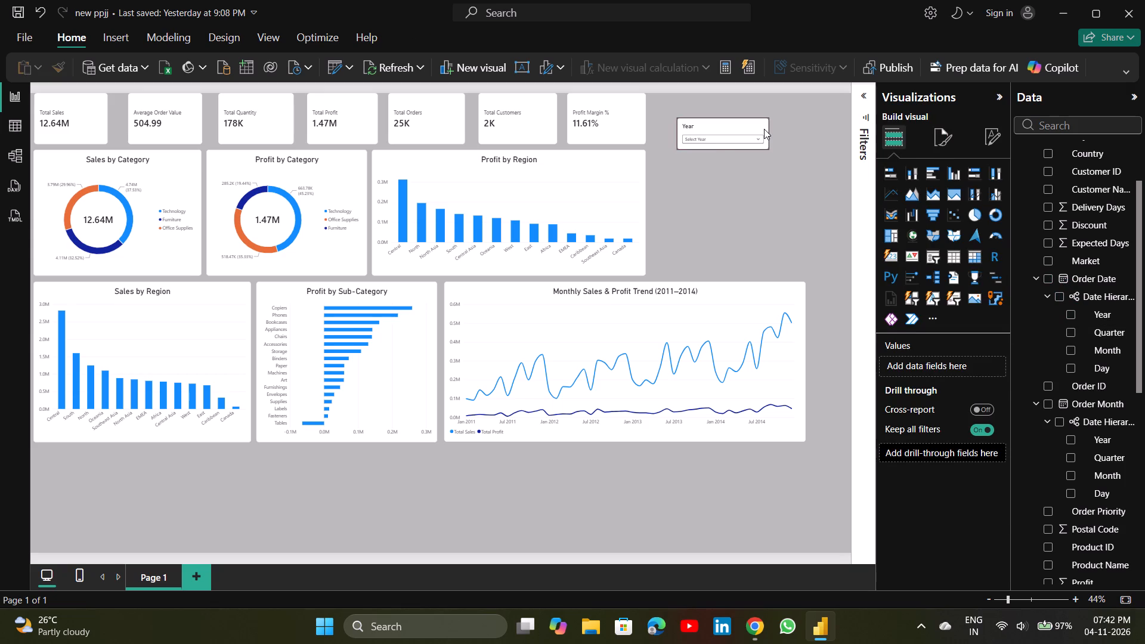
{"action": "left_click", "coordinate": [941, 129]}
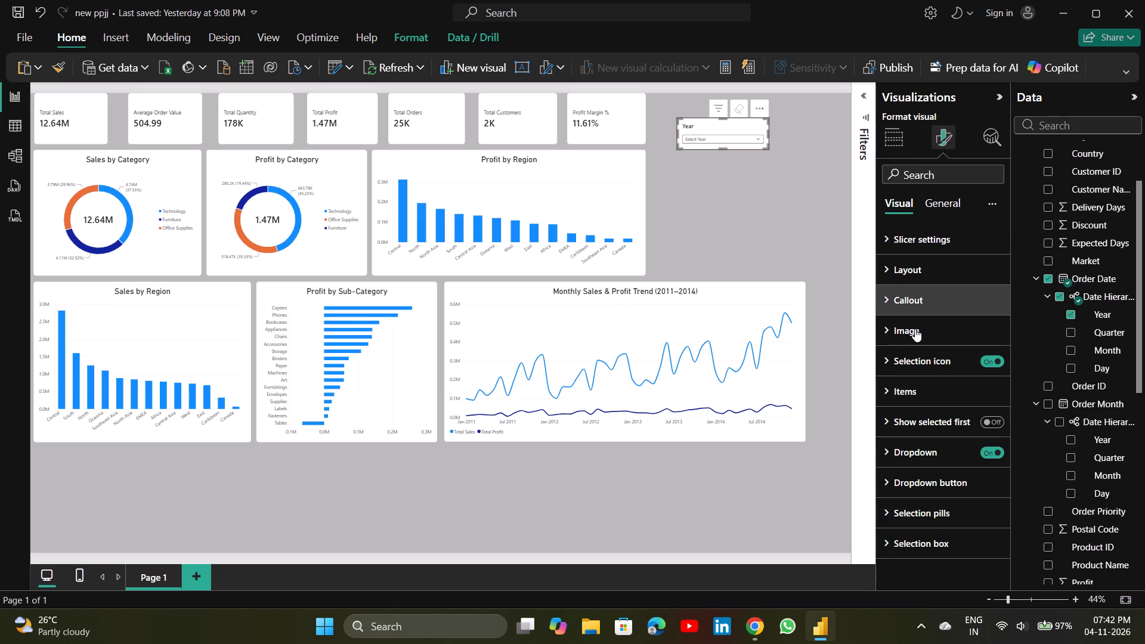
{"action": "left_click", "coordinate": [938, 194]}
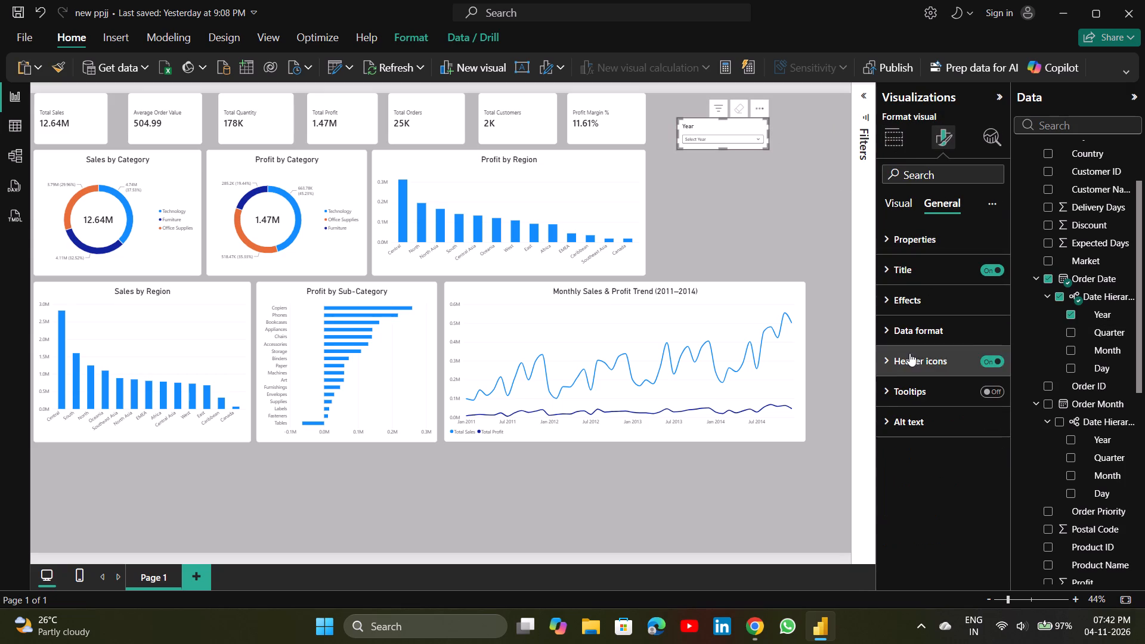
{"action": "left_click", "coordinate": [907, 313]}
{"action": "left_click", "coordinate": [918, 458]}
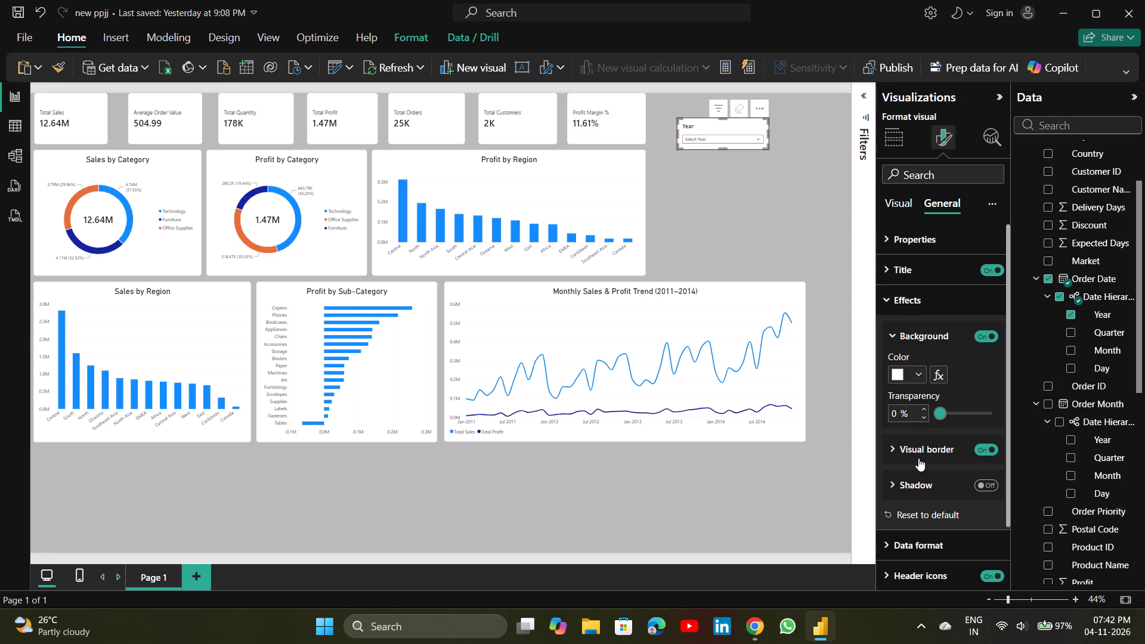
{"action": "left_click", "coordinate": [920, 495]}
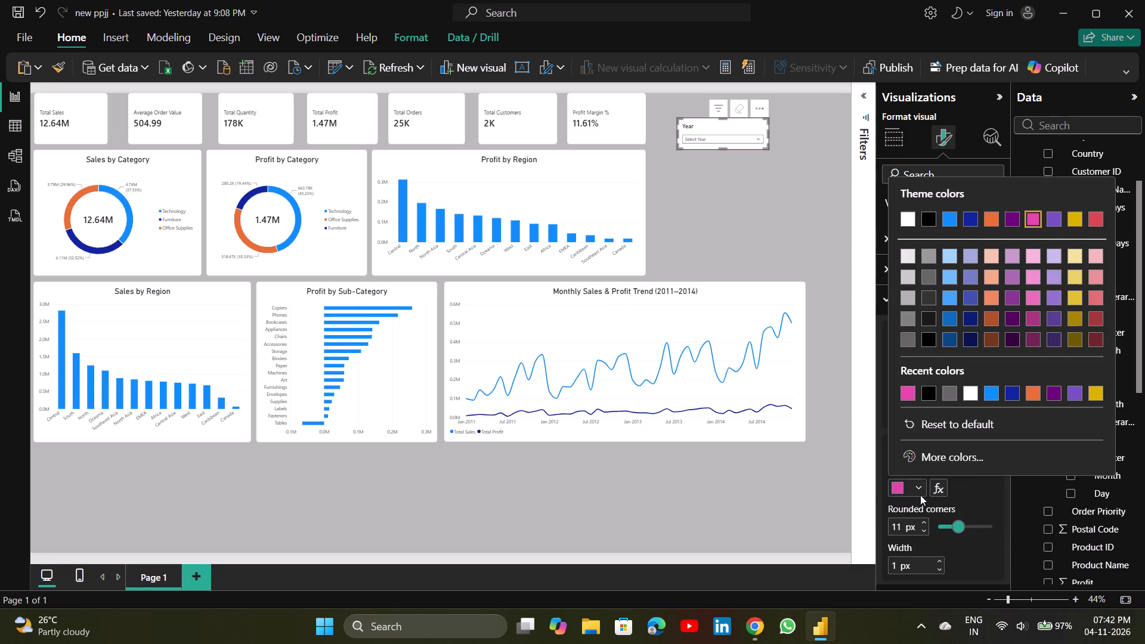
{"action": "left_click", "coordinate": [907, 339]}
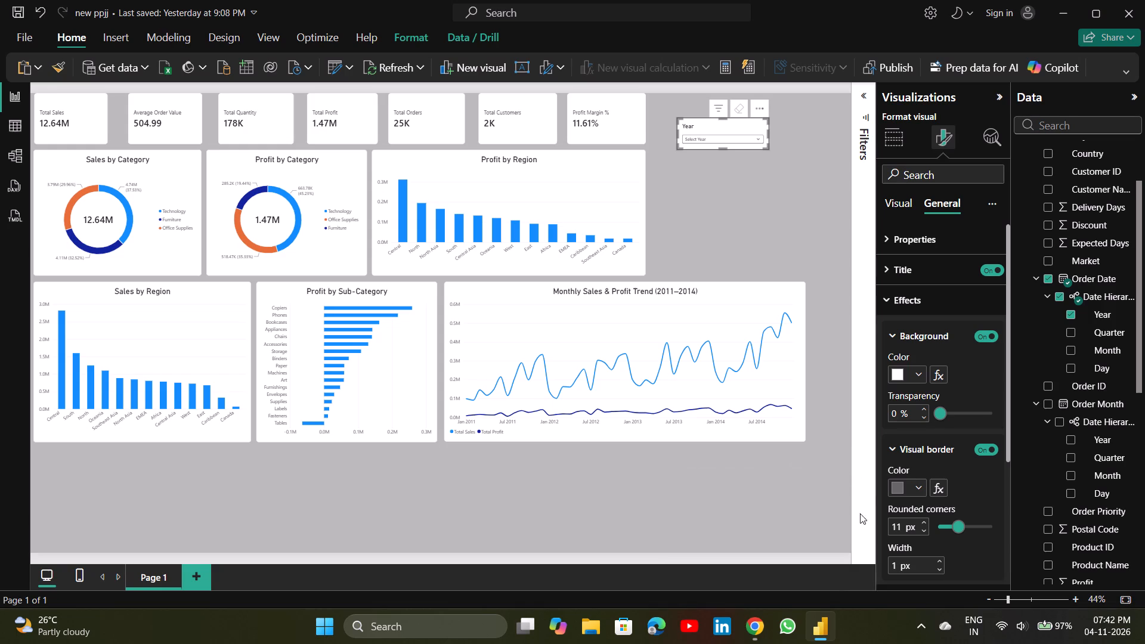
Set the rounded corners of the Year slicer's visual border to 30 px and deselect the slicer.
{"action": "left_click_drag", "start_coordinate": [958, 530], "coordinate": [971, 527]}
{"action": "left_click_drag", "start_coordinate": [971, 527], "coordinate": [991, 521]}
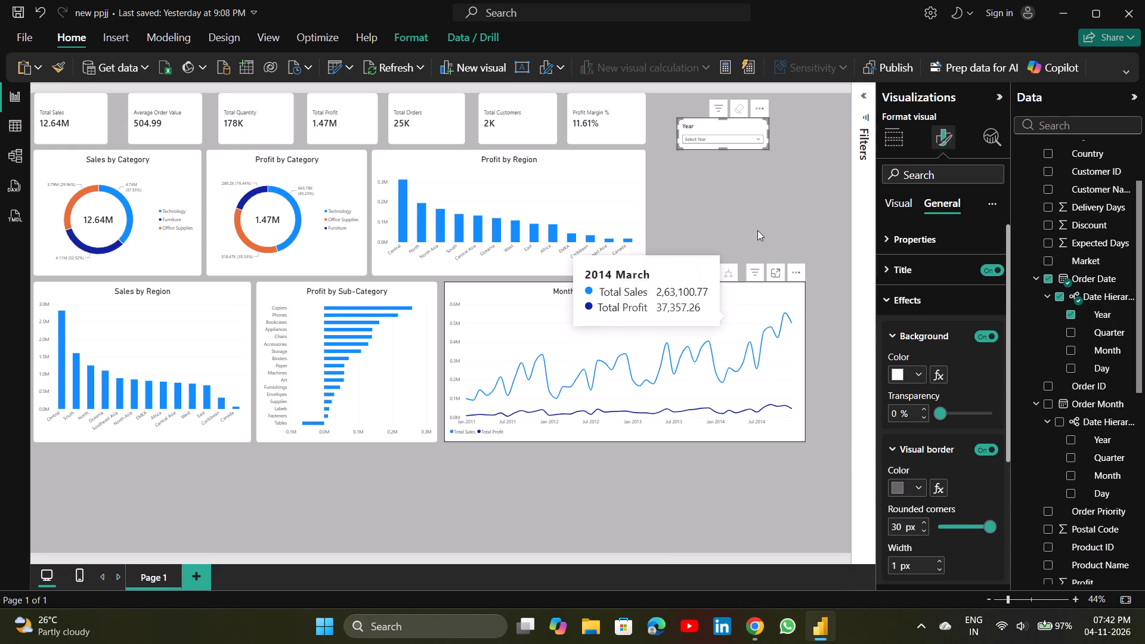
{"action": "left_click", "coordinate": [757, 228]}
Resize the Year slicer on the page, making it slightly wider at about its existing height.
{"action": "left_click", "coordinate": [750, 134]}
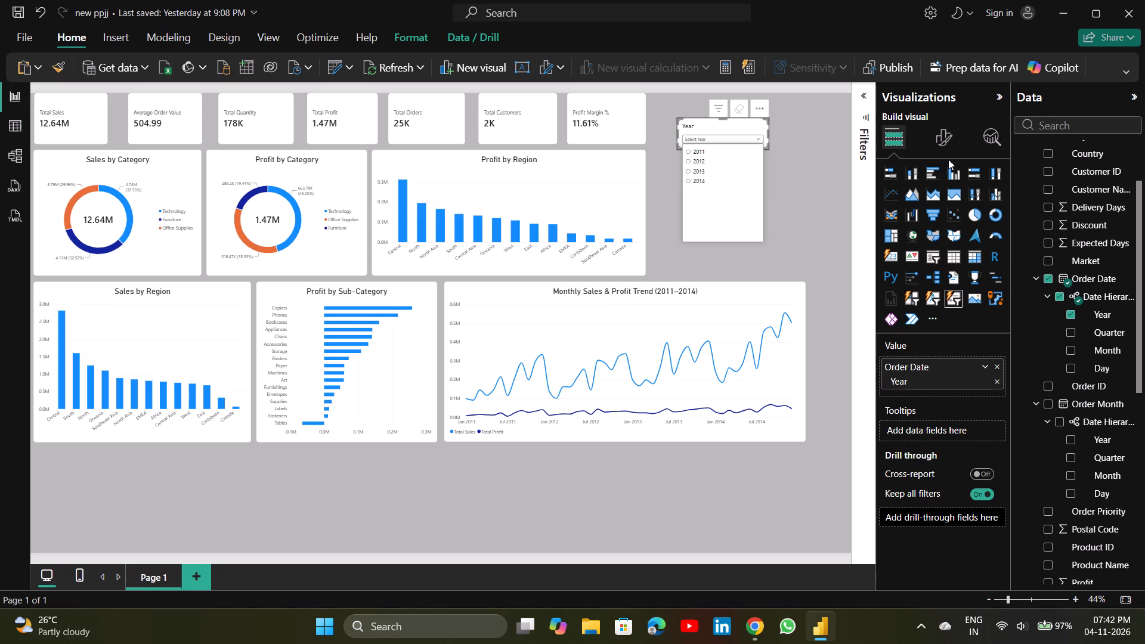
{"action": "left_click", "coordinate": [946, 132]}
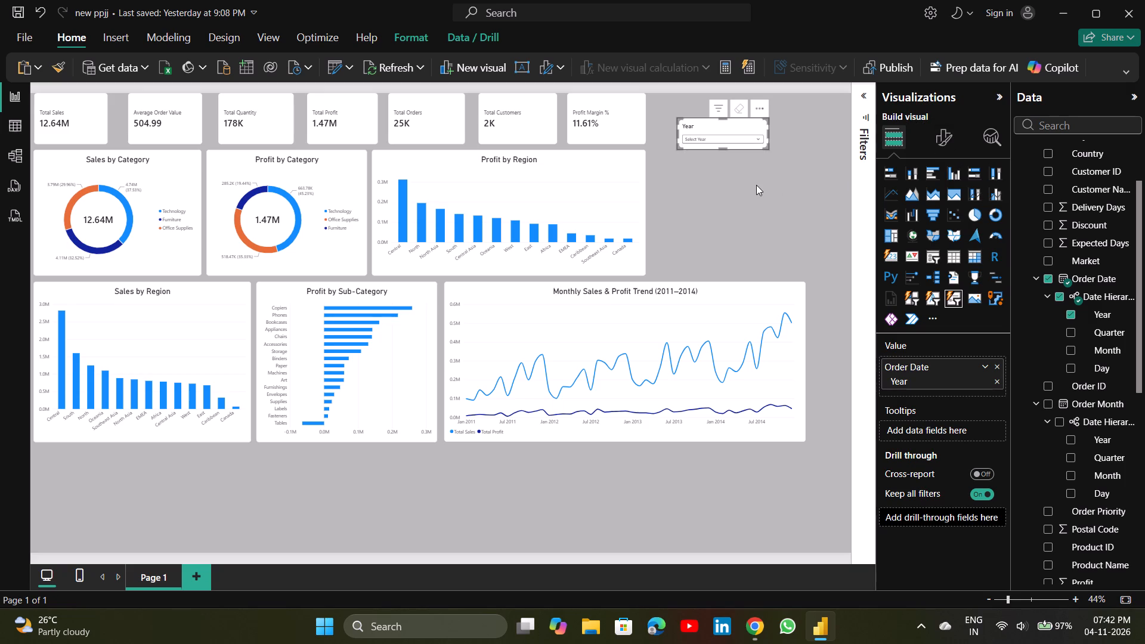
{"action": "left_click", "coordinate": [756, 185]}
{"action": "left_click", "coordinate": [743, 125]}
{"action": "left_click_drag", "start_coordinate": [726, 148], "coordinate": [726, 134]}
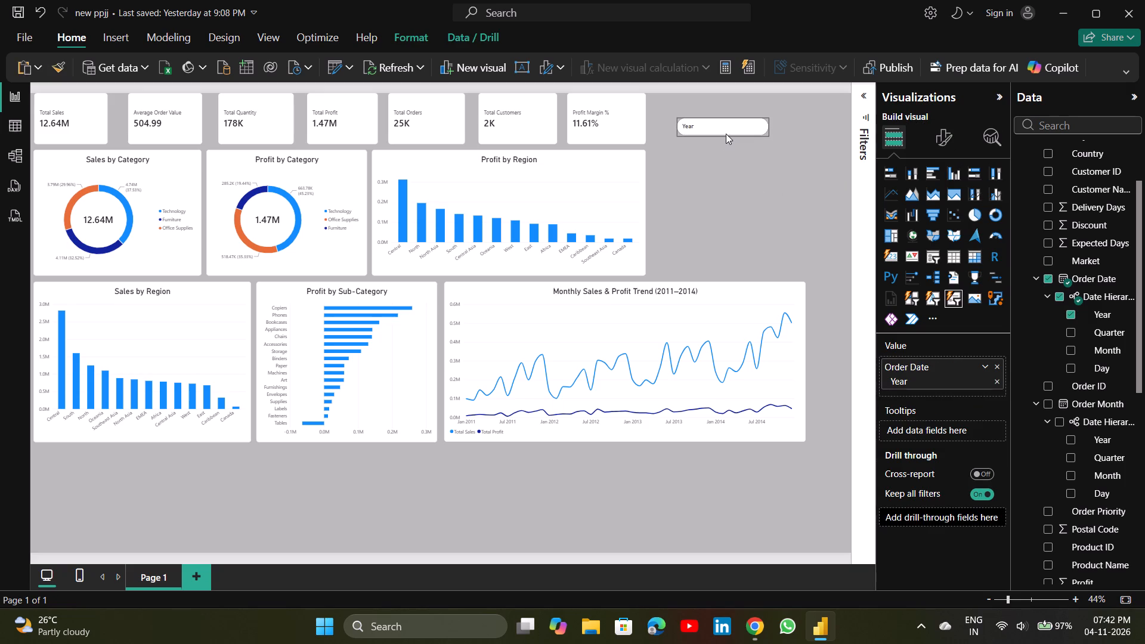
{"action": "left_click_drag", "start_coordinate": [726, 134], "coordinate": [726, 131]}
{"action": "left_click_drag", "start_coordinate": [726, 132], "coordinate": [727, 152]}
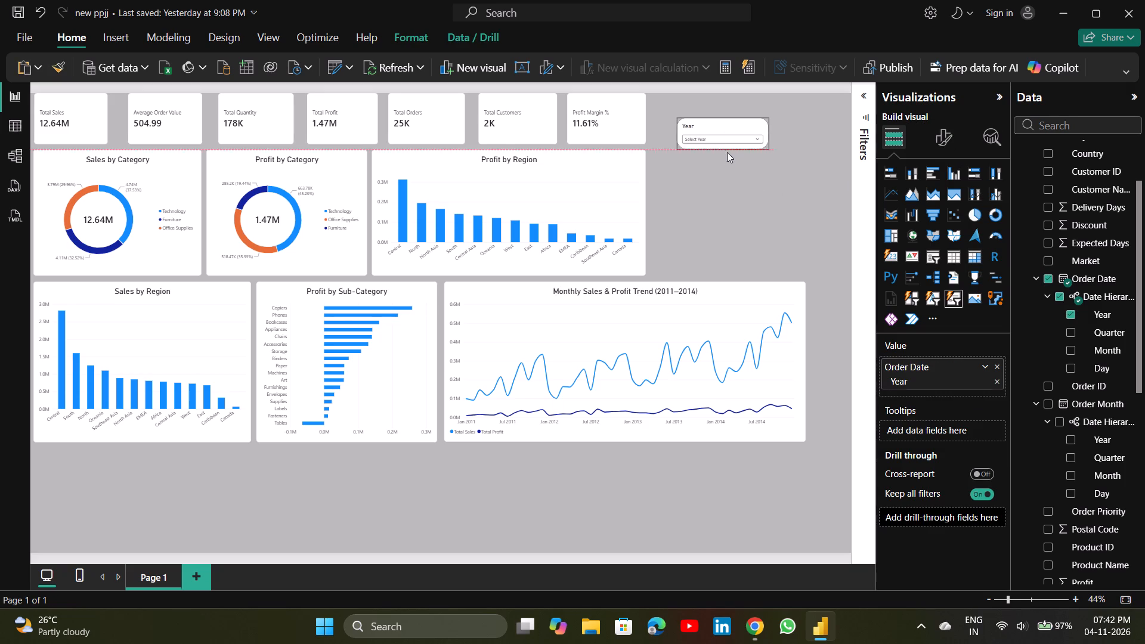
{"action": "left_click_drag", "start_coordinate": [727, 152], "coordinate": [732, 147]}
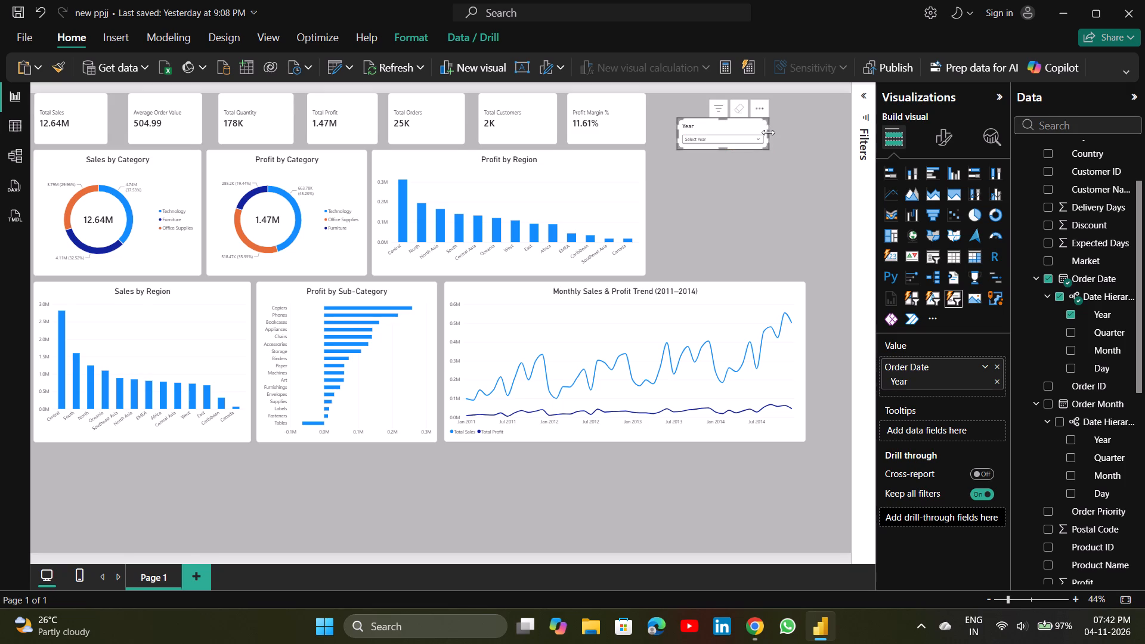
{"action": "left_click_drag", "start_coordinate": [769, 133], "coordinate": [779, 125]}
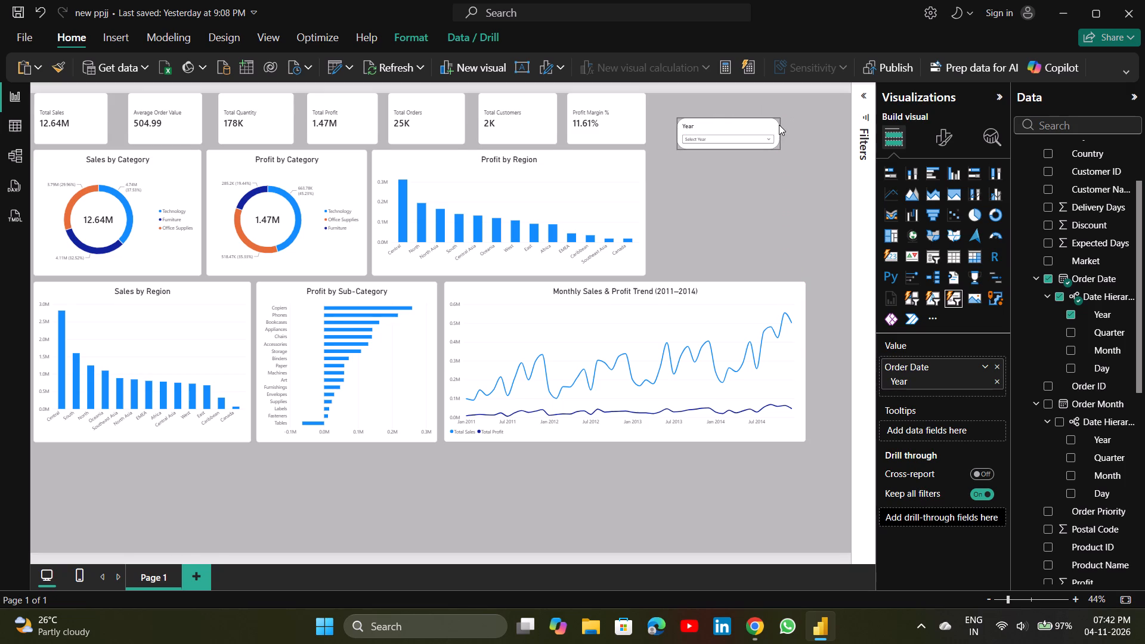
{"action": "left_click_drag", "start_coordinate": [779, 125], "coordinate": [778, 125]}
Set the rounded corners of the Year slicer's visual border to 10 px and deselect the slicer.
{"action": "left_click", "coordinate": [942, 134]}
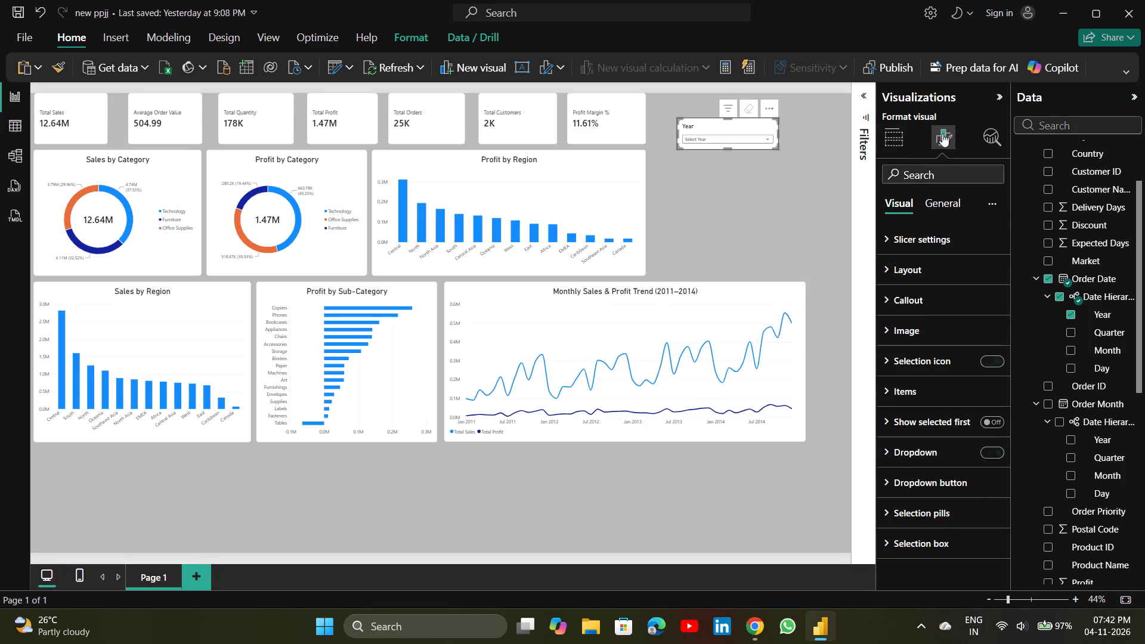
{"action": "left_click", "coordinate": [956, 203]}
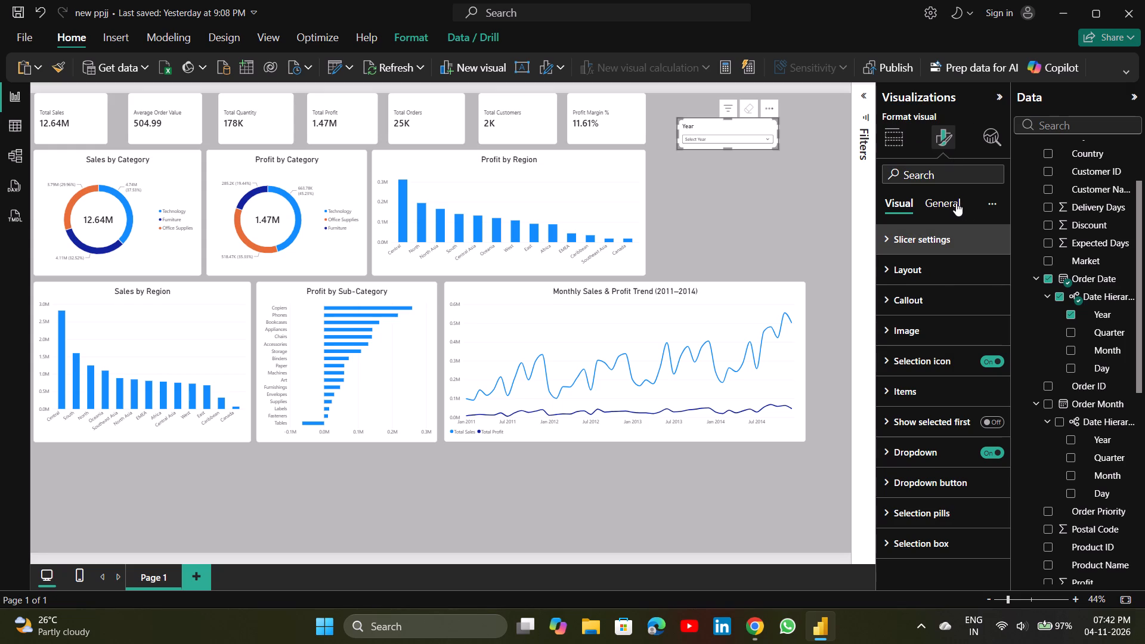
{"action": "left_click", "coordinate": [926, 289]}
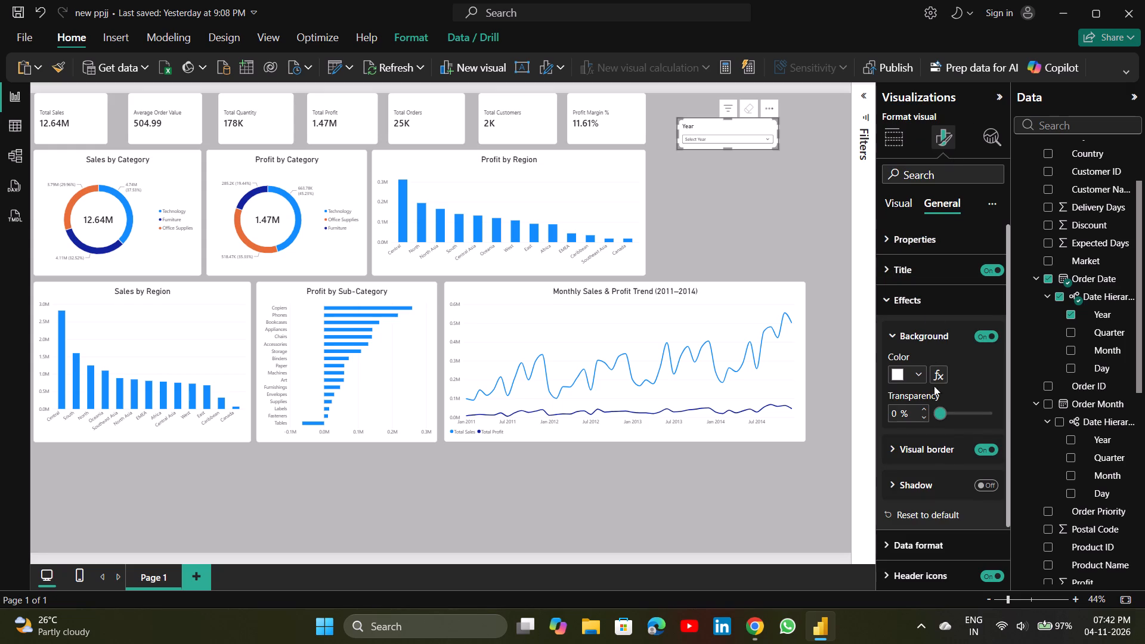
{"action": "left_click_drag", "start_coordinate": [939, 463], "coordinate": [939, 457]}
{"action": "left_click", "coordinate": [939, 457]}
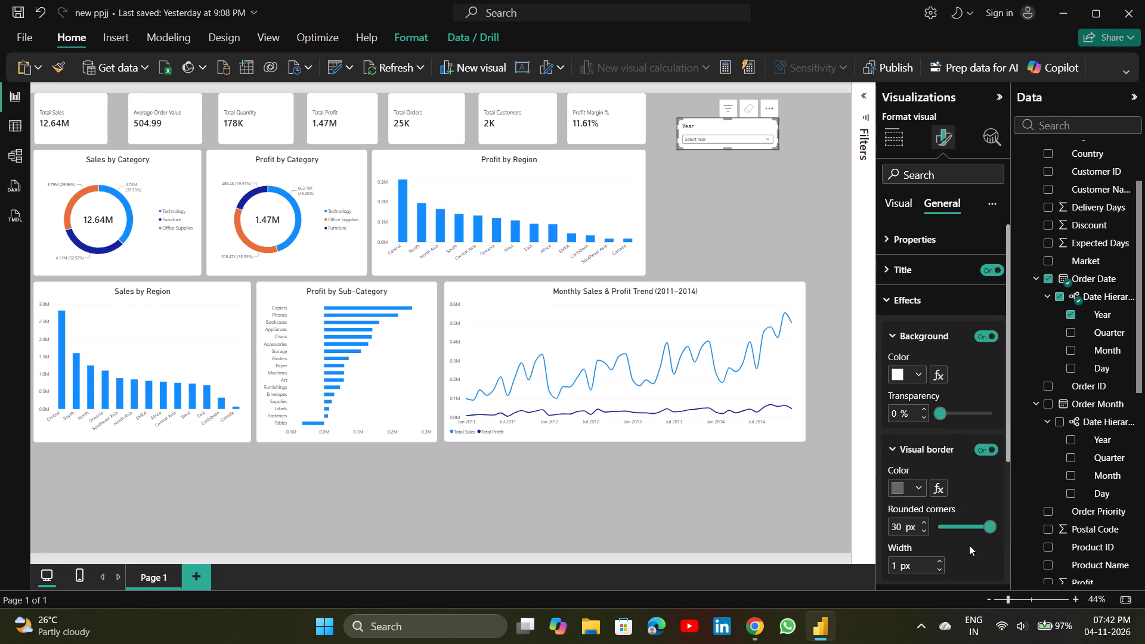
{"action": "left_click", "coordinate": [960, 522]}
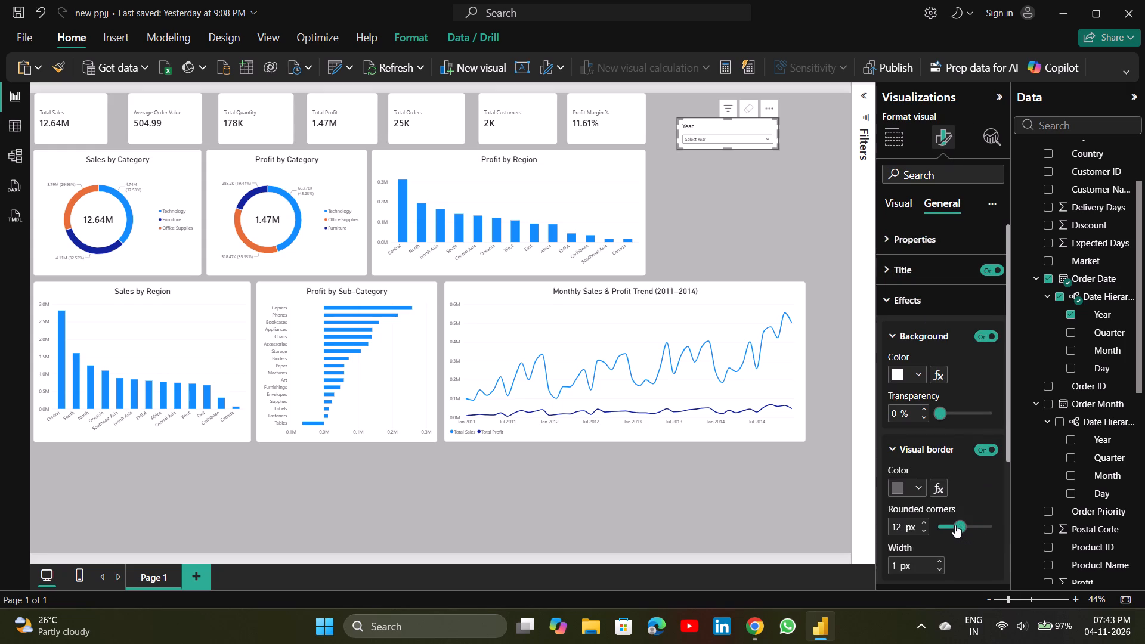
{"action": "left_click", "coordinate": [959, 527]}
{"action": "left_click", "coordinate": [846, 354]}
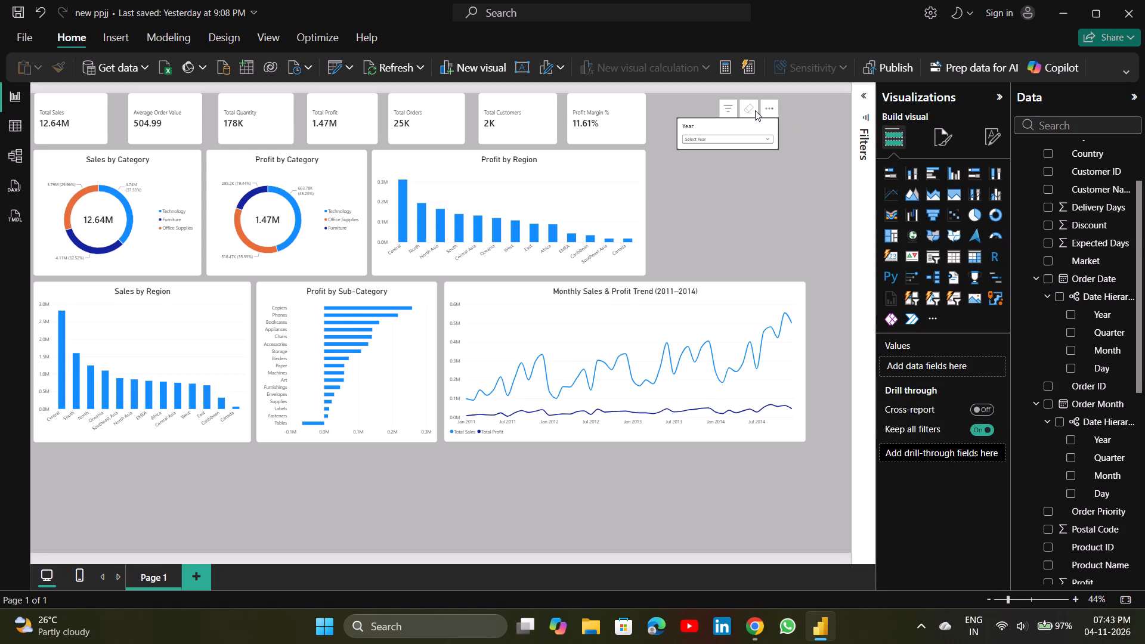
Set the rounded corners of the Year slicer's visual border to 15 px and deselect the slicer.
{"action": "left_click", "coordinate": [755, 126]}
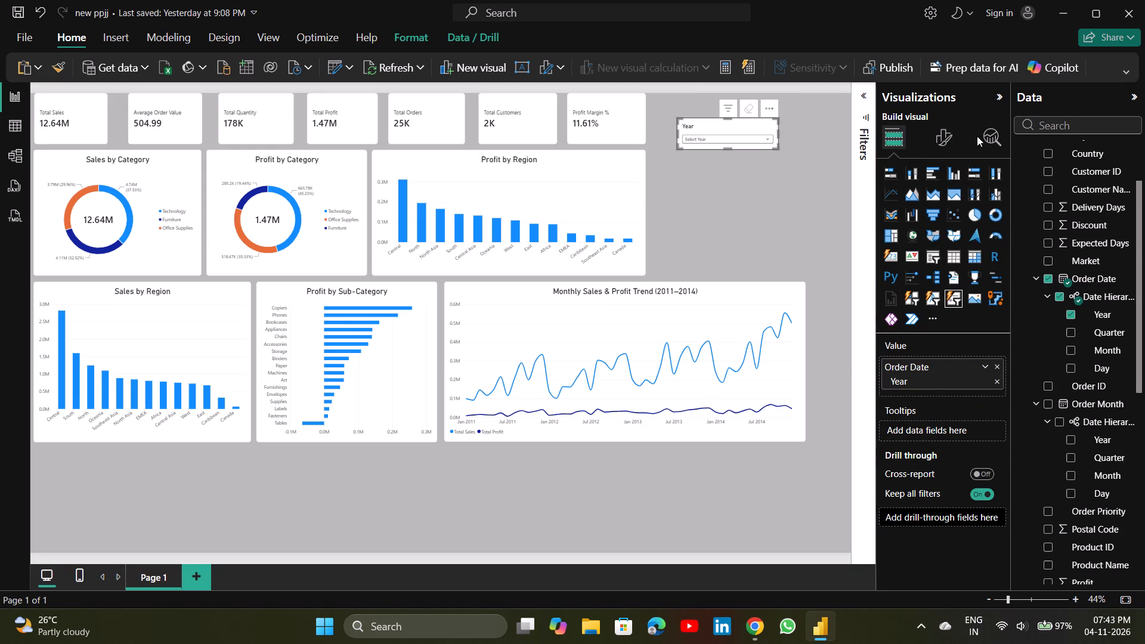
{"action": "left_click", "coordinate": [958, 137]}
{"action": "left_click", "coordinate": [946, 137]}
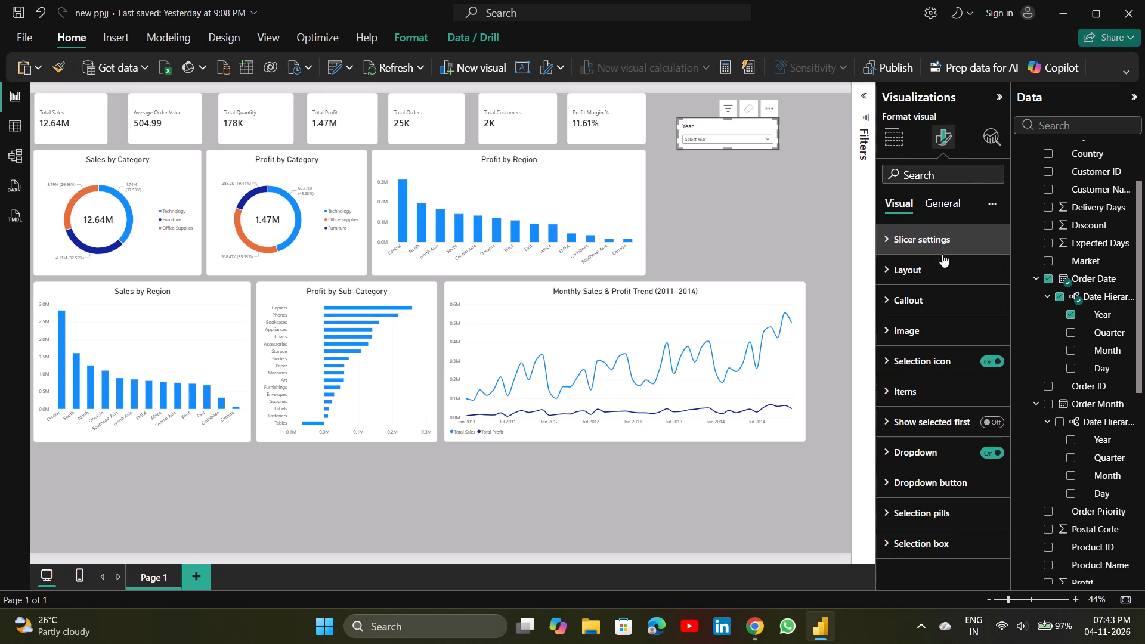
{"action": "left_click", "coordinate": [949, 203]}
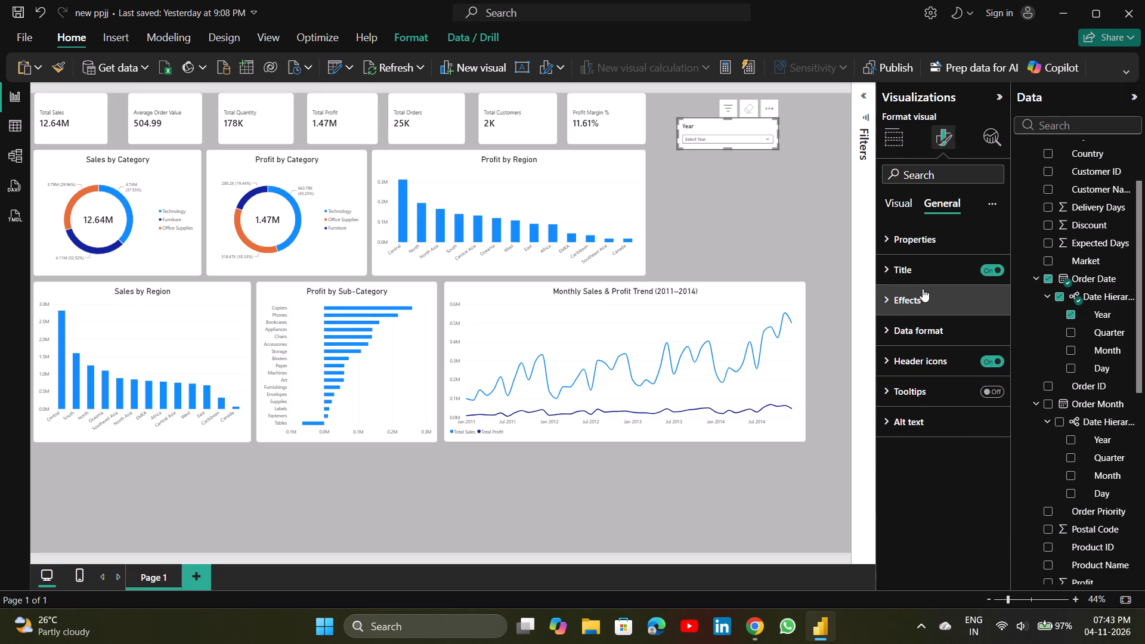
{"action": "double_click", "coordinate": [921, 288]}
{"action": "left_click", "coordinate": [924, 304]}
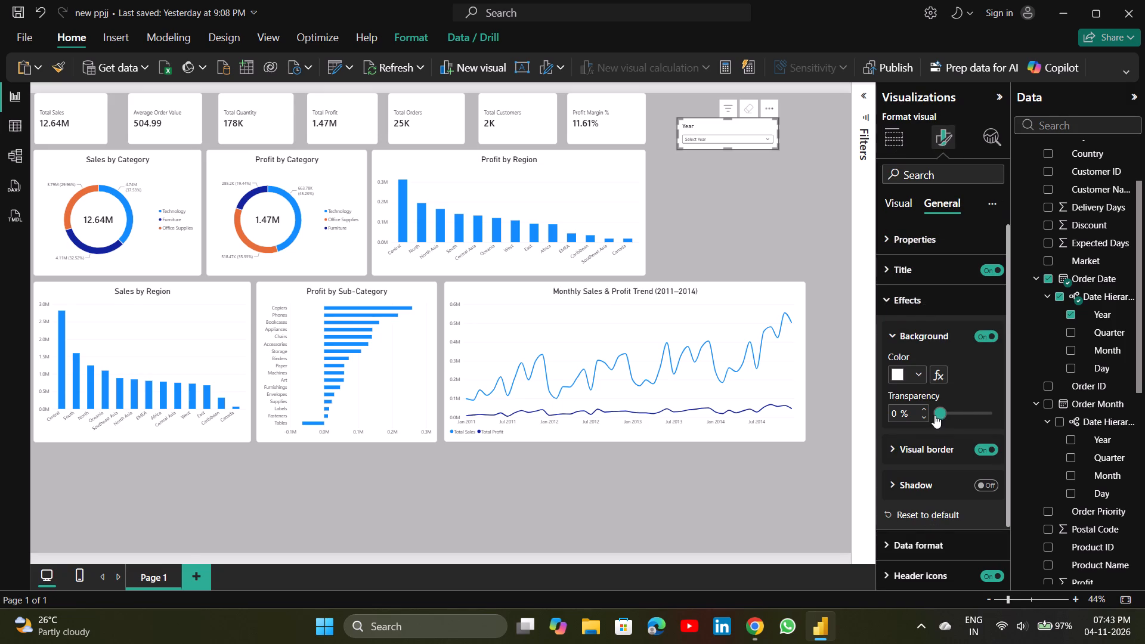
{"action": "left_click", "coordinate": [920, 442]}
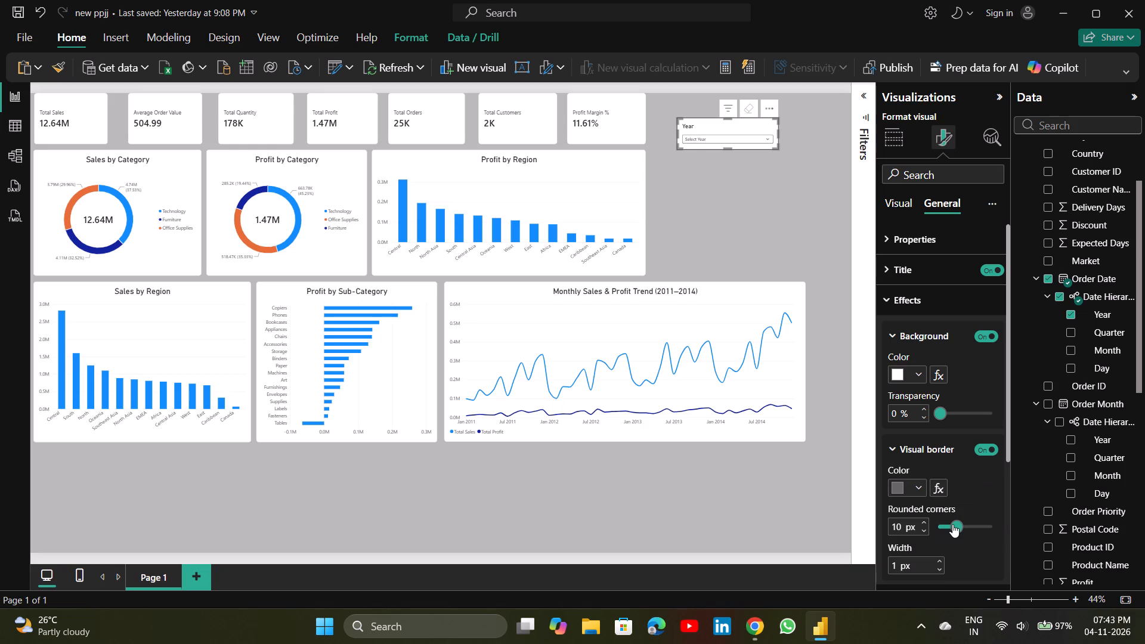
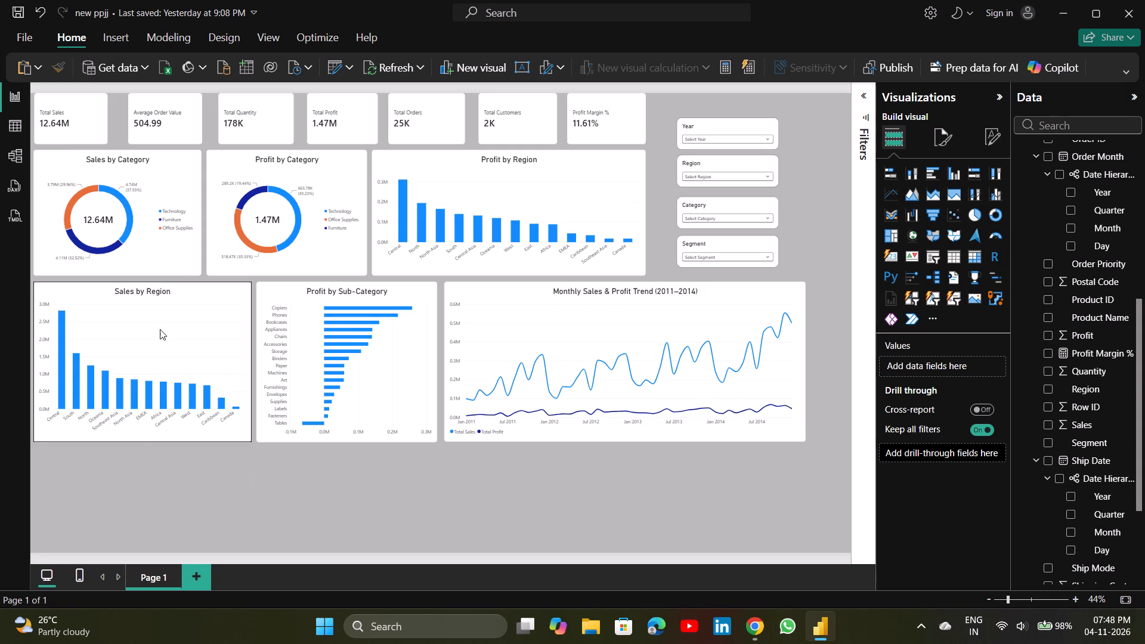
{"action": "left_click_drag", "start_coordinate": [188, 349], "coordinate": [184, 411]}
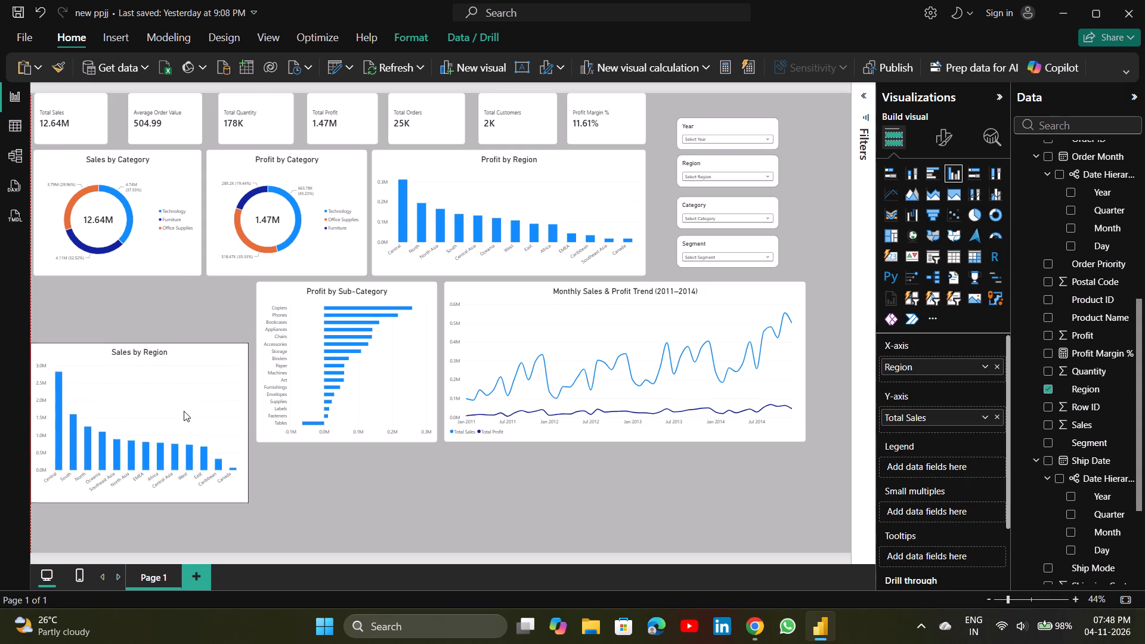
{"action": "left_click_drag", "start_coordinate": [184, 411], "coordinate": [193, 445]}
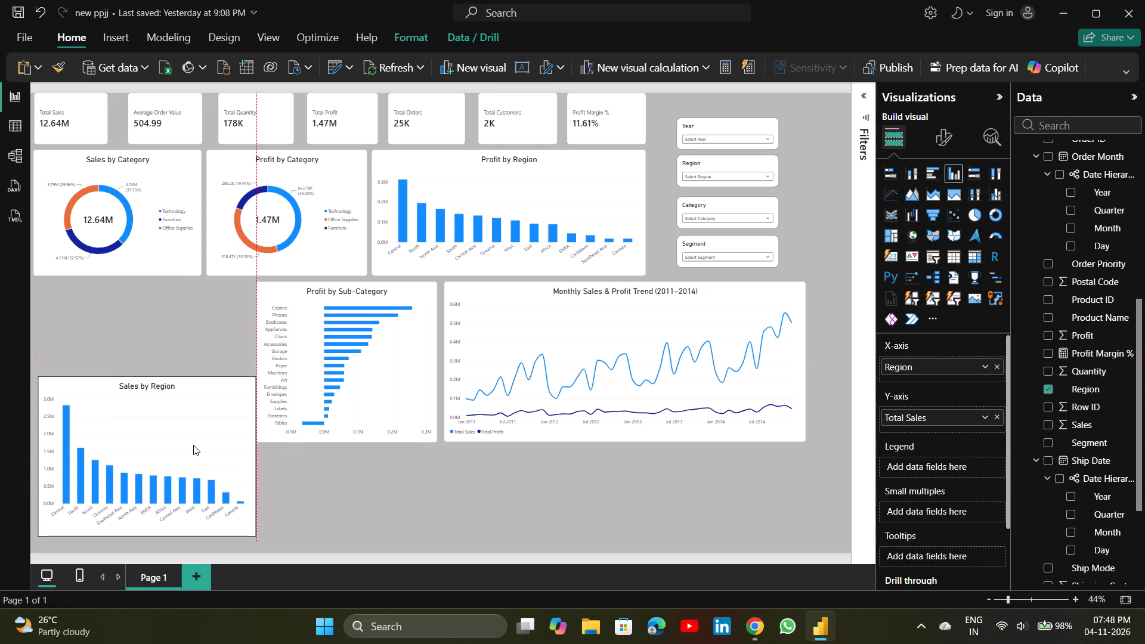
{"action": "left_click_drag", "start_coordinate": [193, 445], "coordinate": [191, 453]}
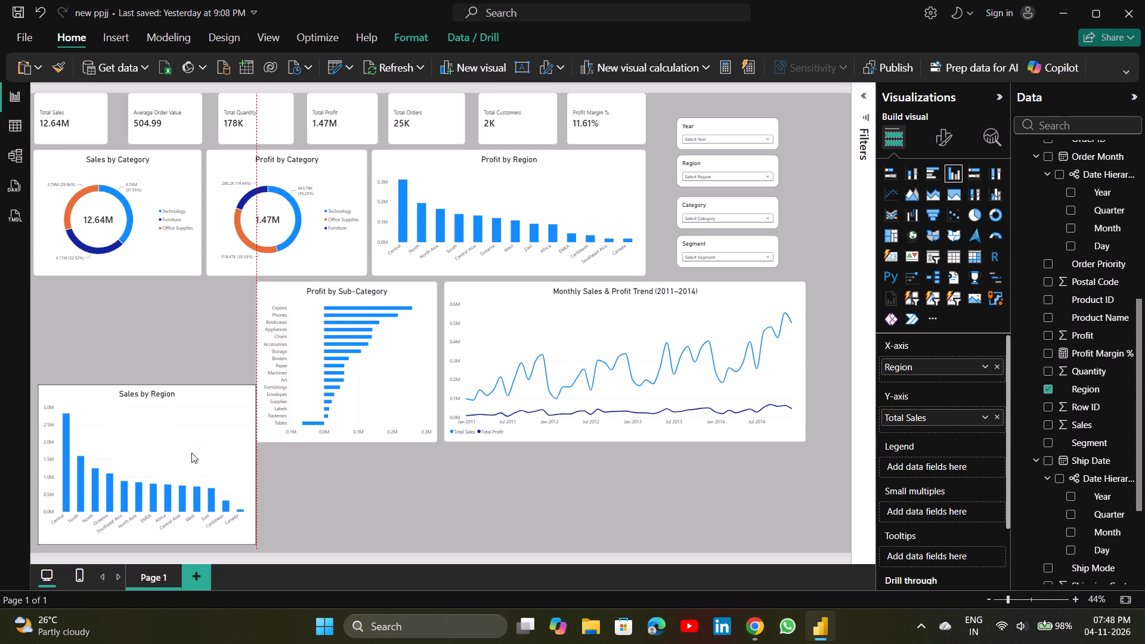
{"action": "left_click_drag", "start_coordinate": [191, 453], "coordinate": [190, 454]}
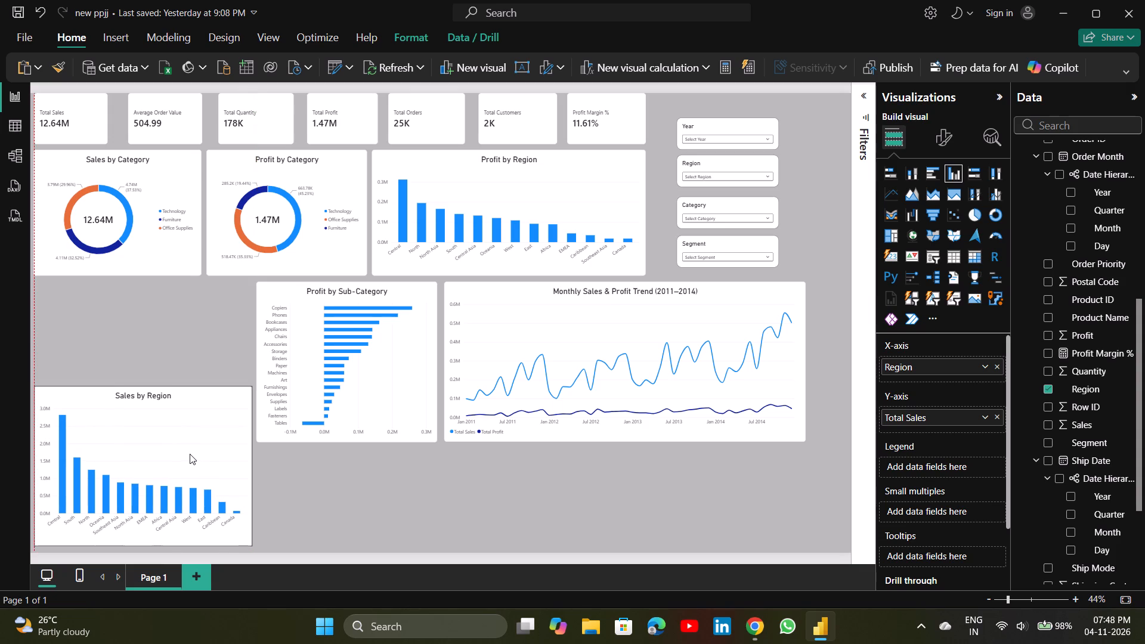
{"action": "left_click_drag", "start_coordinate": [190, 454], "coordinate": [190, 453]}
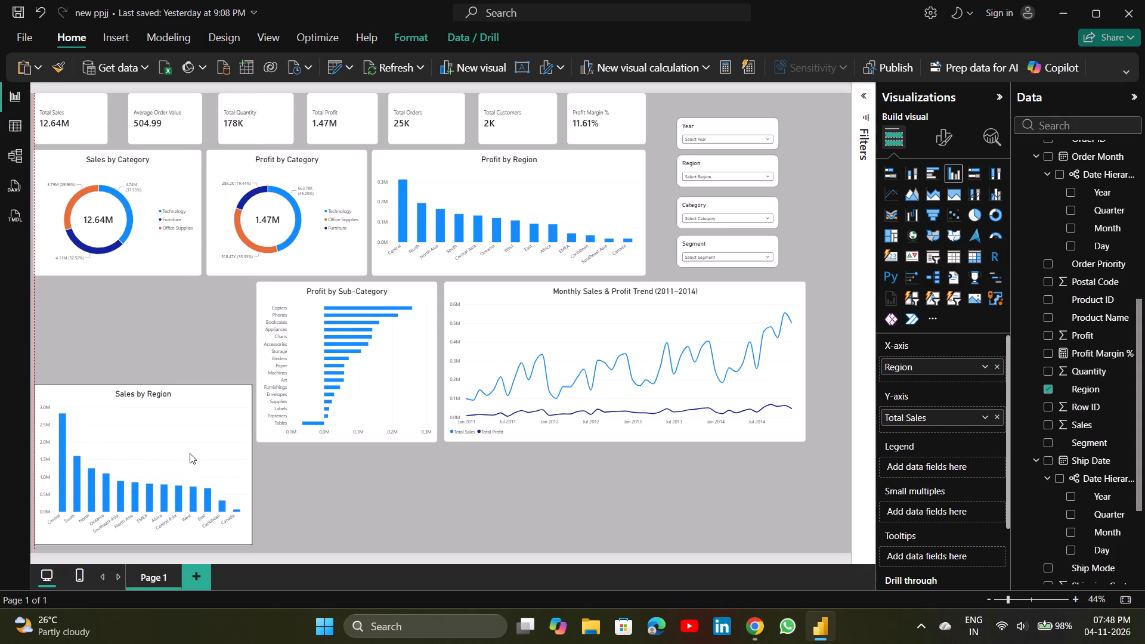
{"action": "left_click_drag", "start_coordinate": [190, 453], "coordinate": [190, 453]}
{"action": "left_click", "coordinate": [333, 456]}
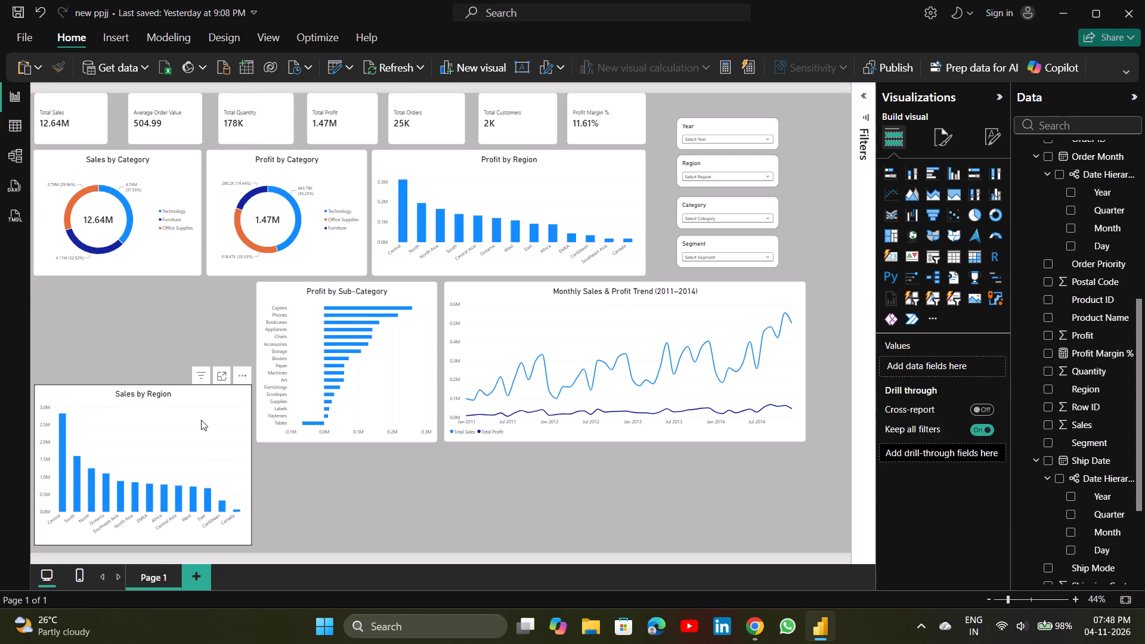
Increase the rounded corners of the Sales by Region chart's visual border and deselect the chart.
{"action": "left_click", "coordinate": [201, 420]}
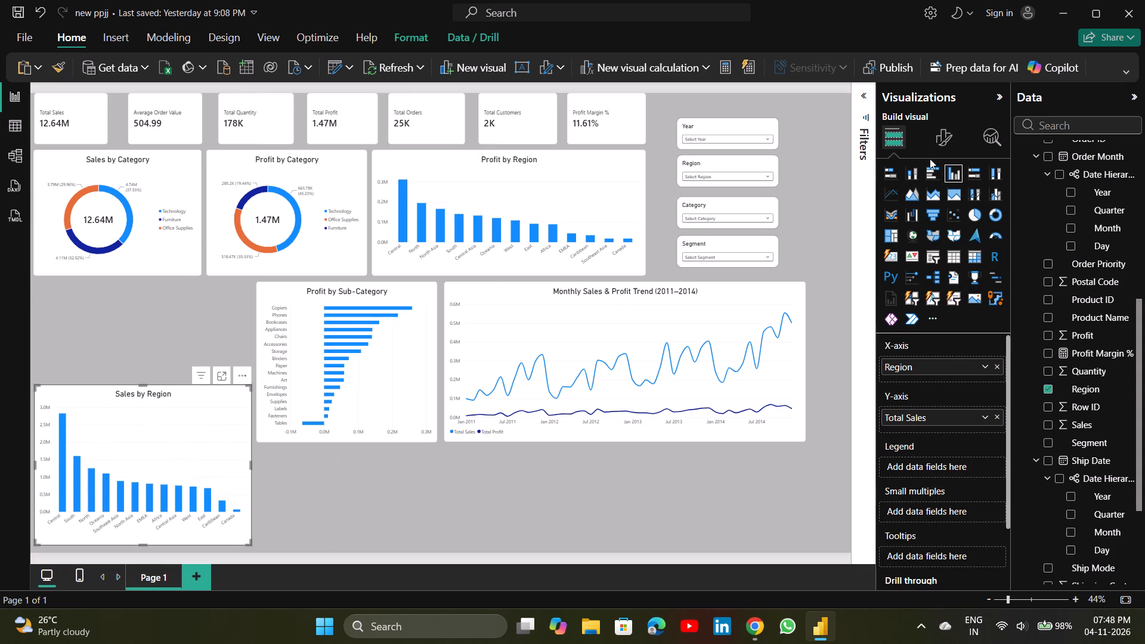
{"action": "left_click", "coordinate": [952, 143]}
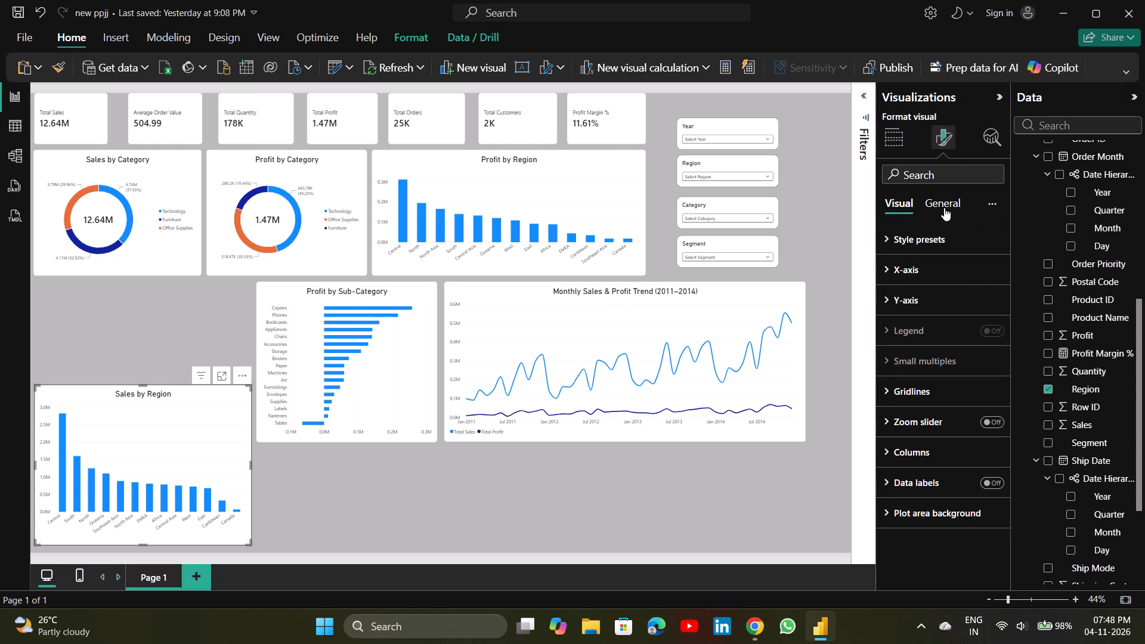
{"action": "left_click", "coordinate": [944, 208]}
{"action": "left_click", "coordinate": [919, 305]}
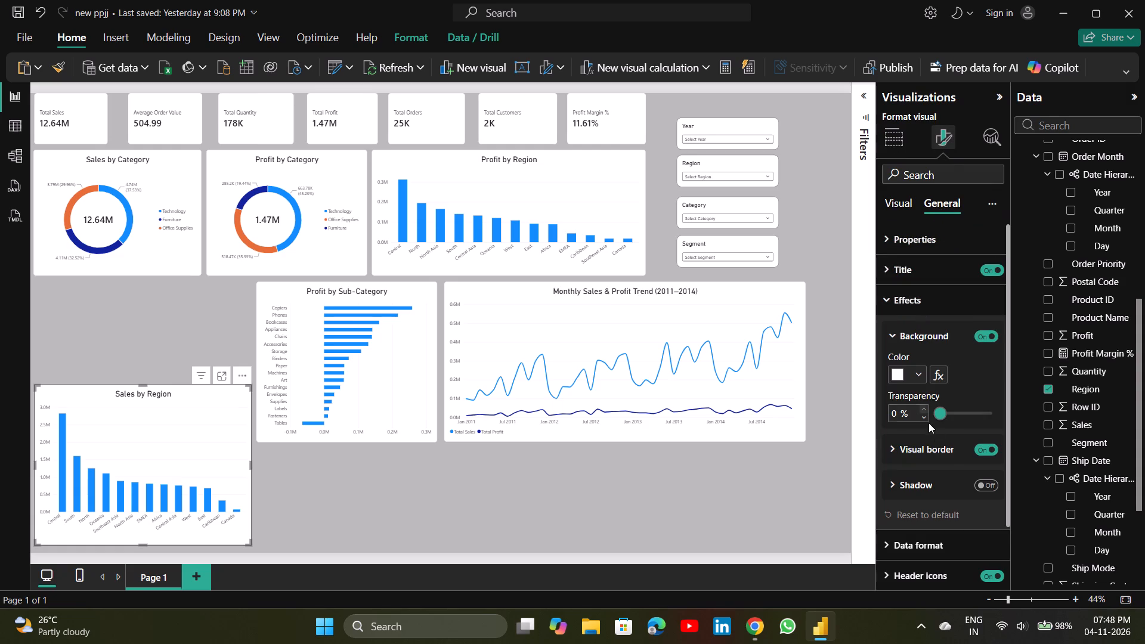
{"action": "left_click_drag", "start_coordinate": [937, 462], "coordinate": [940, 454]}
{"action": "left_click", "coordinate": [940, 454]}
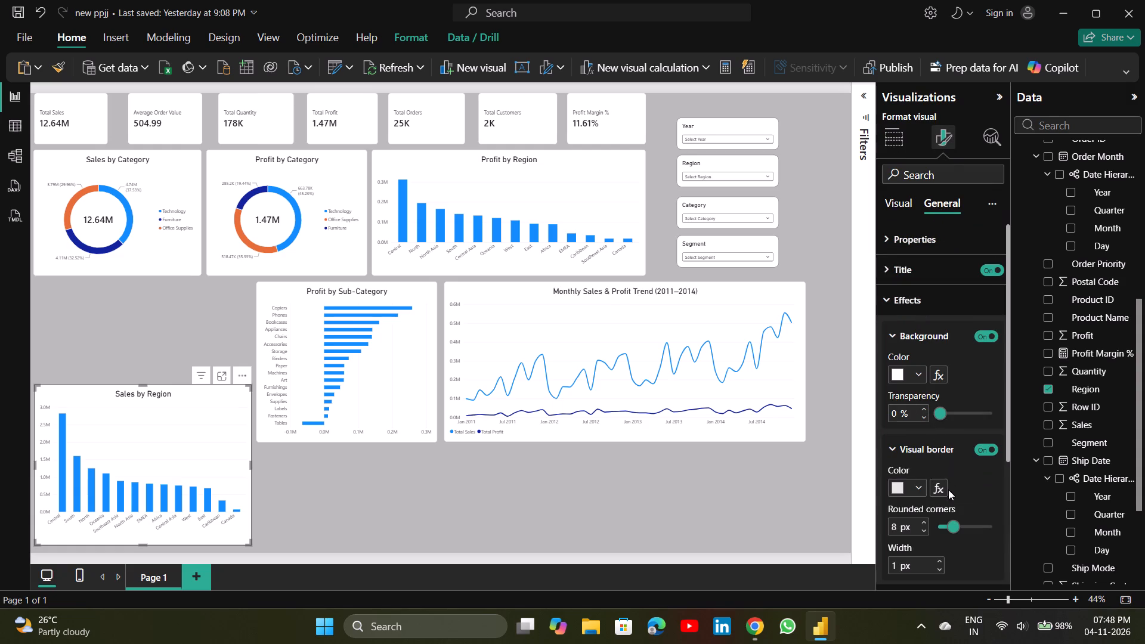
{"action": "left_click_drag", "start_coordinate": [954, 531], "coordinate": [960, 530]}
{"action": "left_click_drag", "start_coordinate": [960, 530], "coordinate": [965, 529]}
{"action": "left_click", "coordinate": [578, 516]}
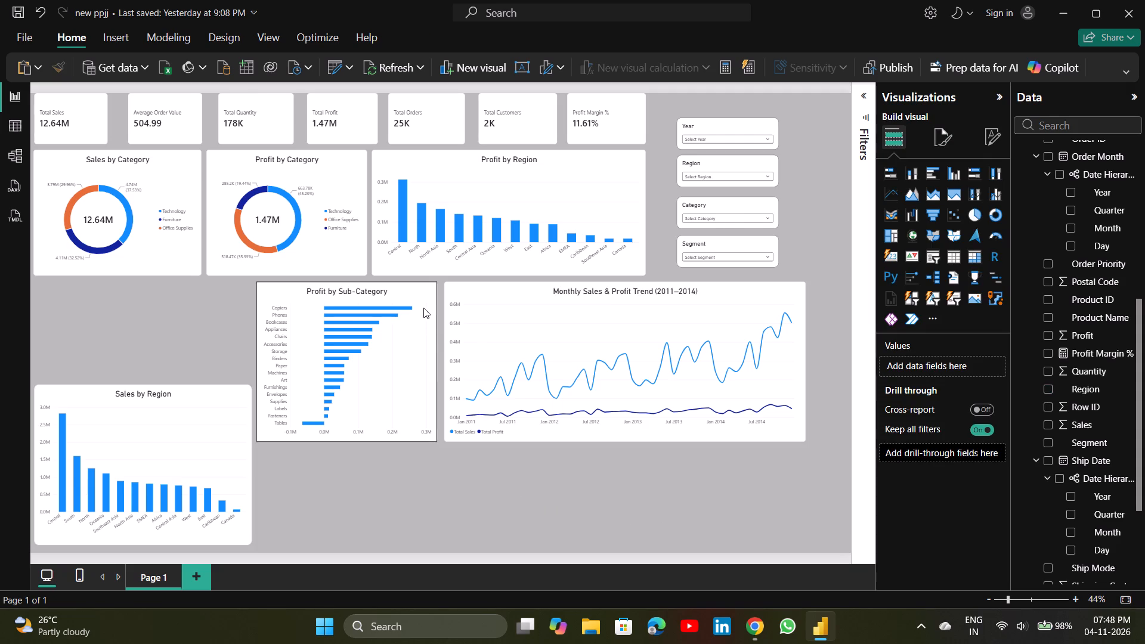
Move the Profit by Sub-Category chart straight down beside the Sales by Region chart, with their bottom edges level.
{"action": "left_click_drag", "start_coordinate": [423, 297], "coordinate": [434, 396]}
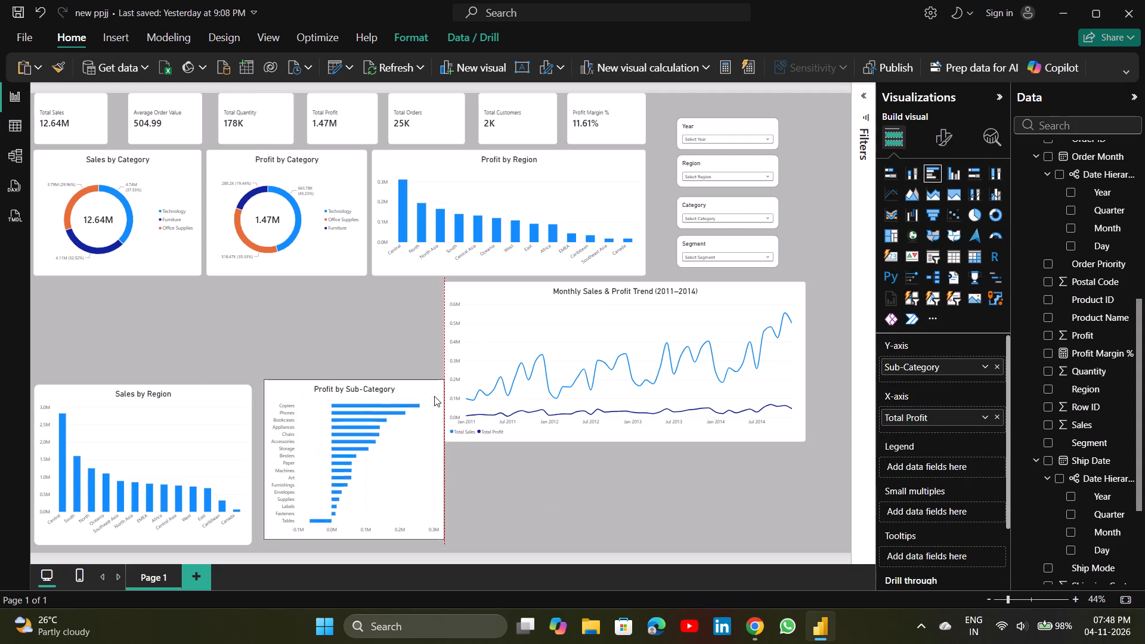
{"action": "left_click_drag", "start_coordinate": [434, 396], "coordinate": [428, 402]}
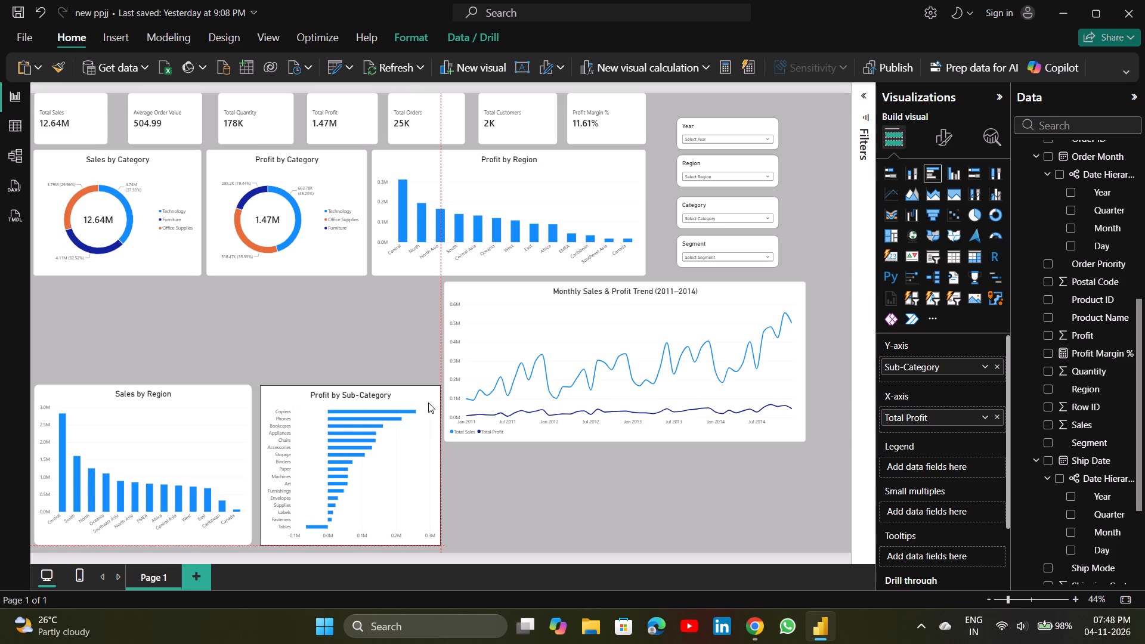
{"action": "left_click_drag", "start_coordinate": [428, 402], "coordinate": [425, 402]}
{"action": "left_click_drag", "start_coordinate": [425, 402], "coordinate": [423, 403]}
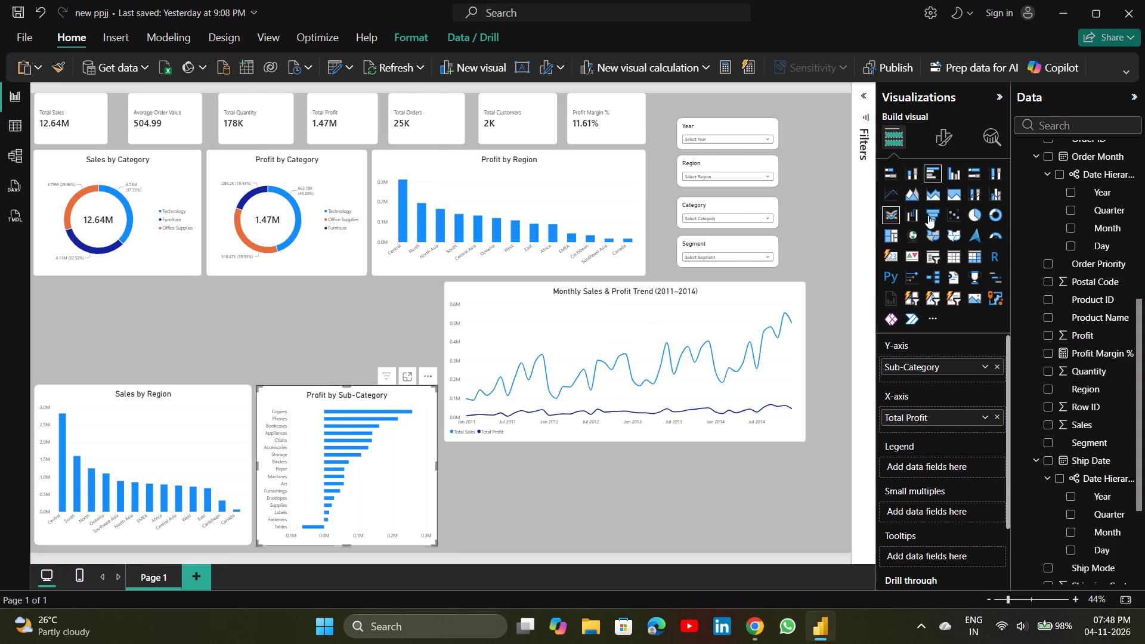
Increase the rounded corners of the Profit by Sub-Category chart's visual border and deselect the chart.
{"action": "left_click", "coordinate": [953, 143]}
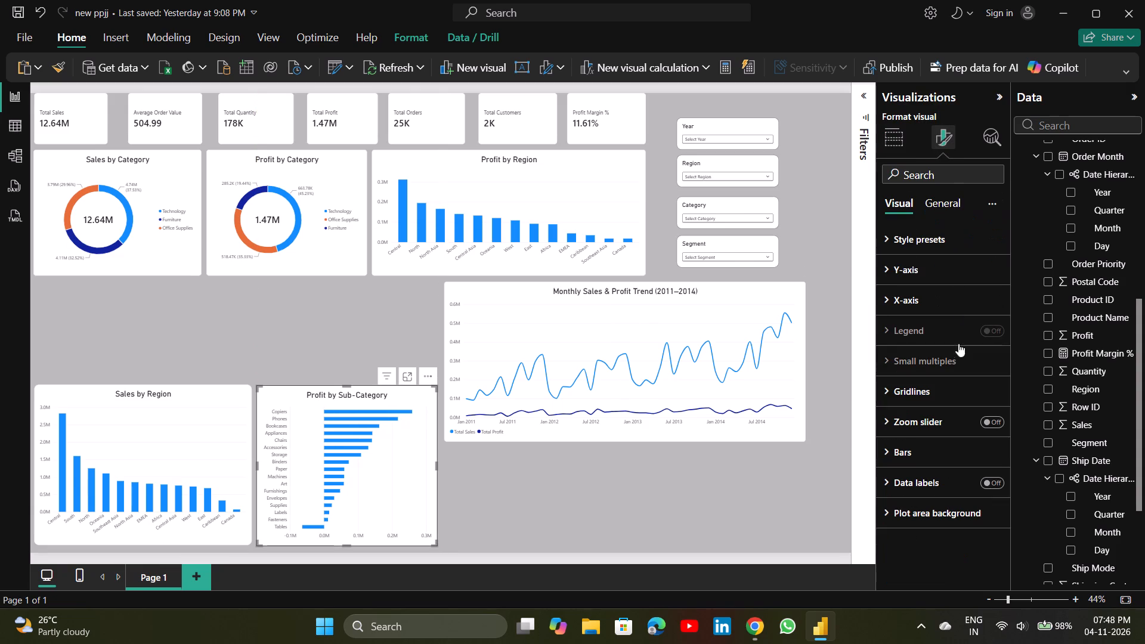
{"action": "left_click", "coordinate": [936, 205]}
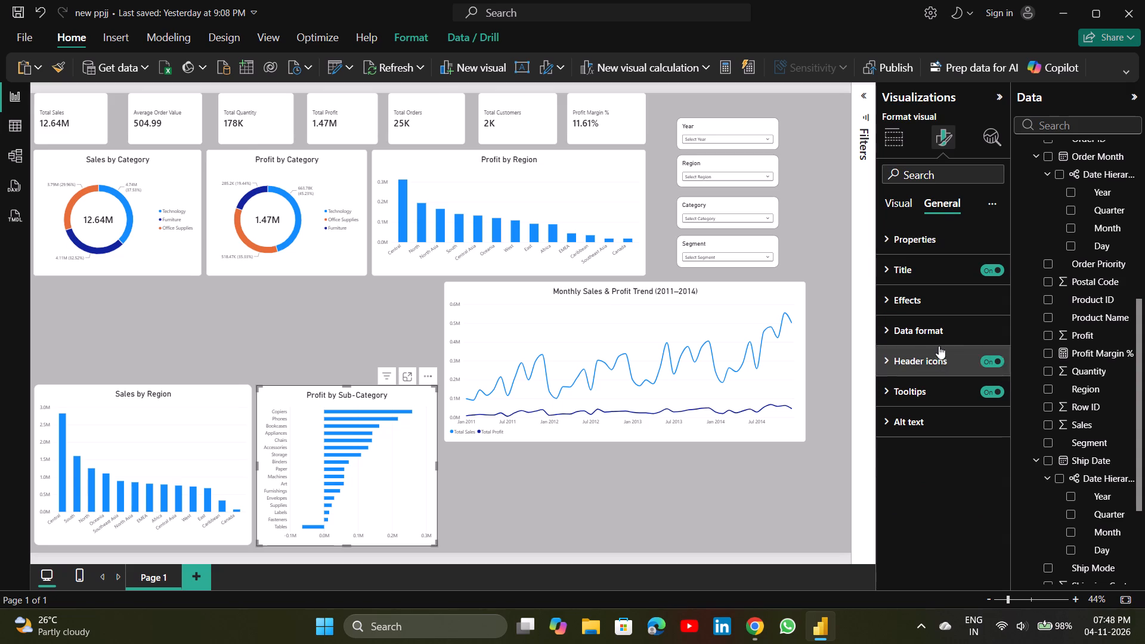
{"action": "left_click", "coordinate": [930, 296]}
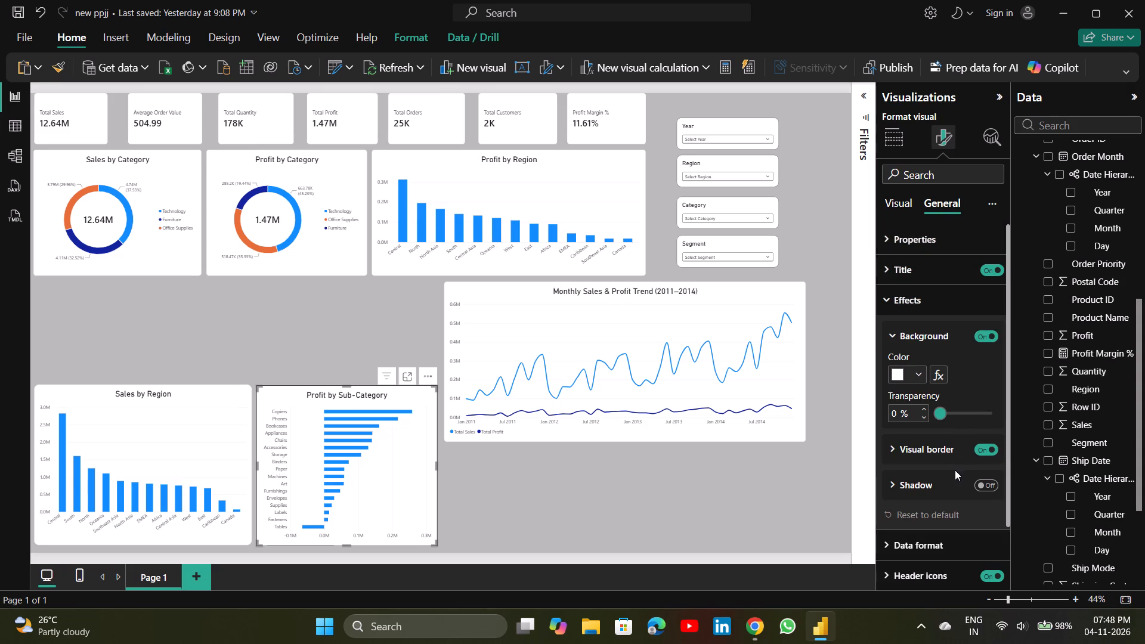
{"action": "left_click", "coordinate": [952, 458]}
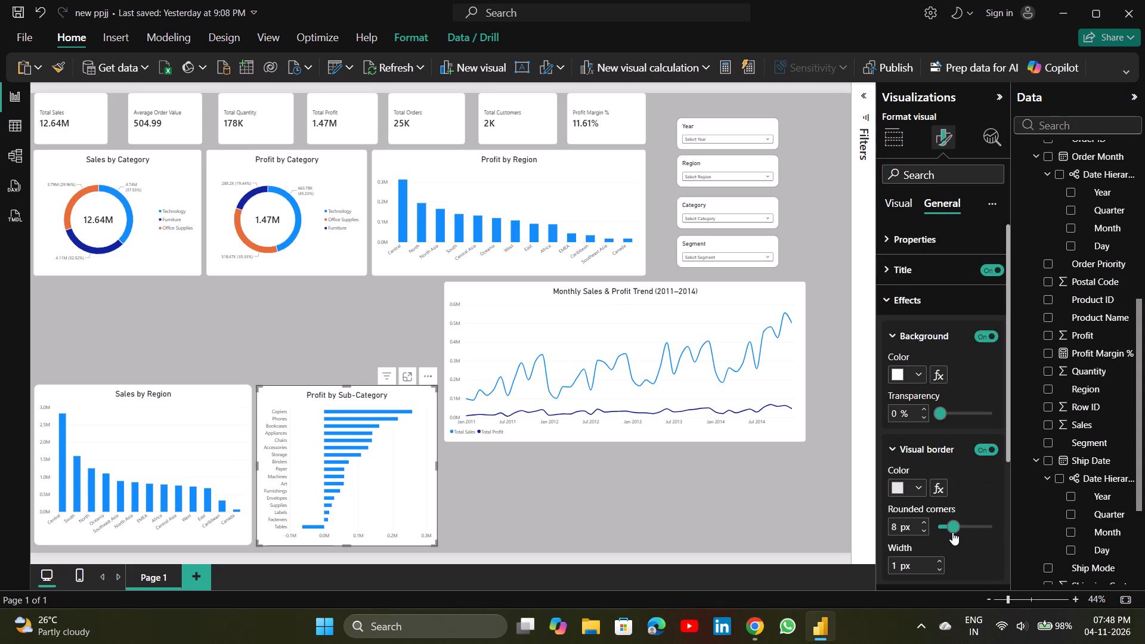
{"action": "left_click_drag", "start_coordinate": [952, 532], "coordinate": [961, 528]}
{"action": "left_click_drag", "start_coordinate": [961, 528], "coordinate": [965, 528]}
{"action": "left_click", "coordinate": [759, 488]}
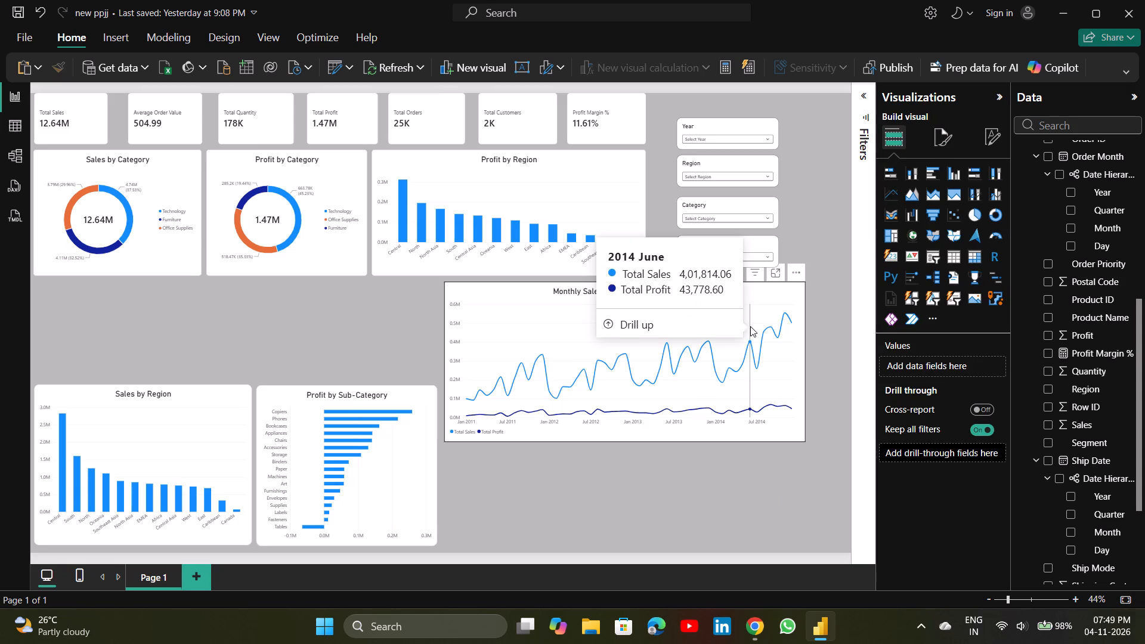
Move the Monthly Sales & Profit Trend chart down beside the Profit by Sub-Category chart, with their bottom edges level.
{"action": "left_click_drag", "start_coordinate": [776, 292], "coordinate": [778, 295]}
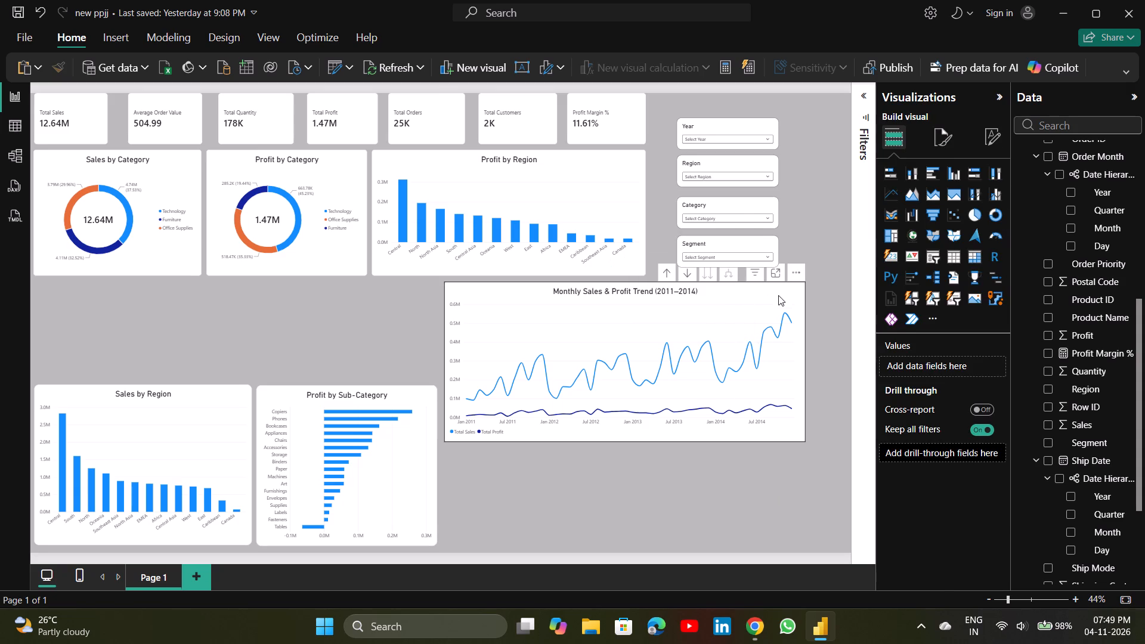
{"action": "left_click_drag", "start_coordinate": [778, 295], "coordinate": [777, 390]}
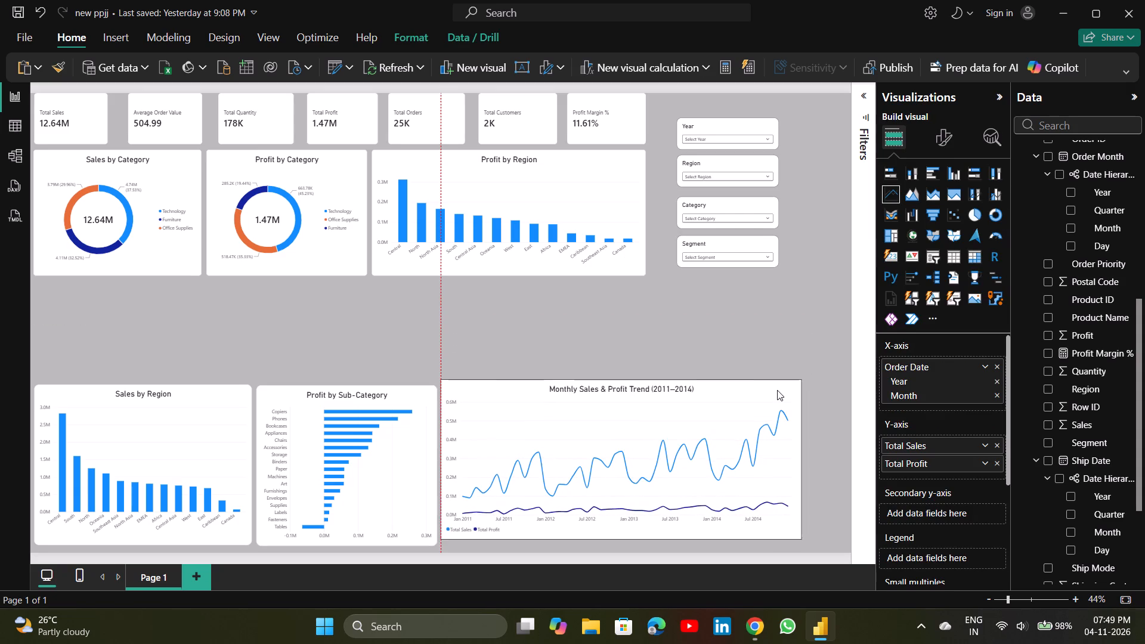
{"action": "left_click_drag", "start_coordinate": [777, 390], "coordinate": [774, 396]}
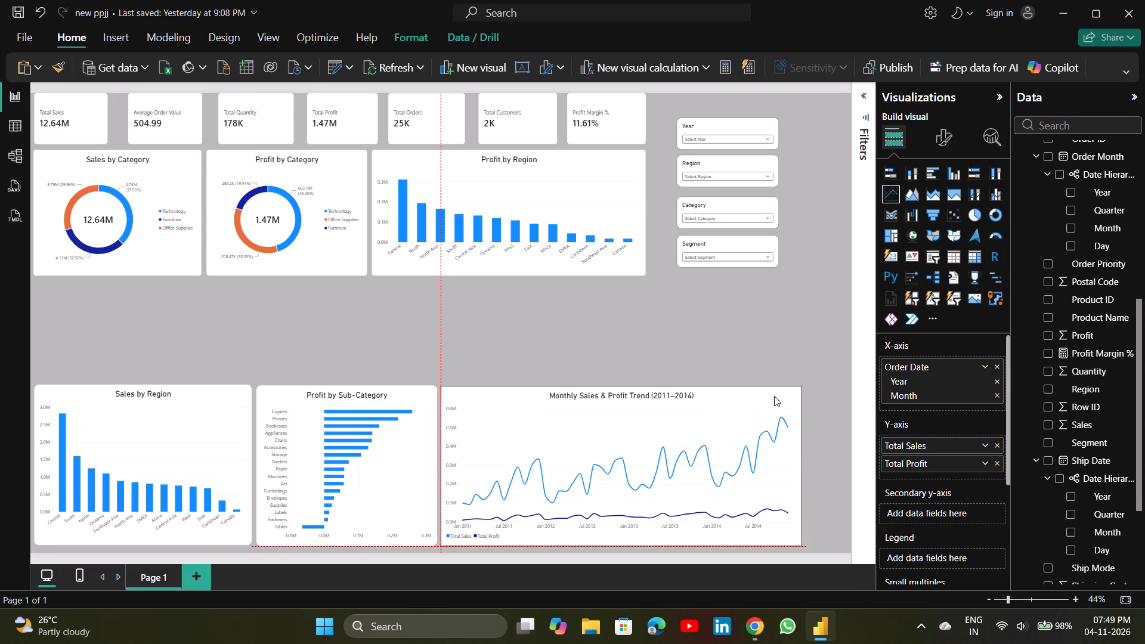
{"action": "left_click_drag", "start_coordinate": [774, 396], "coordinate": [774, 397]}
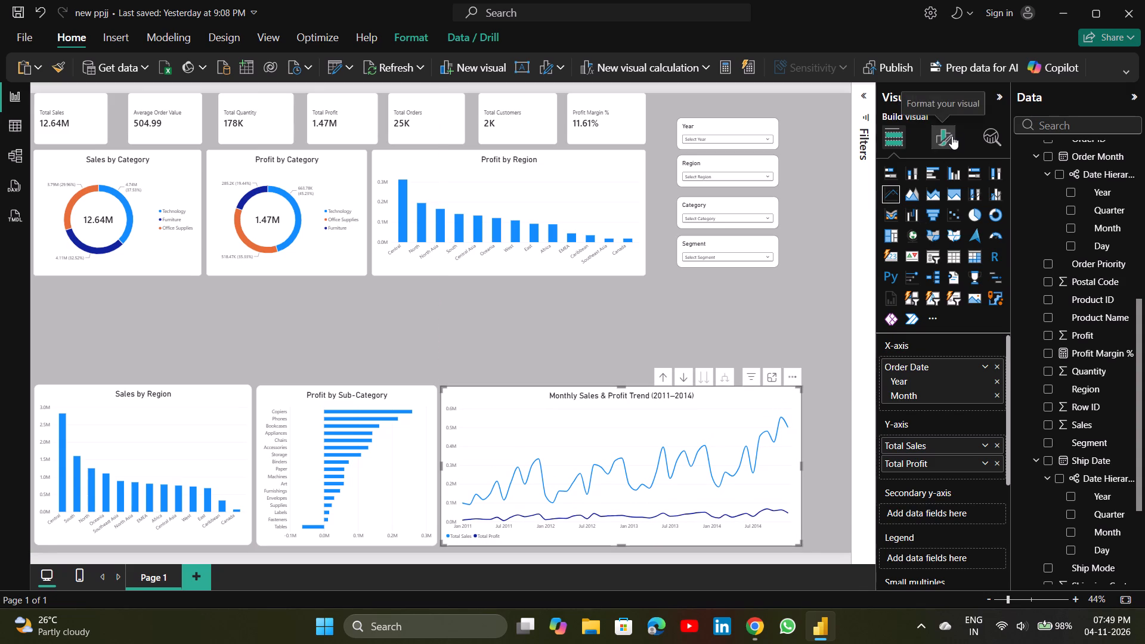
Set the rounded corners of the Monthly Sales & Profit Trend chart's visual border to 15 px and deselect the chart.
{"action": "left_click", "coordinate": [952, 136]}
{"action": "left_click", "coordinate": [940, 206]}
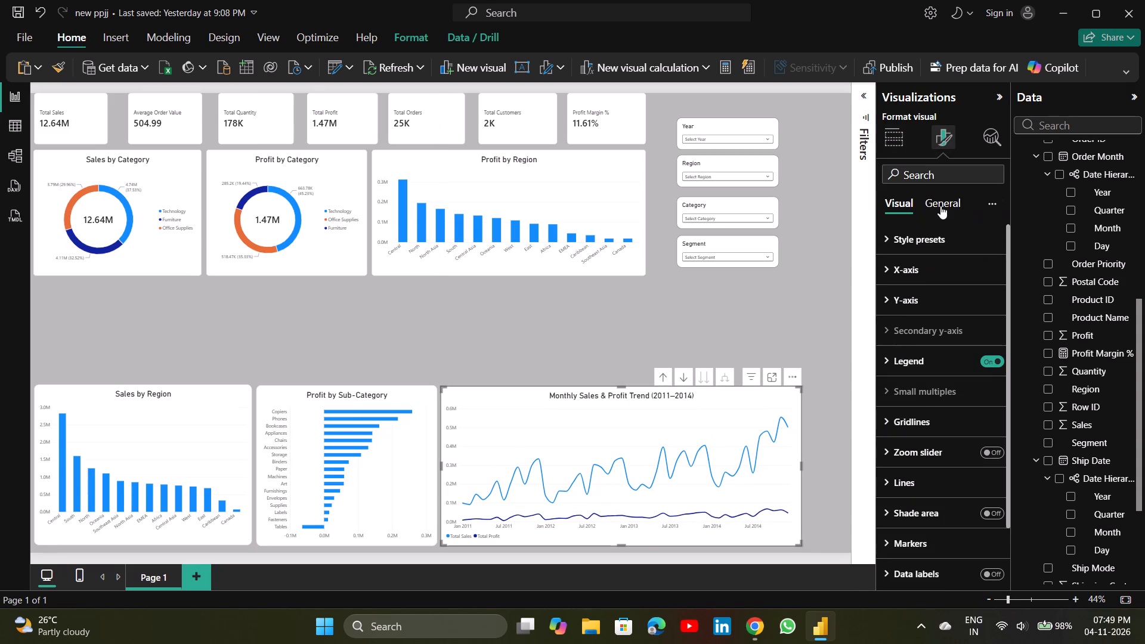
{"action": "left_click", "coordinate": [940, 206]}
{"action": "left_click", "coordinate": [941, 292]}
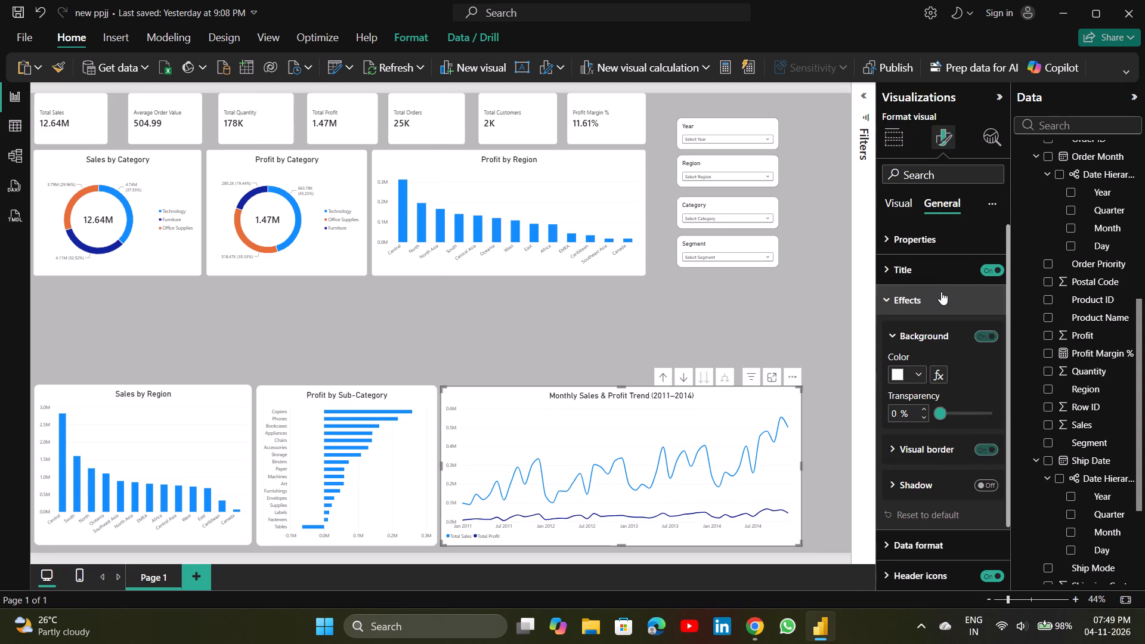
{"action": "left_click", "coordinate": [943, 457]}
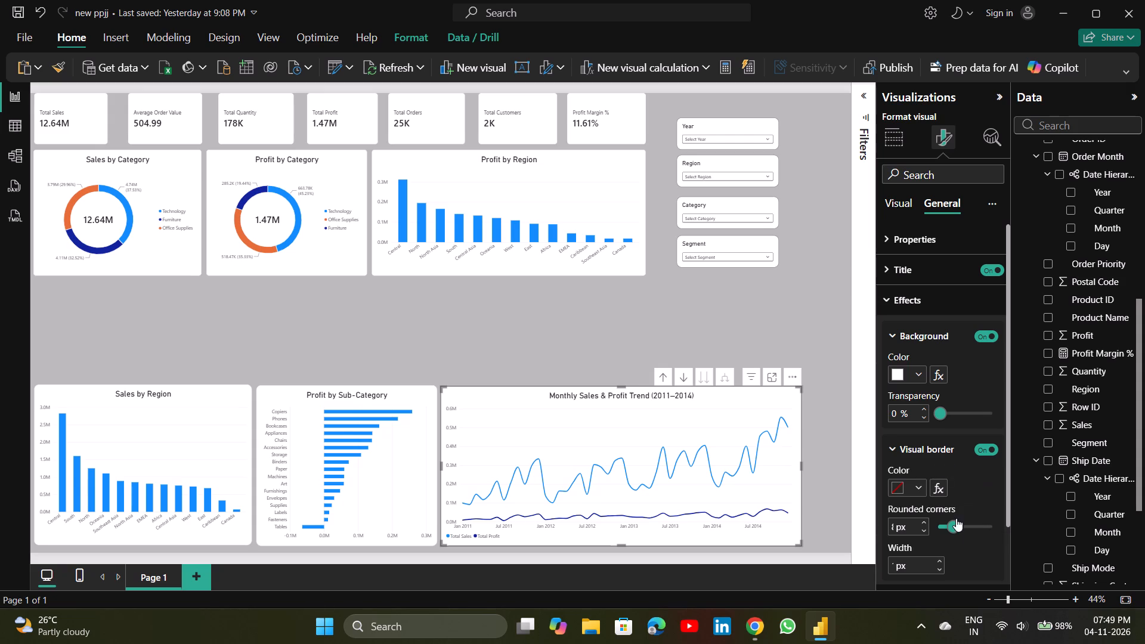
{"action": "left_click_drag", "start_coordinate": [956, 532], "coordinate": [960, 532]}
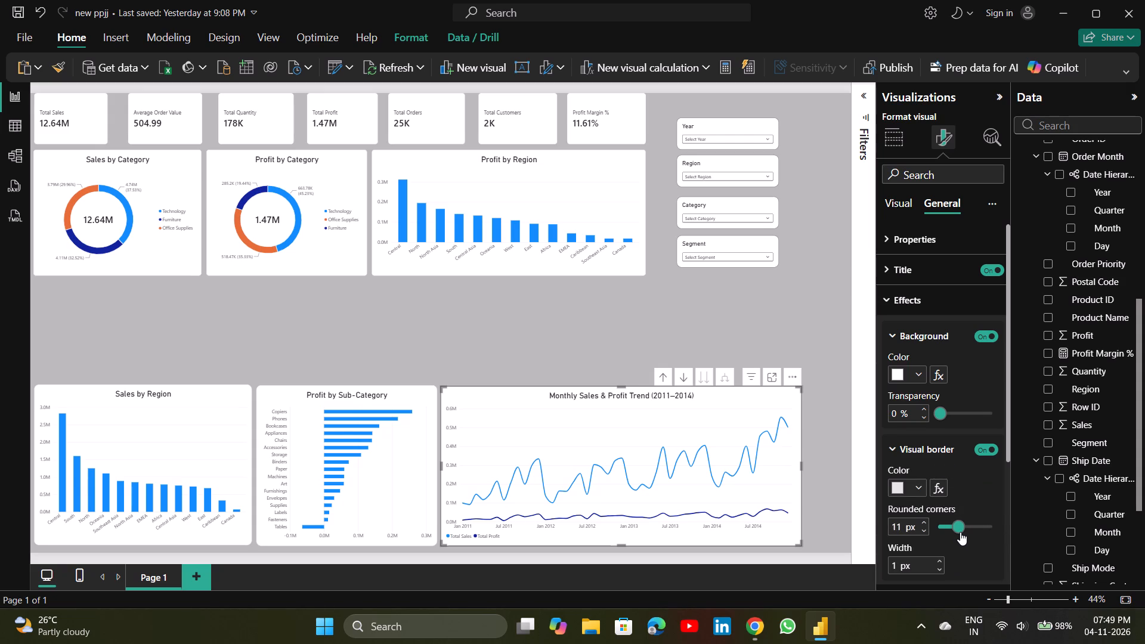
{"action": "left_click_drag", "start_coordinate": [960, 532], "coordinate": [965, 531]}
{"action": "left_click", "coordinate": [816, 466]}
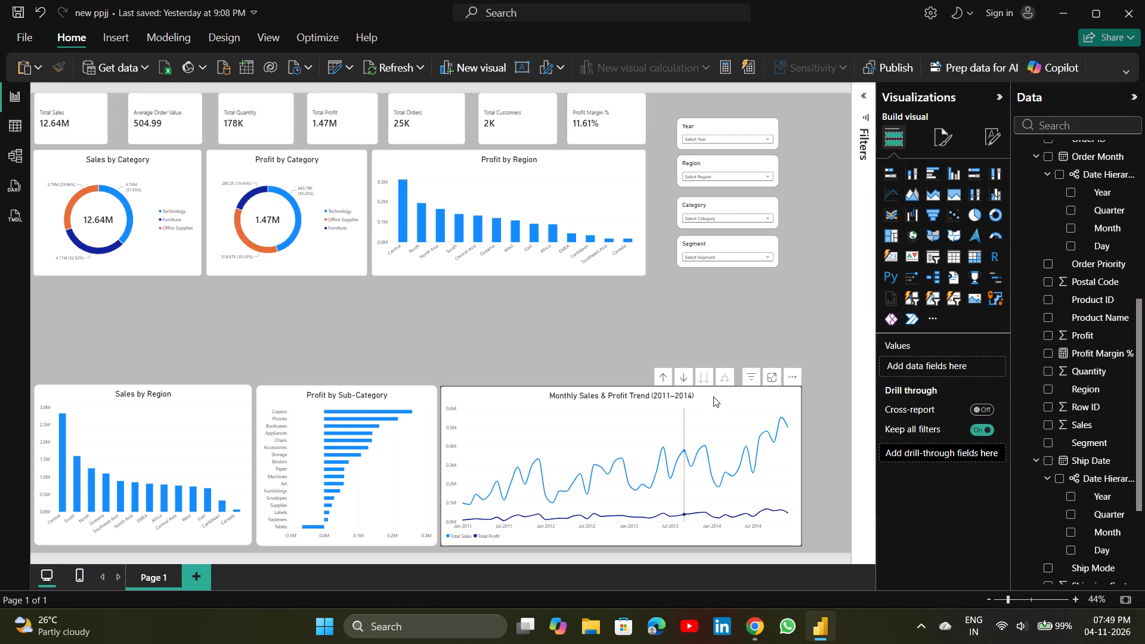
Shift the Monthly Sales & Profit Trend chart horizontally to near the report page's right edge, keeping its bottom edge level with the row.
{"action": "left_click_drag", "start_coordinate": [770, 395], "coordinate": [811, 396]}
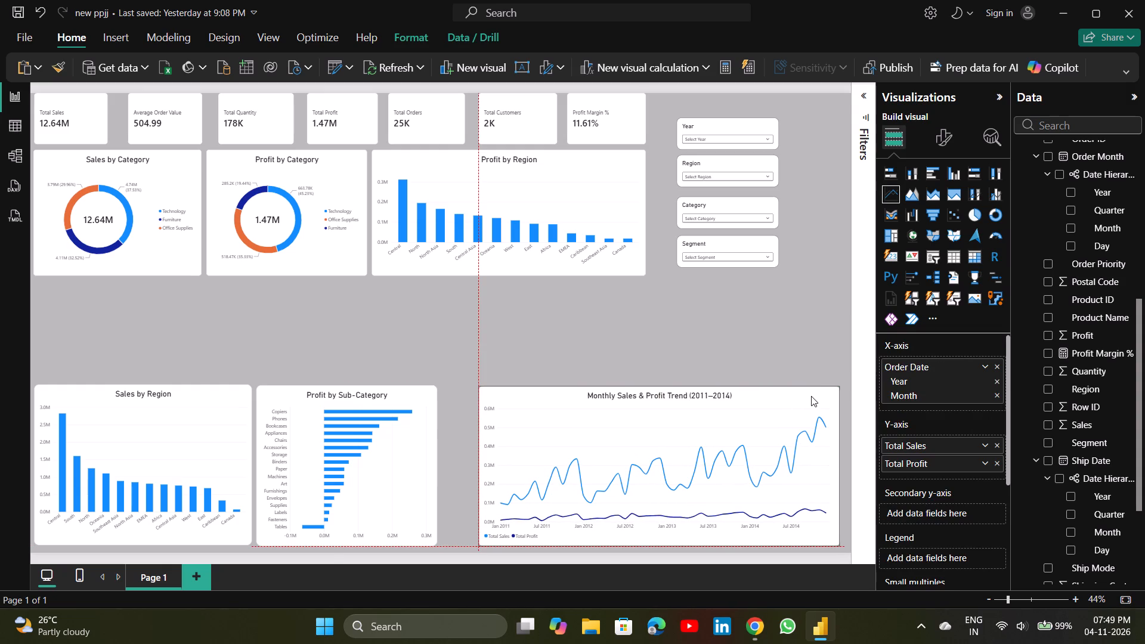
{"action": "left_click_drag", "start_coordinate": [811, 396], "coordinate": [815, 397]}
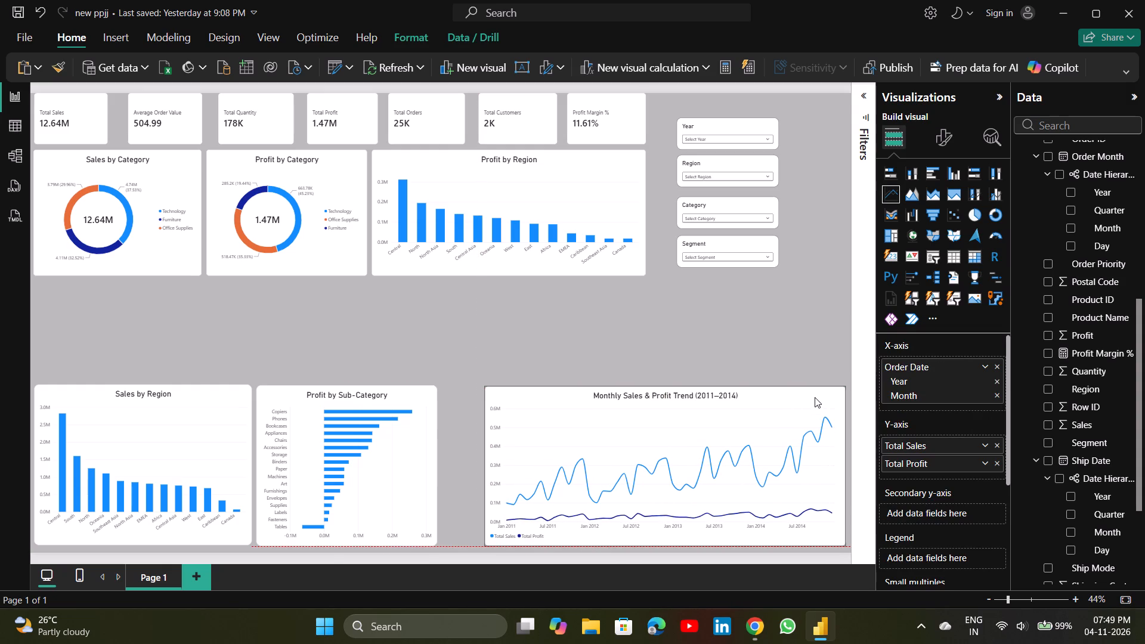
{"action": "left_click_drag", "start_coordinate": [815, 397], "coordinate": [814, 397]}
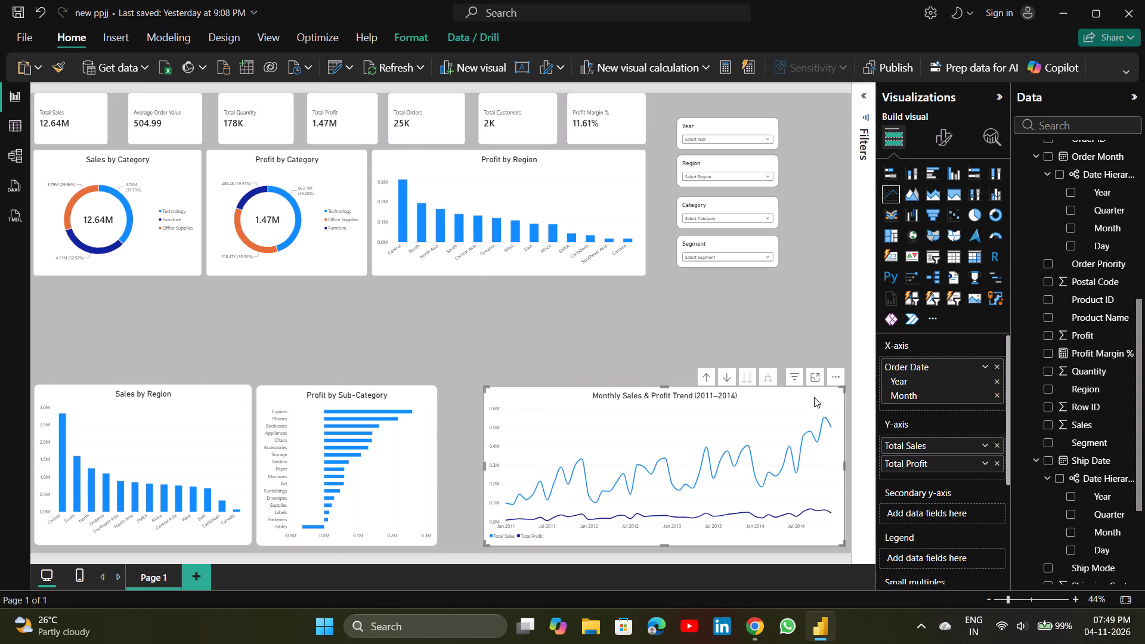
{"action": "left_click", "coordinate": [667, 545]}
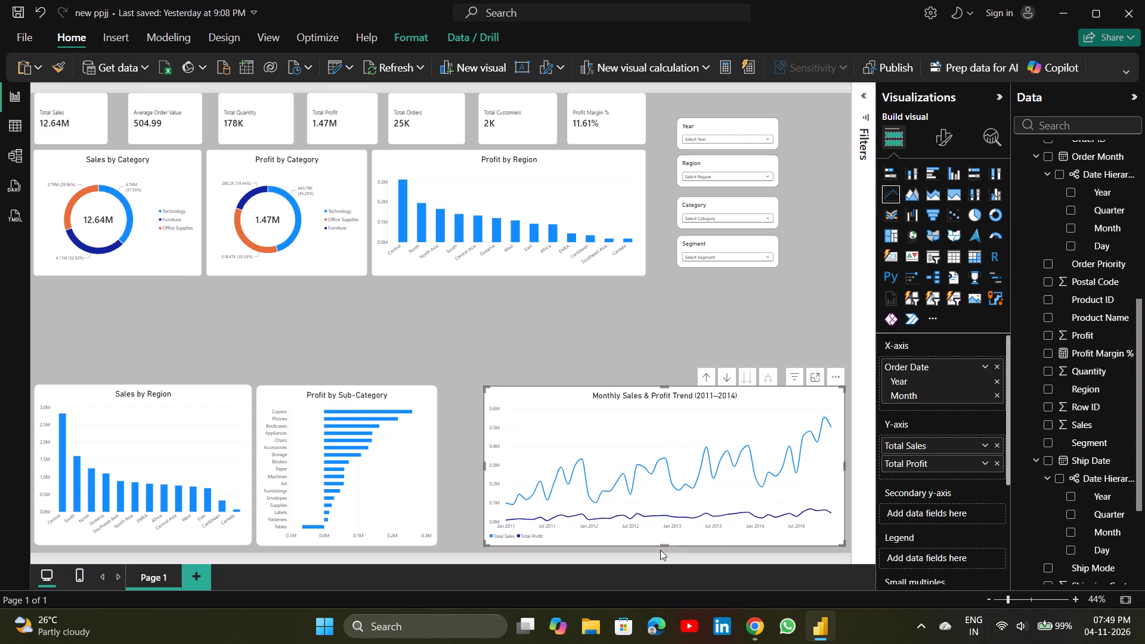
Widen the Profit by Sub-Category chart rightward until only a narrow gap separates it from the Monthly Sales & Profit Trend chart.
{"action": "left_click", "coordinate": [414, 439]}
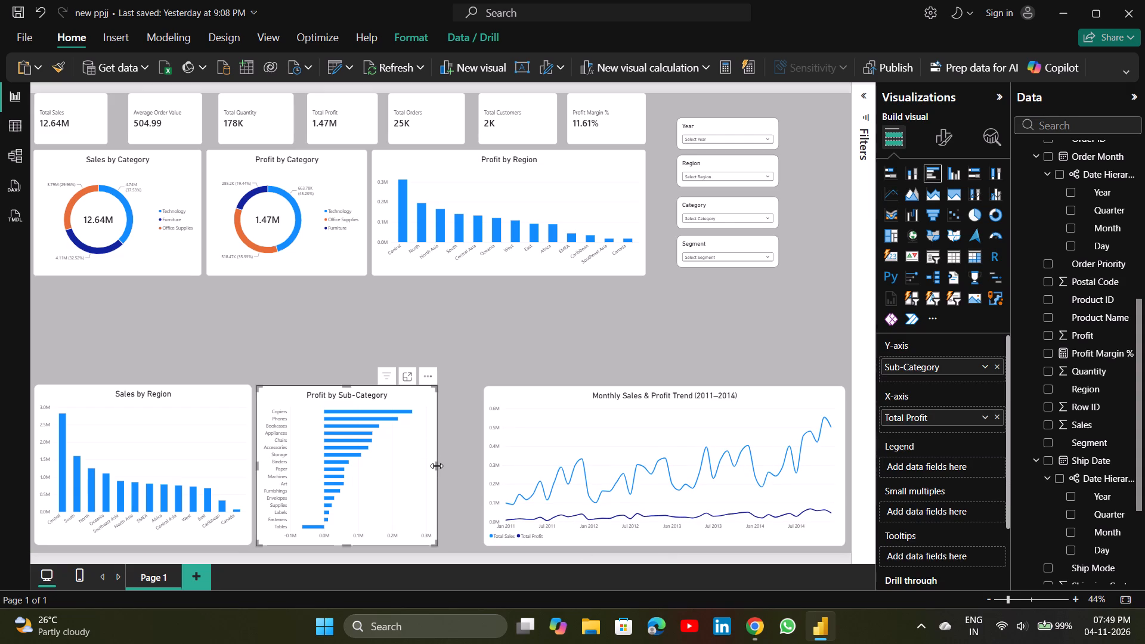
{"action": "left_click_drag", "start_coordinate": [437, 466], "coordinate": [477, 463]}
{"action": "left_click", "coordinate": [590, 315]}
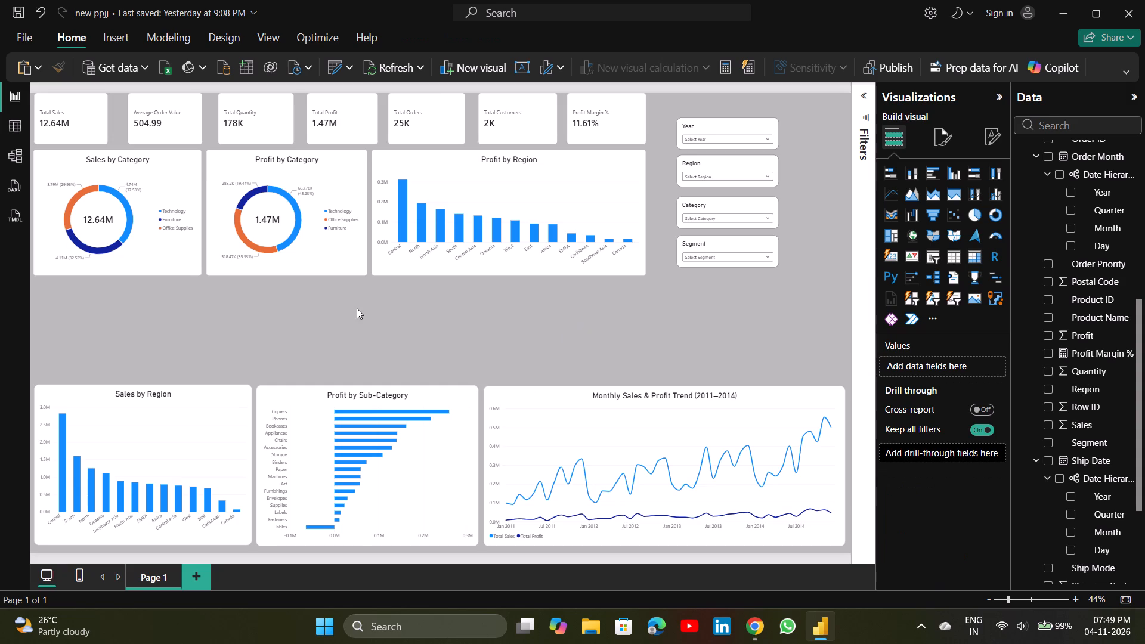
Move the Sales by Category donut chart down to just above the Sales by Region chart, aligning their left edges.
{"action": "left_click_drag", "start_coordinate": [168, 172], "coordinate": [172, 233]}
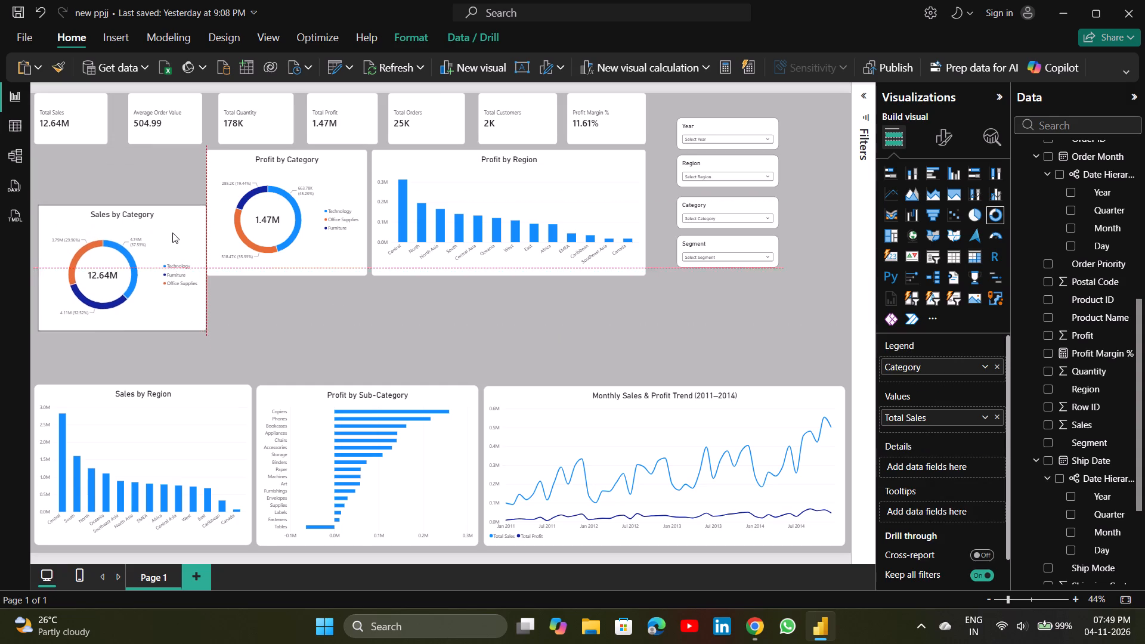
{"action": "left_click_drag", "start_coordinate": [172, 233], "coordinate": [171, 267]}
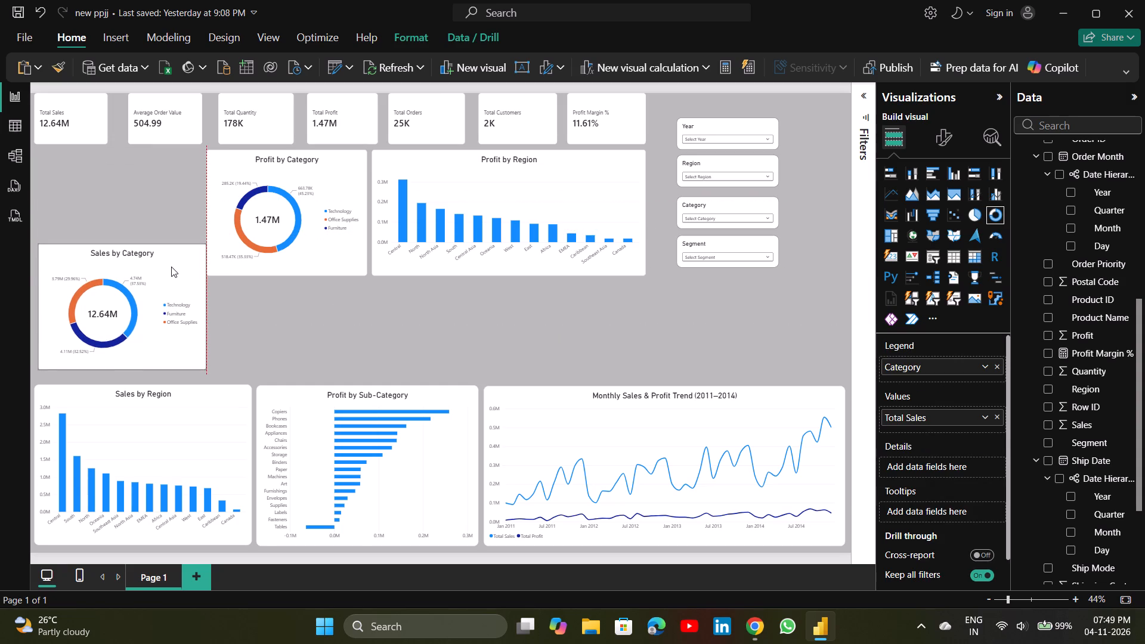
{"action": "left_click_drag", "start_coordinate": [171, 267], "coordinate": [172, 271]}
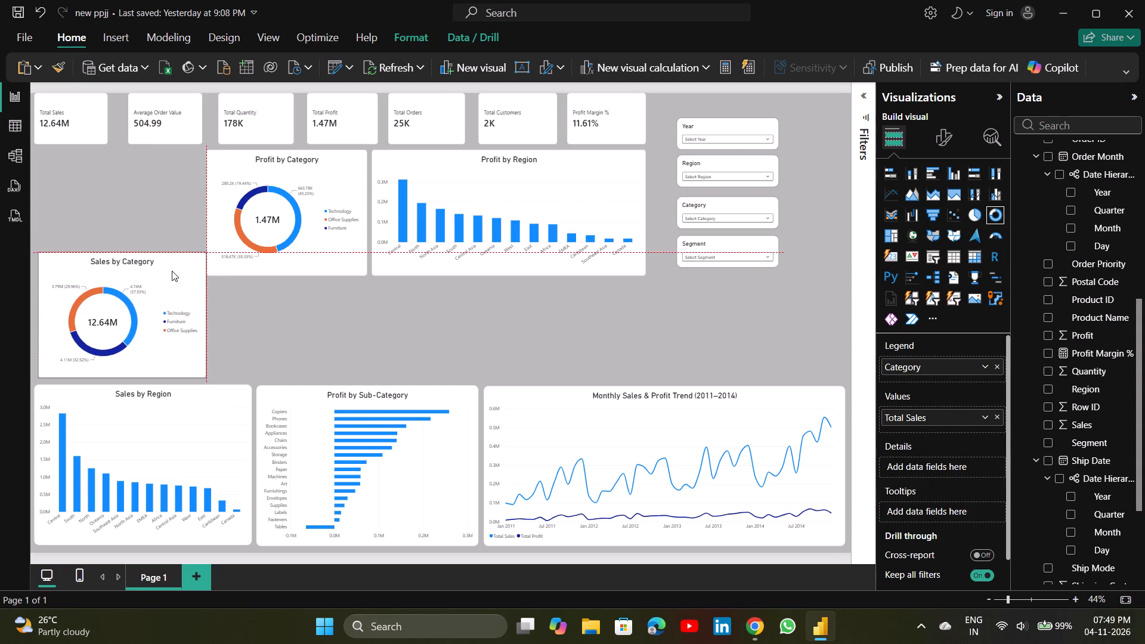
{"action": "left_click_drag", "start_coordinate": [172, 271], "coordinate": [172, 278]}
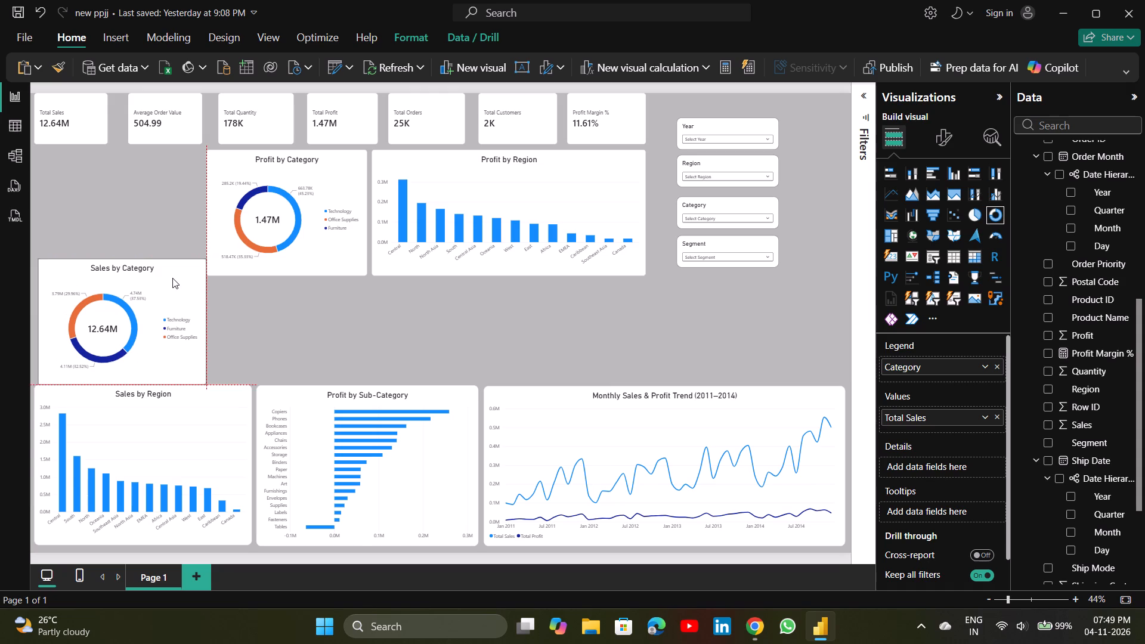
{"action": "left_click_drag", "start_coordinate": [172, 278], "coordinate": [168, 277]}
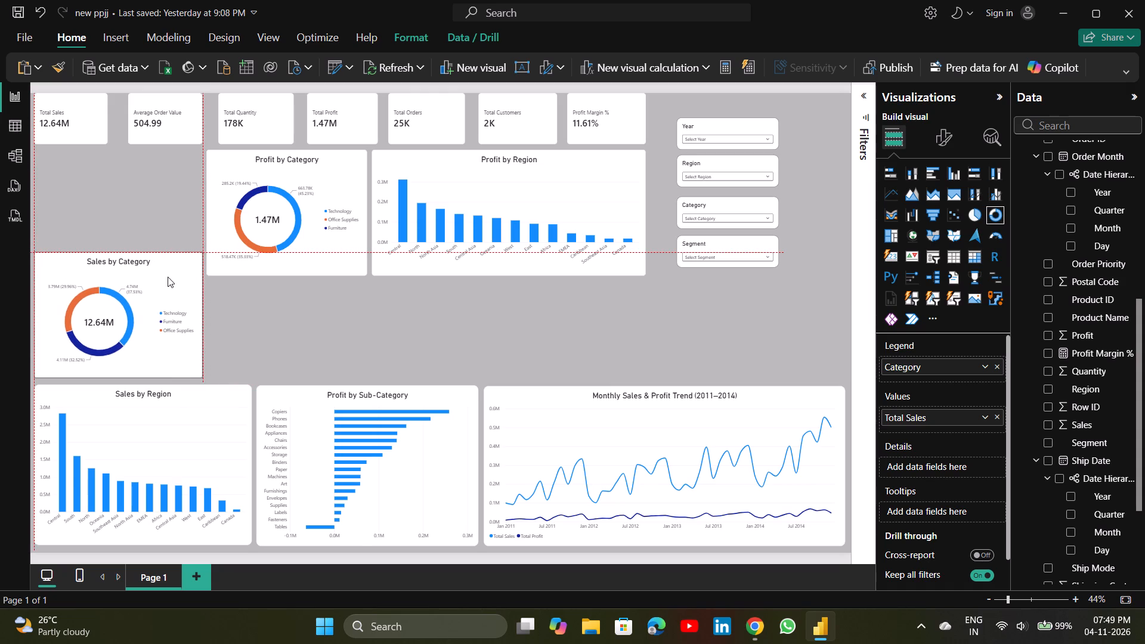
{"action": "left_click_drag", "start_coordinate": [168, 277], "coordinate": [168, 277]}
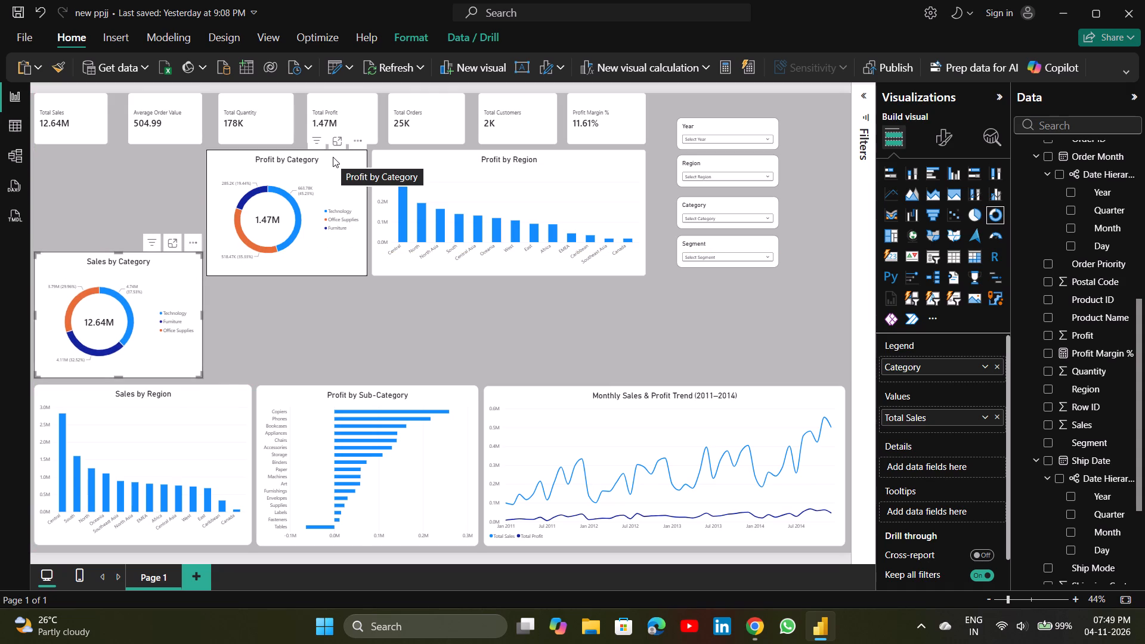
Move the Profit by Category donut chart straight down beside the Sales by Category chart, with their top edges level.
{"action": "left_click_drag", "start_coordinate": [333, 157], "coordinate": [339, 255]}
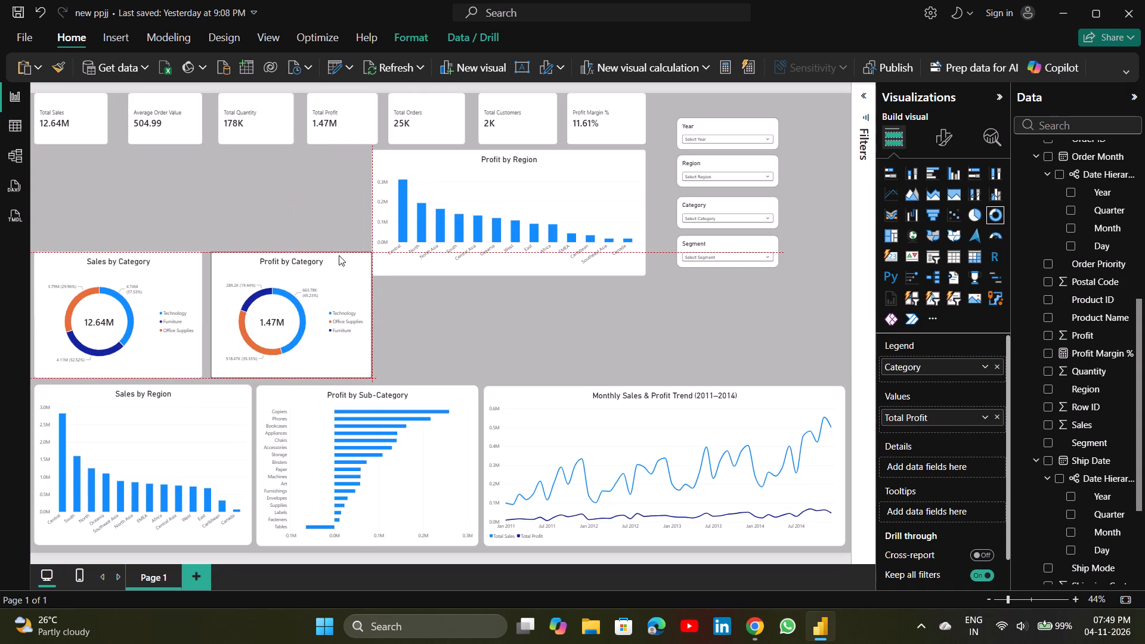
{"action": "left_click_drag", "start_coordinate": [339, 255], "coordinate": [335, 255]}
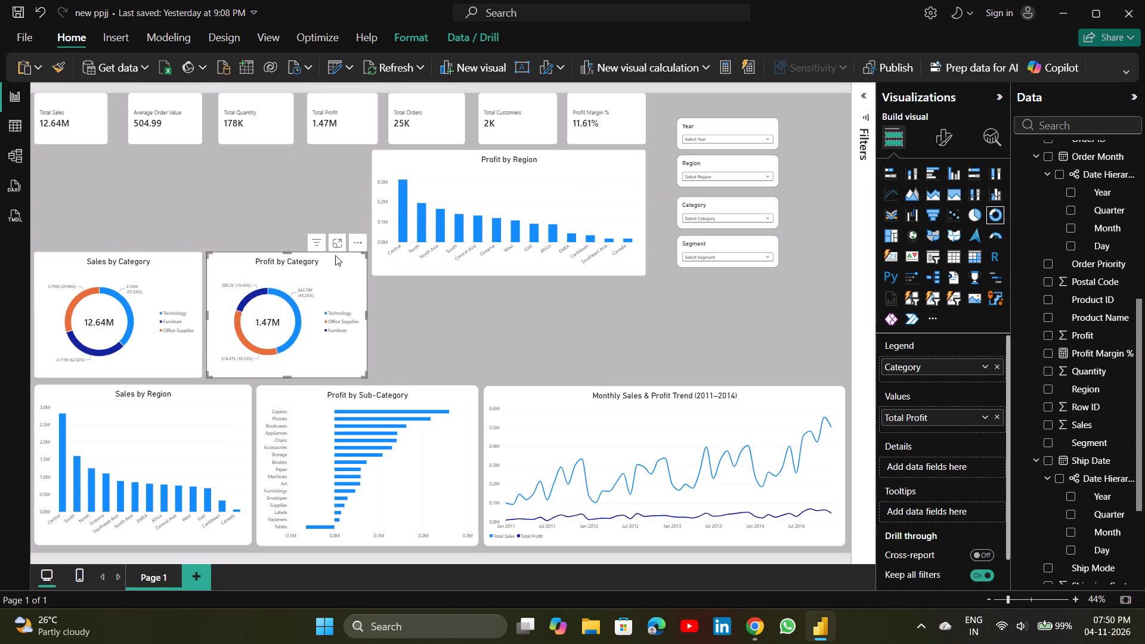
Move the Profit by Region chart straight down beside the Profit by Category chart, level with the two donut charts.
{"action": "left_click_drag", "start_coordinate": [564, 163], "coordinate": [582, 268]}
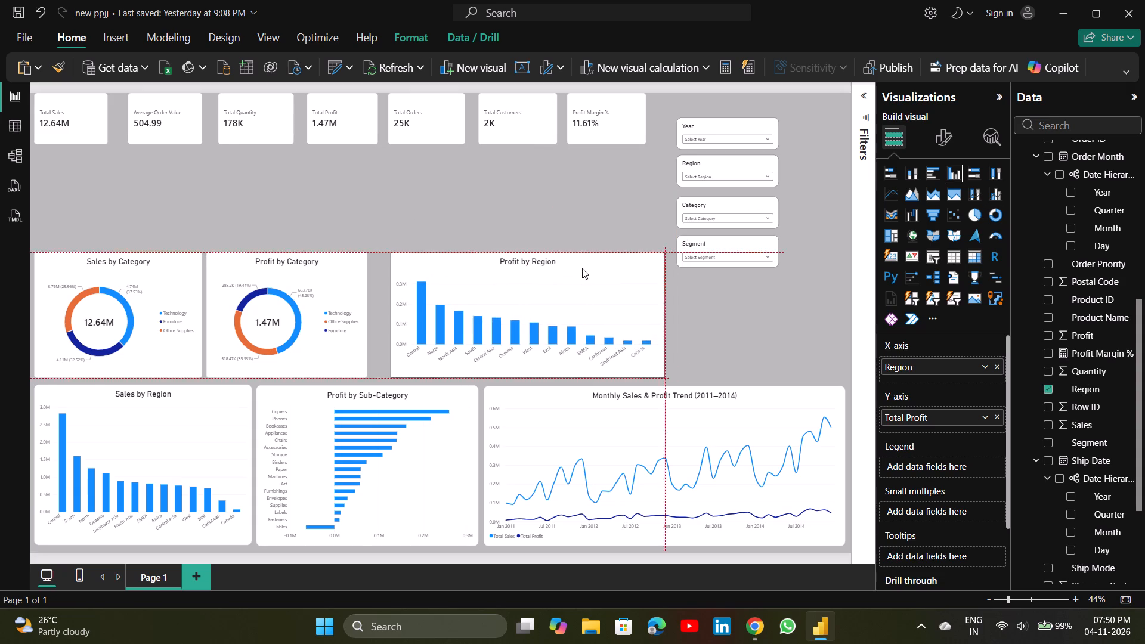
{"action": "left_click_drag", "start_coordinate": [582, 268], "coordinate": [563, 262]}
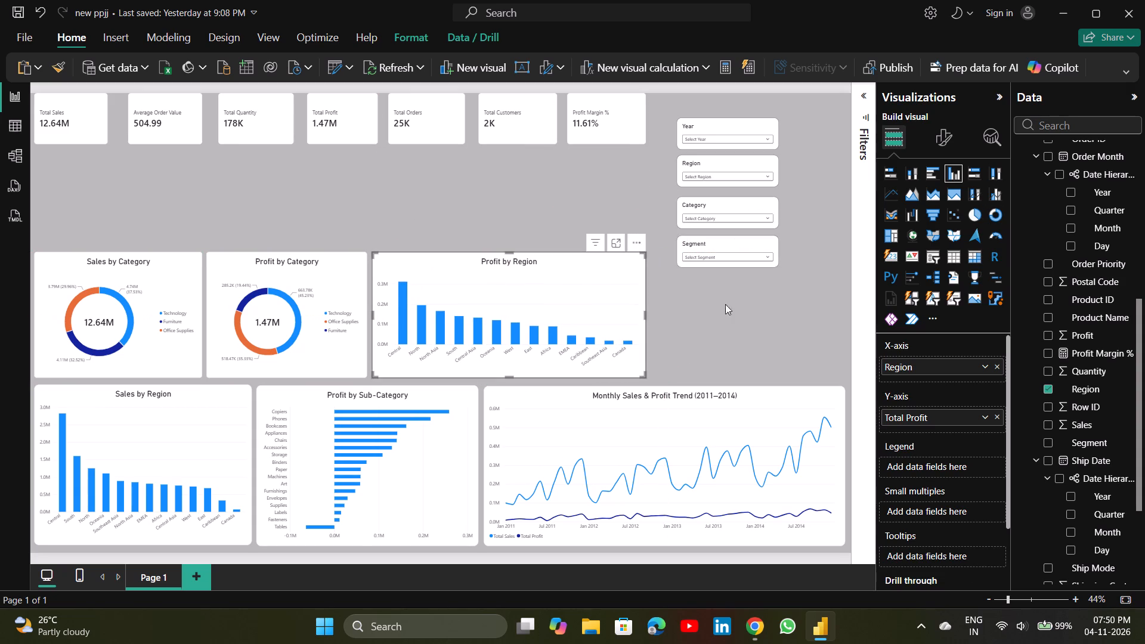
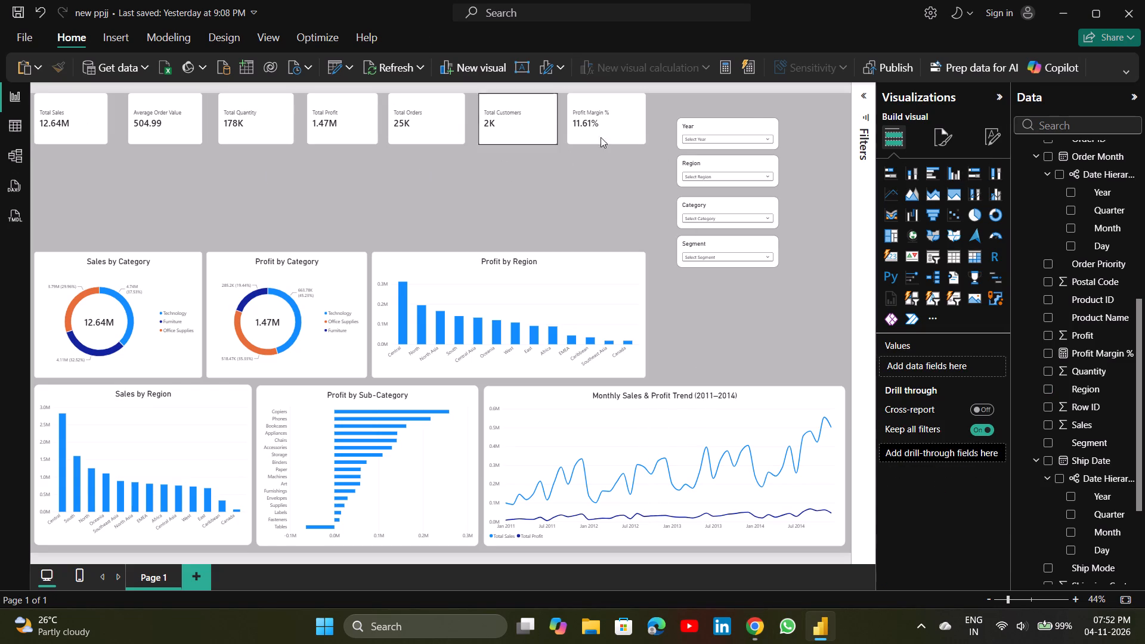
{"action": "left_click_drag", "start_coordinate": [746, 122], "coordinate": [408, 181]}
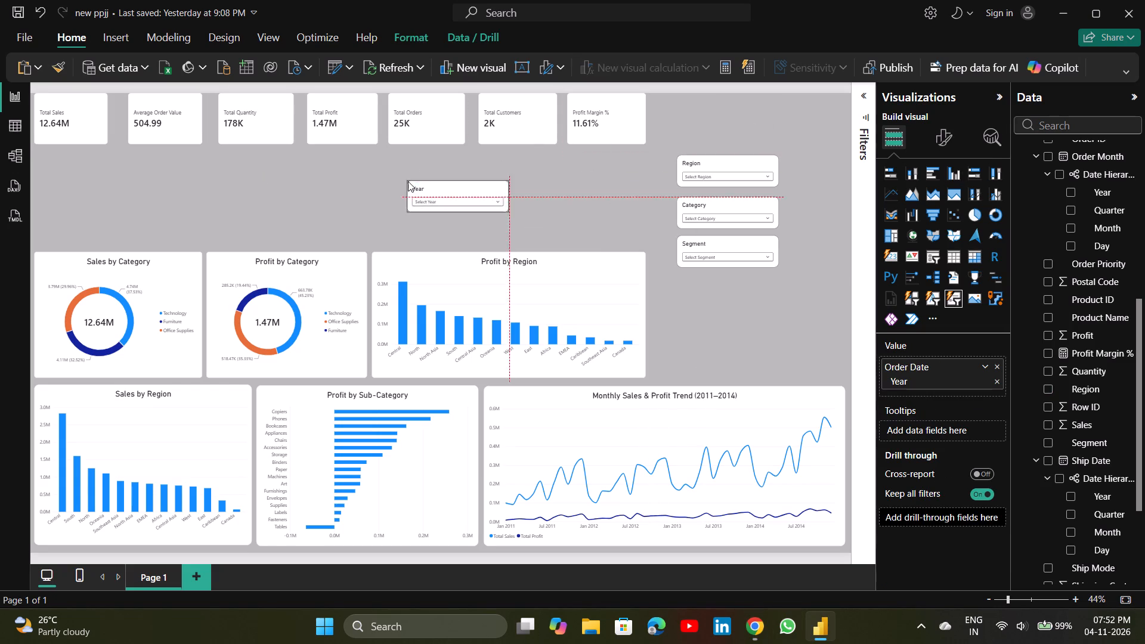
{"action": "left_click_drag", "start_coordinate": [408, 181], "coordinate": [109, 214]}
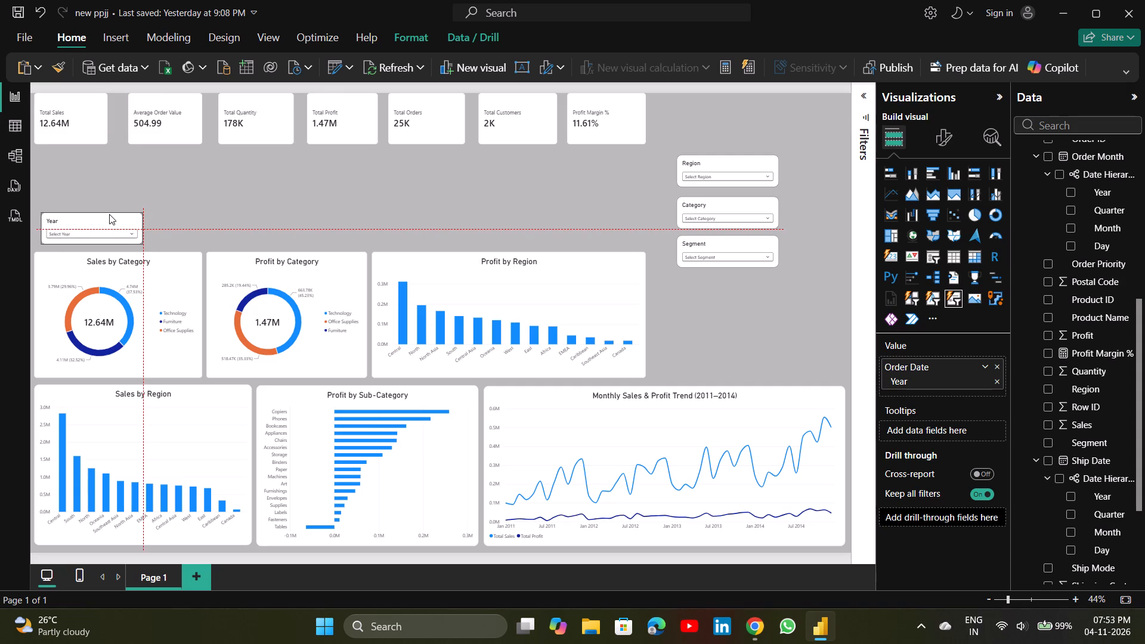
{"action": "left_click_drag", "start_coordinate": [109, 214], "coordinate": [107, 216]}
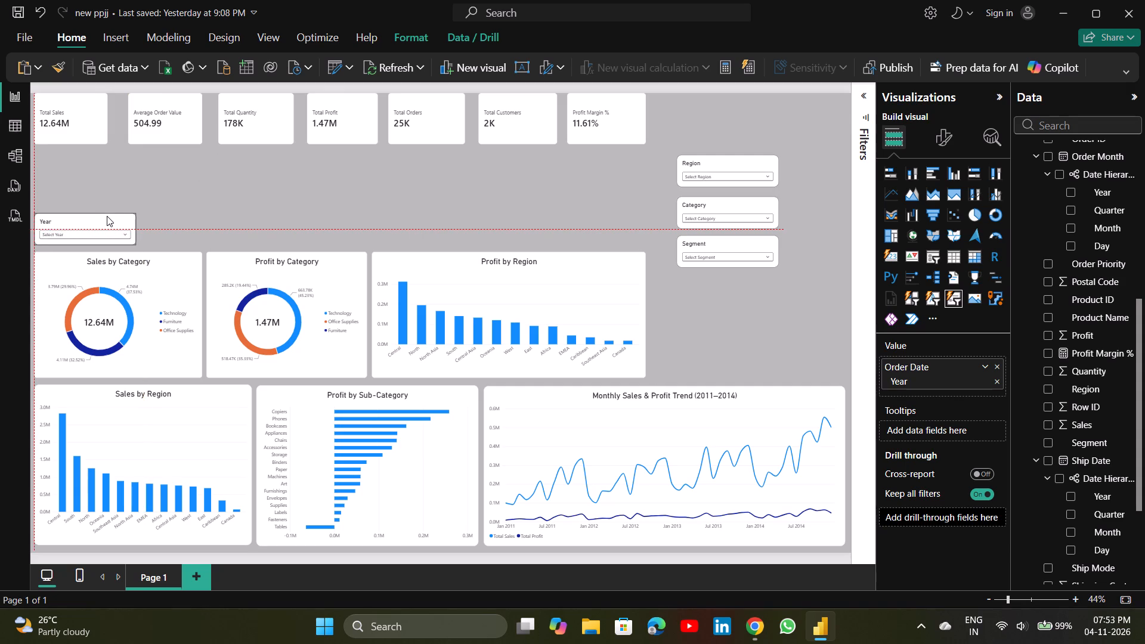
{"action": "left_click_drag", "start_coordinate": [107, 216], "coordinate": [107, 216]}
{"action": "left_click_drag", "start_coordinate": [107, 216], "coordinate": [97, 216]}
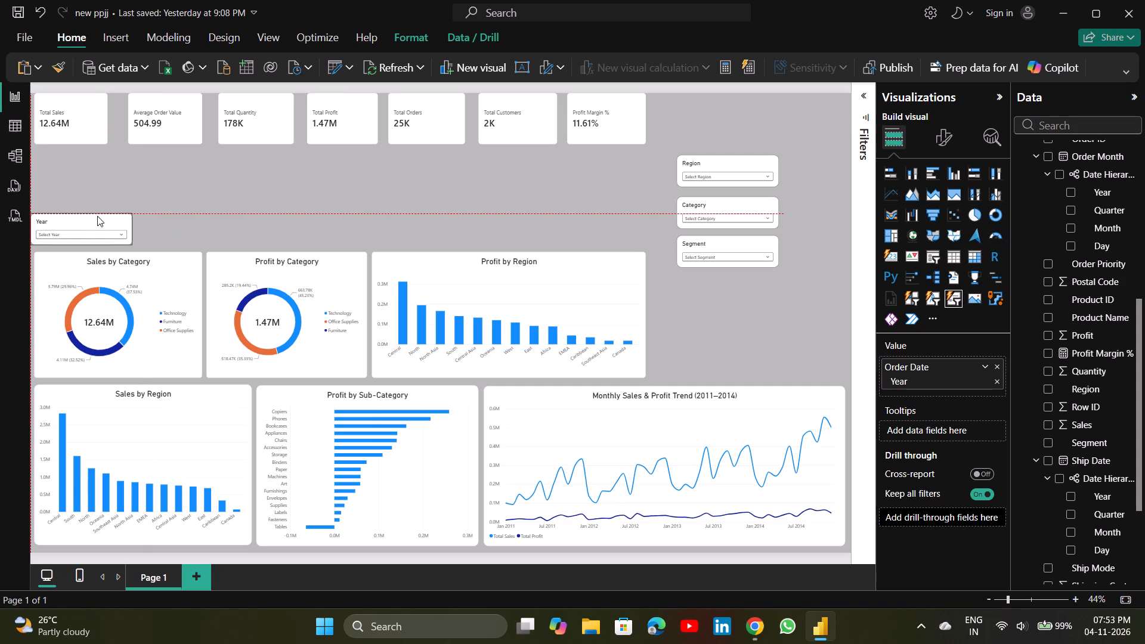
{"action": "left_click_drag", "start_coordinate": [97, 216], "coordinate": [101, 217]}
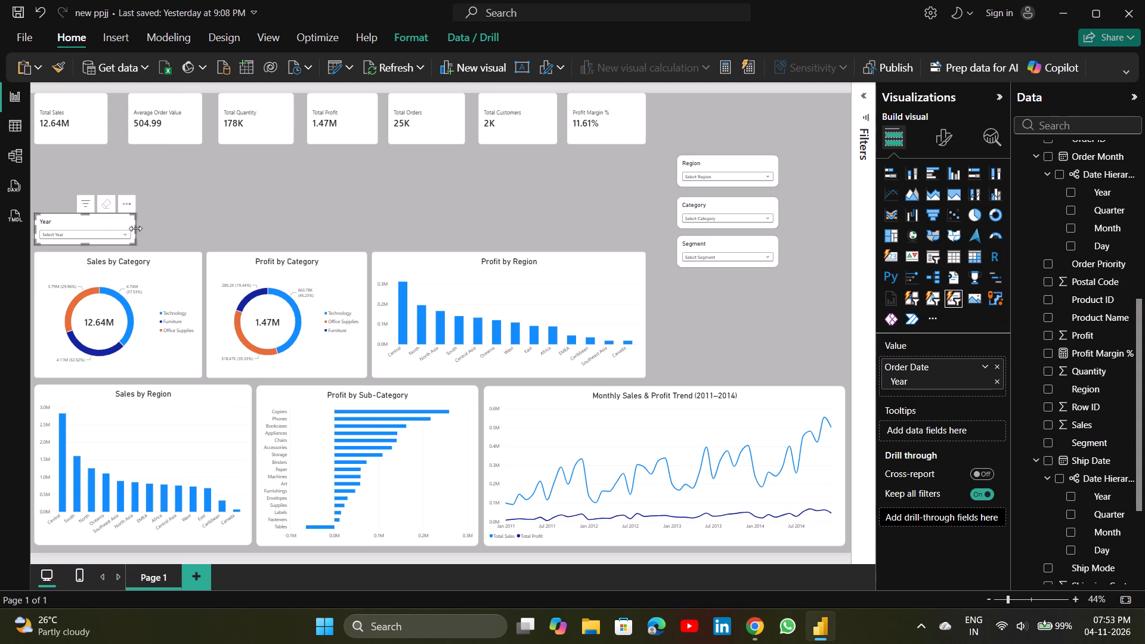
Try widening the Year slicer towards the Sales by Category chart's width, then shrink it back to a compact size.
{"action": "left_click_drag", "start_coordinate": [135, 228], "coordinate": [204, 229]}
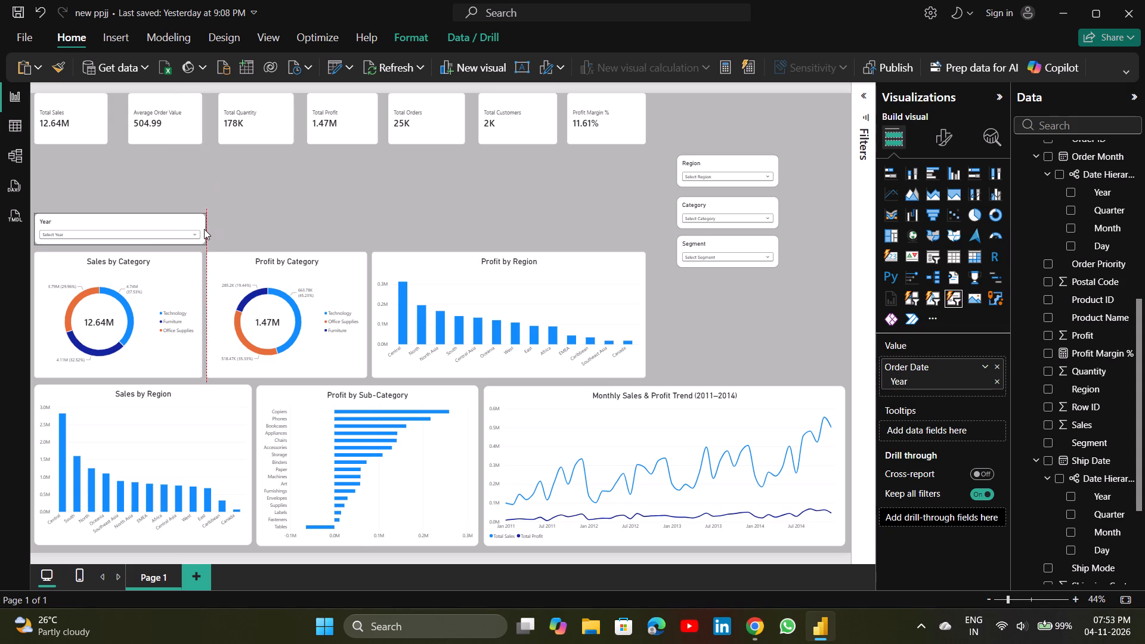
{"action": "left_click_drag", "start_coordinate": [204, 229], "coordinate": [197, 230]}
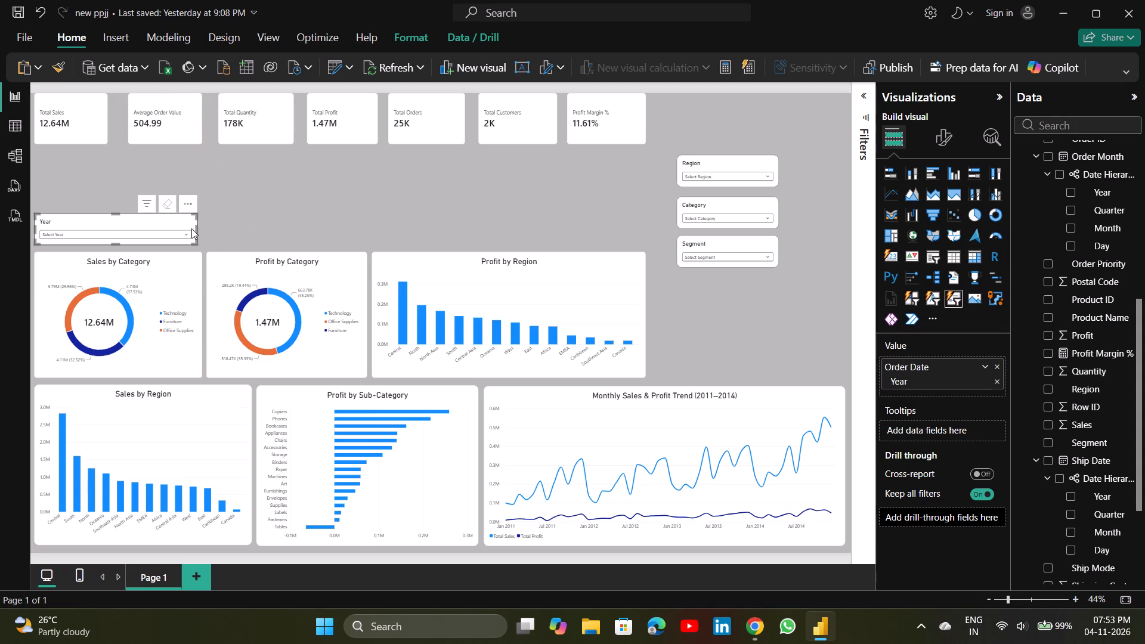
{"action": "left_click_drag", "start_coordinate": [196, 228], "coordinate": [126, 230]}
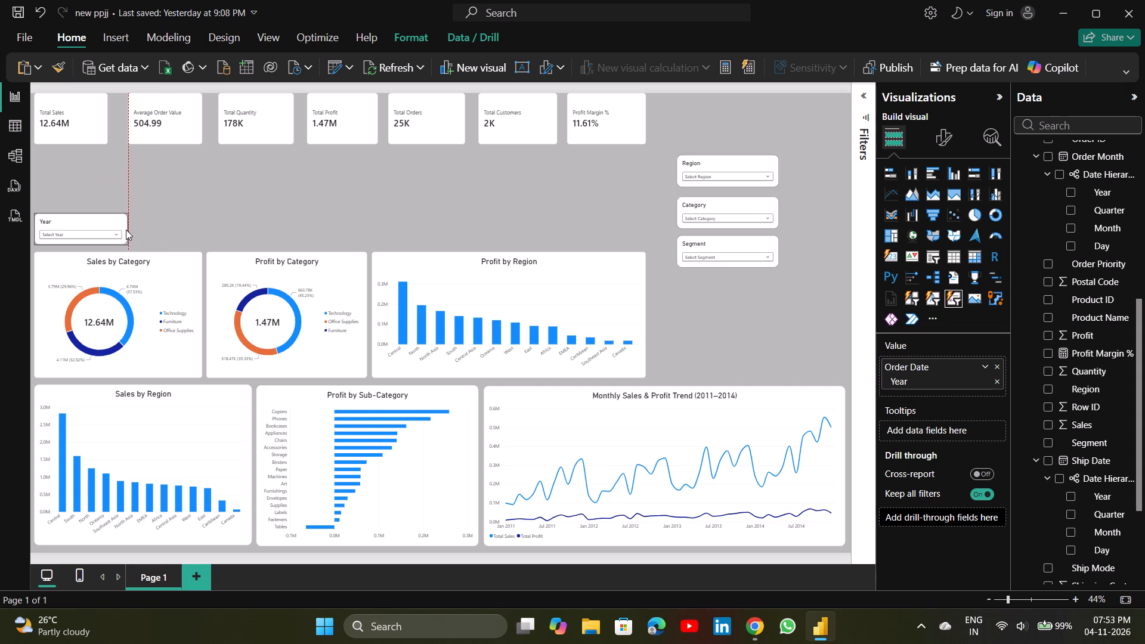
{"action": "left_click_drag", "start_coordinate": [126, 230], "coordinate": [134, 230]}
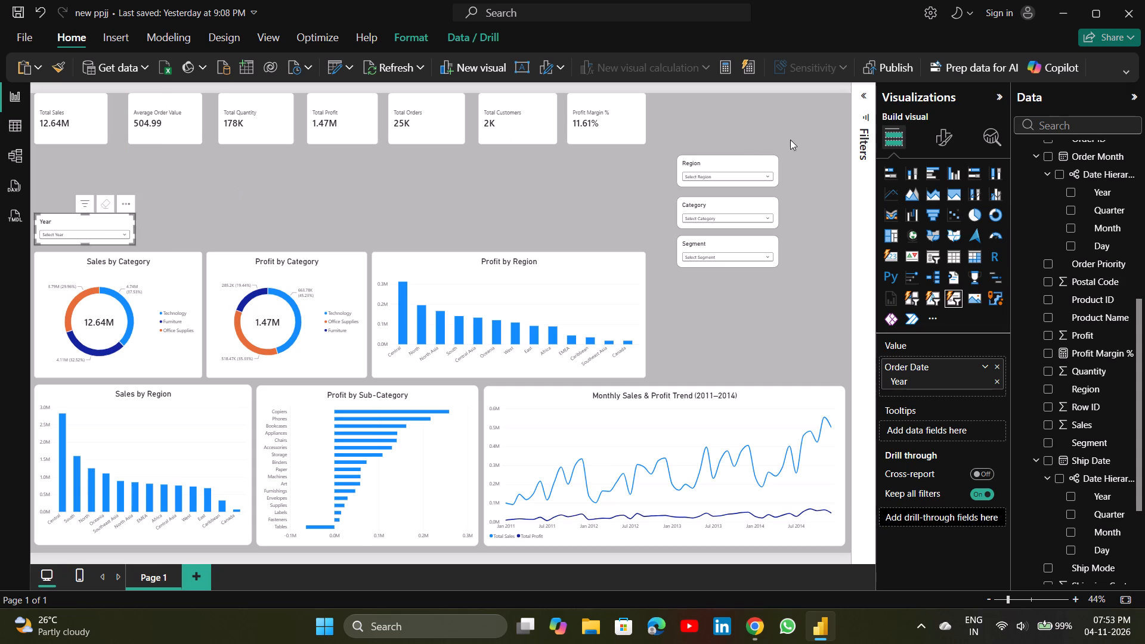
Move the Region, Category and Segment slicers into the empty band between the KPI cards and the donut chart row.
{"action": "left_click_drag", "start_coordinate": [751, 162], "coordinate": [751, 160]}
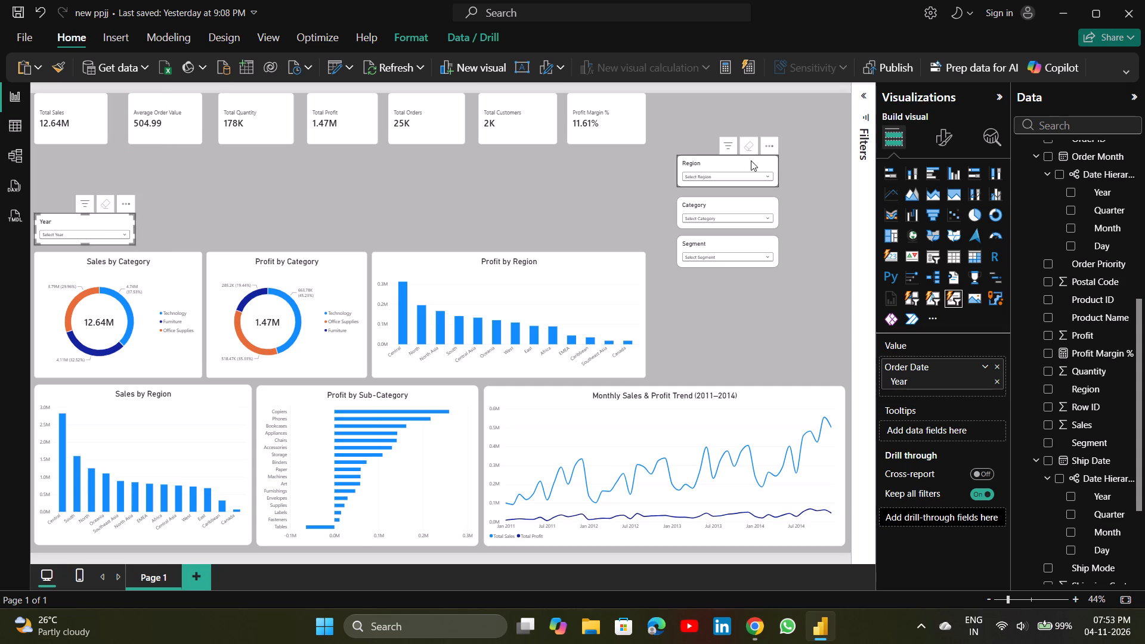
{"action": "left_click_drag", "start_coordinate": [751, 160], "coordinate": [514, 174]}
{"action": "left_click_drag", "start_coordinate": [717, 200], "coordinate": [417, 206]}
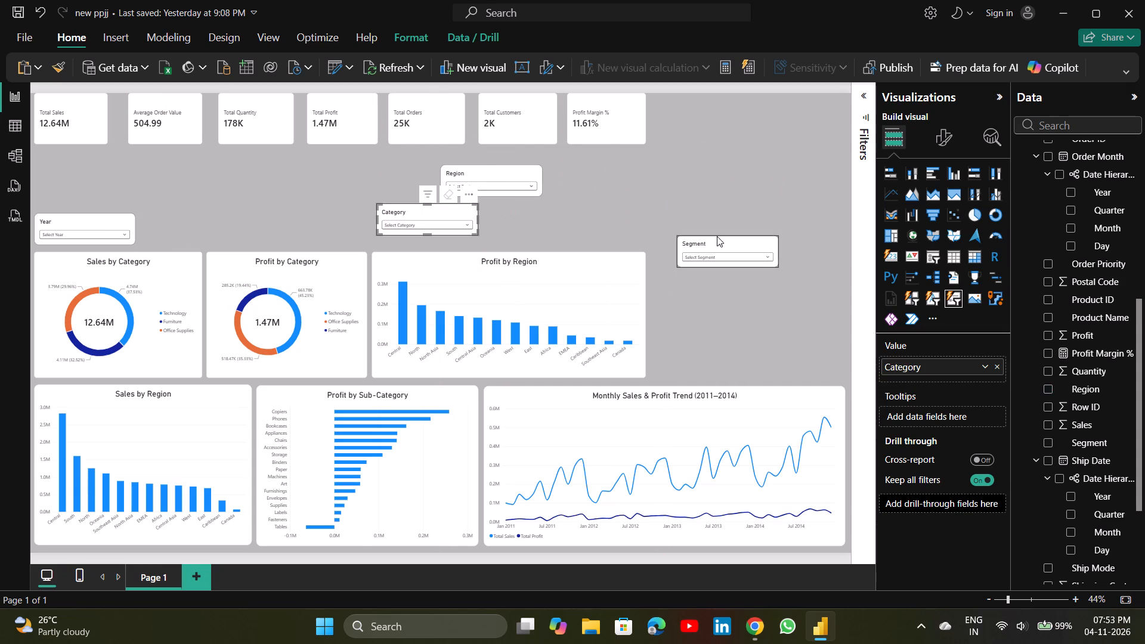
{"action": "left_click_drag", "start_coordinate": [717, 236], "coordinate": [305, 184]}
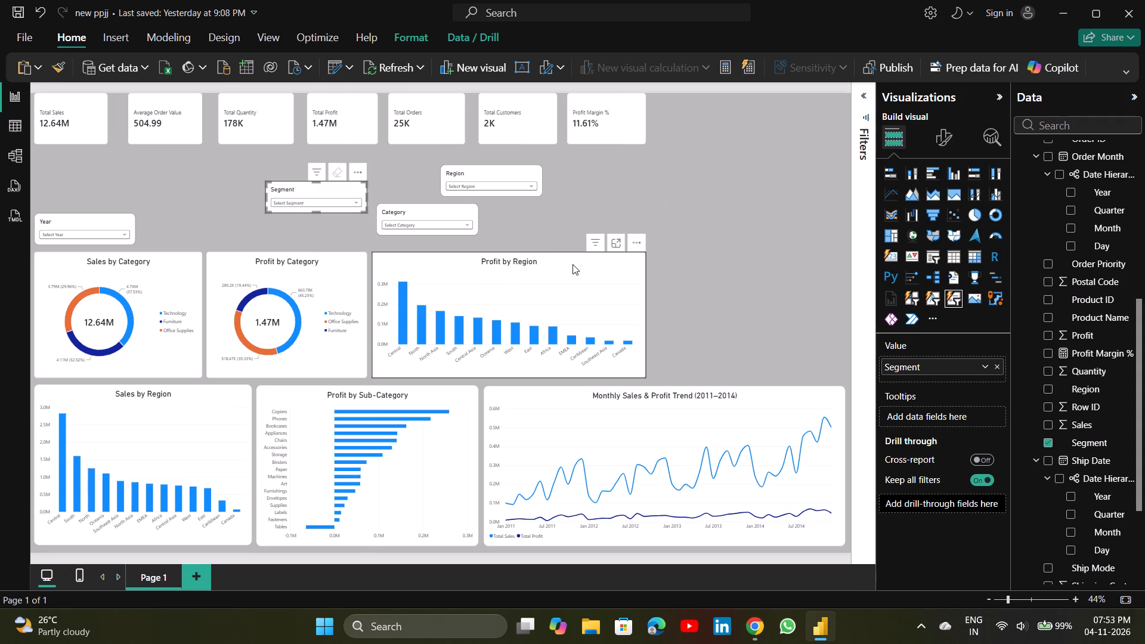
Move the Profit by Region chart horizontally until its right edge aligns with the Monthly Sales & Profit Trend chart below.
{"action": "left_click_drag", "start_coordinate": [574, 265], "coordinate": [745, 261]}
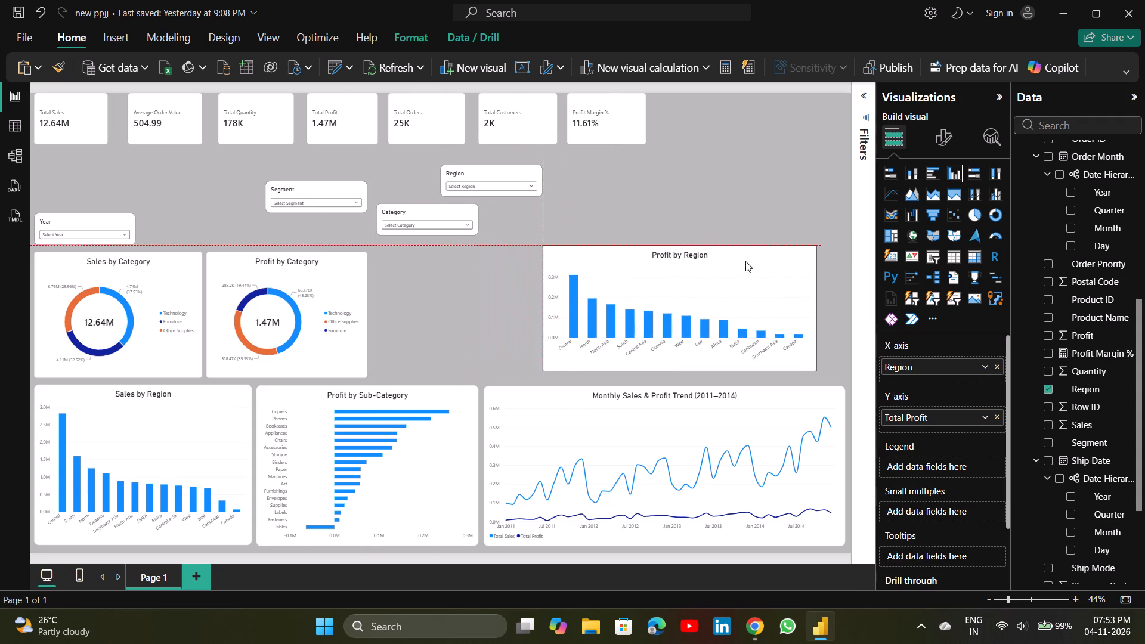
{"action": "left_click_drag", "start_coordinate": [745, 261], "coordinate": [768, 265]}
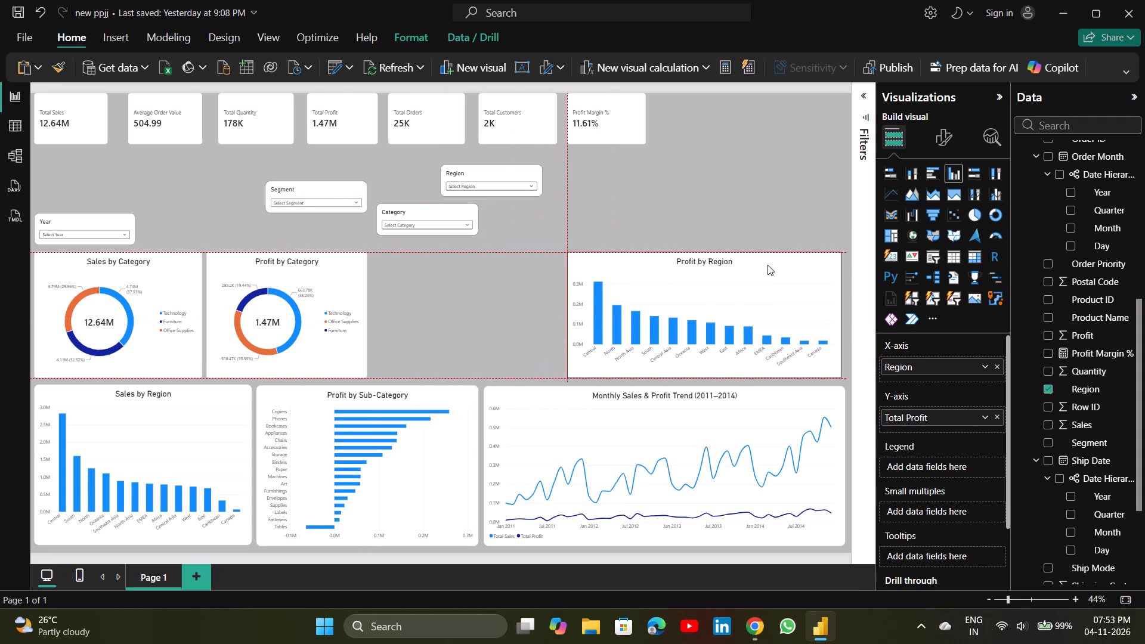
{"action": "left_click_drag", "start_coordinate": [768, 265], "coordinate": [772, 267]}
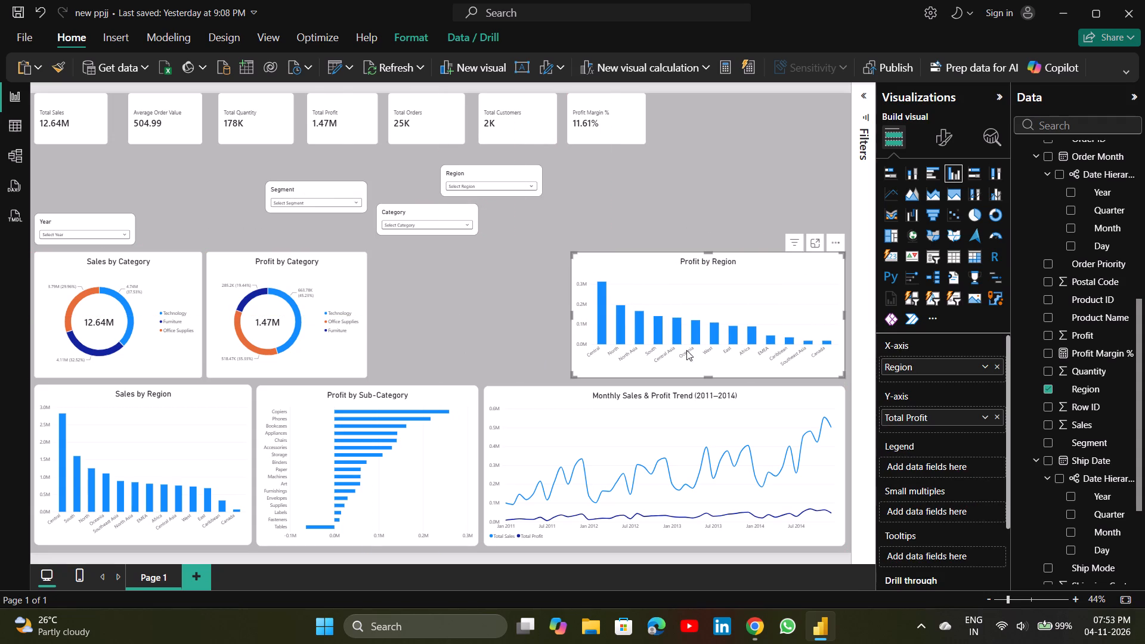
{"action": "left_click", "coordinate": [710, 377]}
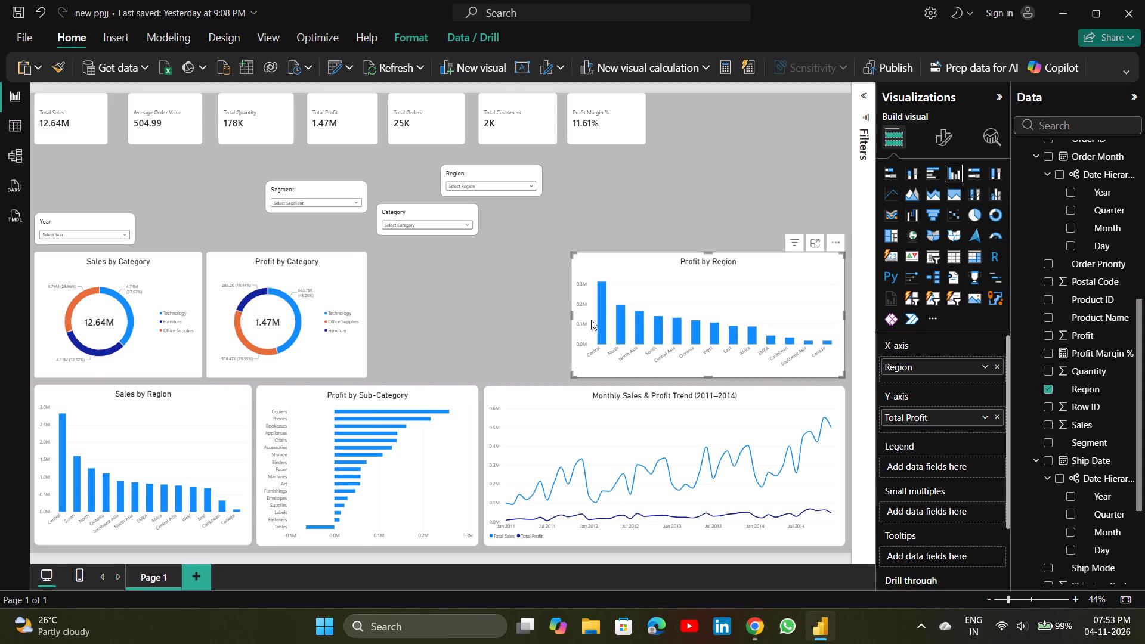
Widen the Profit by Region chart leftwards to match the width of the Monthly Sales & Profit Trend chart.
{"action": "left_click_drag", "start_coordinate": [572, 315], "coordinate": [479, 326]}
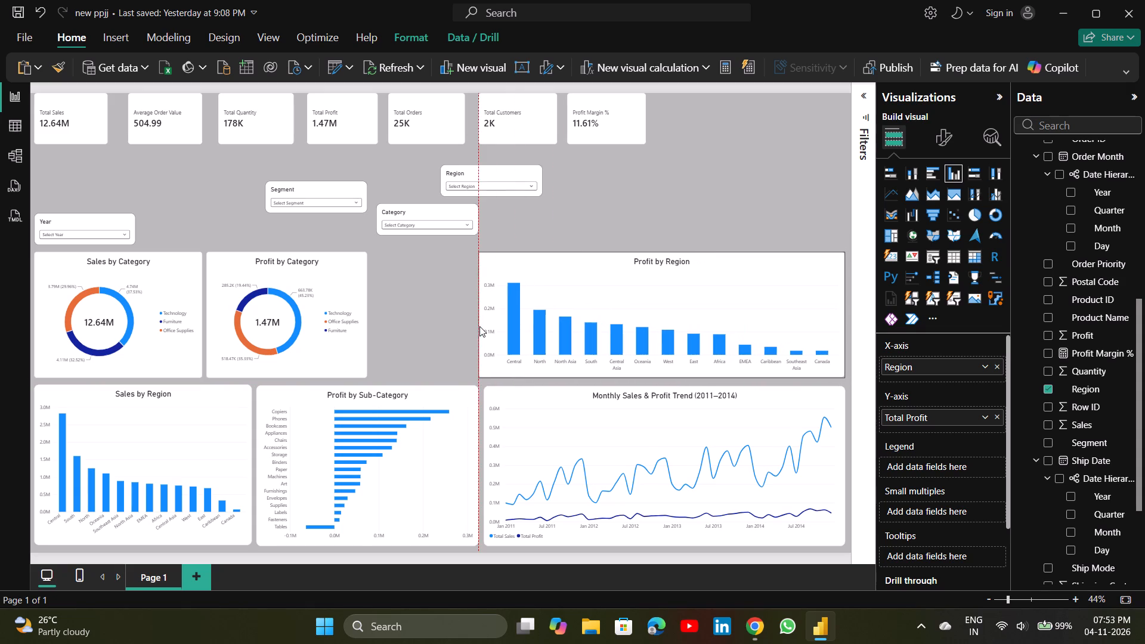
{"action": "left_click_drag", "start_coordinate": [479, 326], "coordinate": [488, 329]}
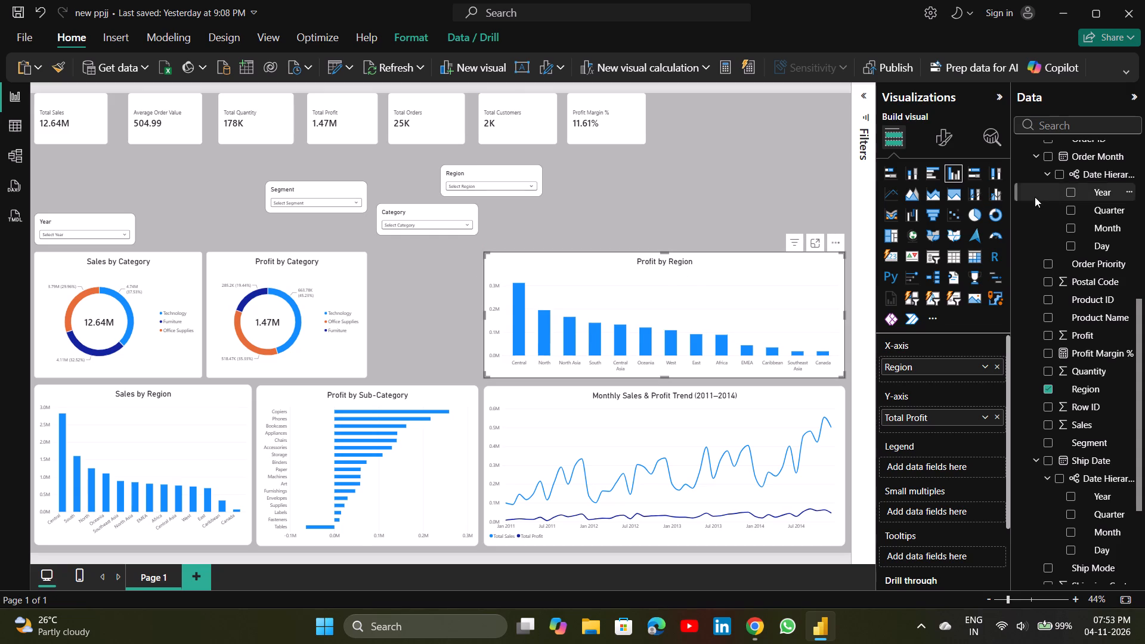
Set the rounded corners of the Profit by Region chart's visual border to 15 px.
{"action": "left_click", "coordinate": [954, 135]}
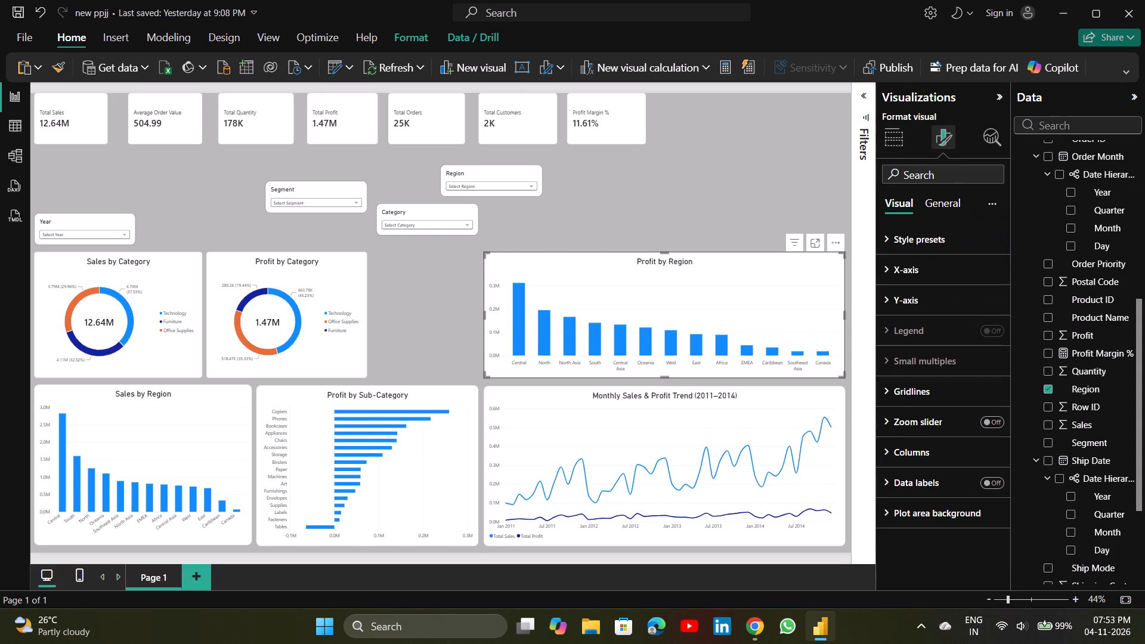
{"action": "left_click", "coordinate": [953, 204]}
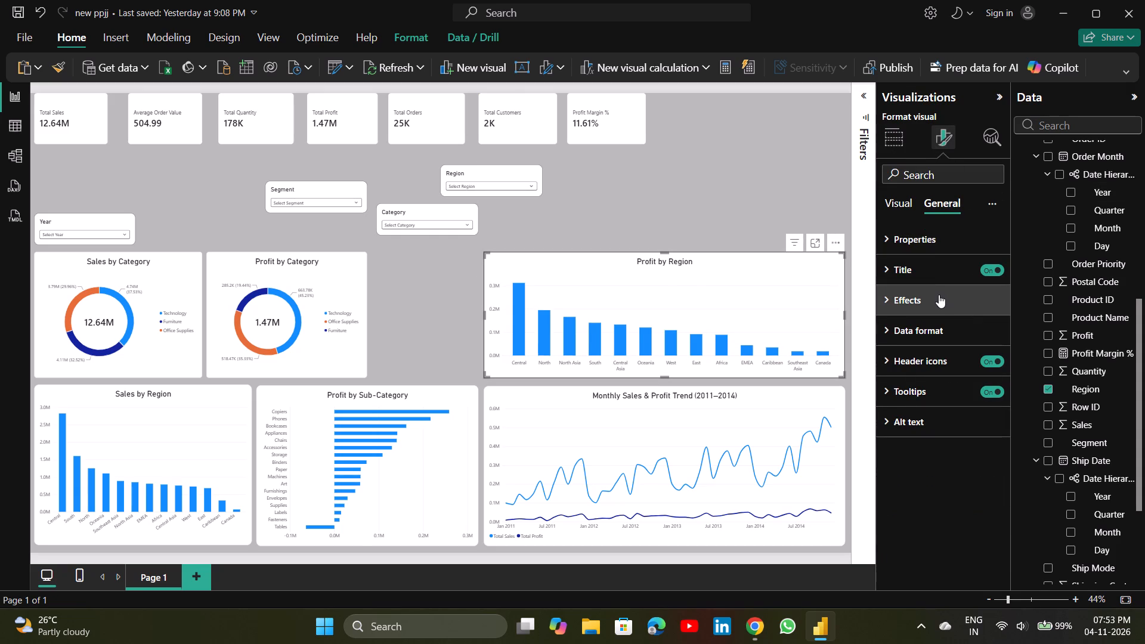
{"action": "left_click", "coordinate": [939, 295]}
{"action": "left_click", "coordinate": [945, 444]}
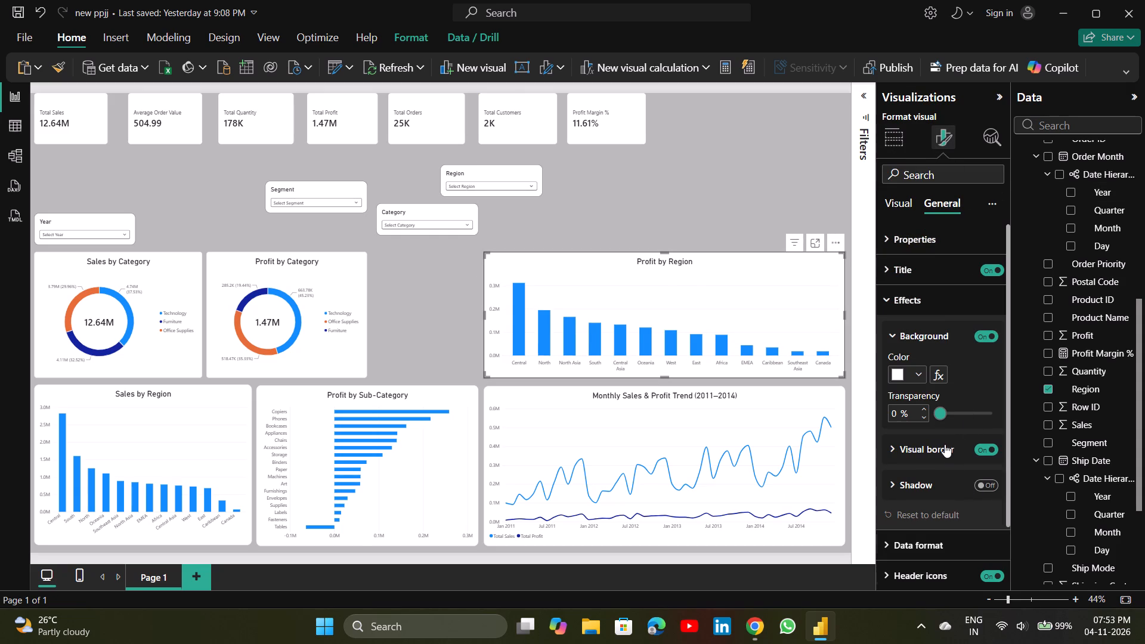
{"action": "left_click_drag", "start_coordinate": [952, 526], "coordinate": [957, 527]}
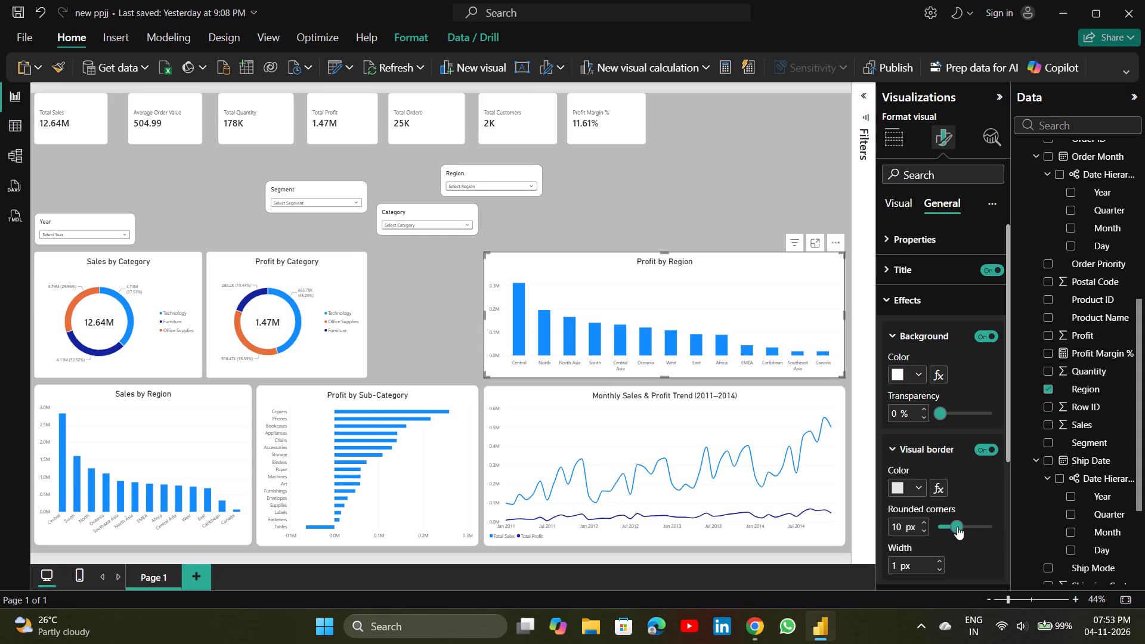
{"action": "left_click_drag", "start_coordinate": [957, 527], "coordinate": [964, 526]}
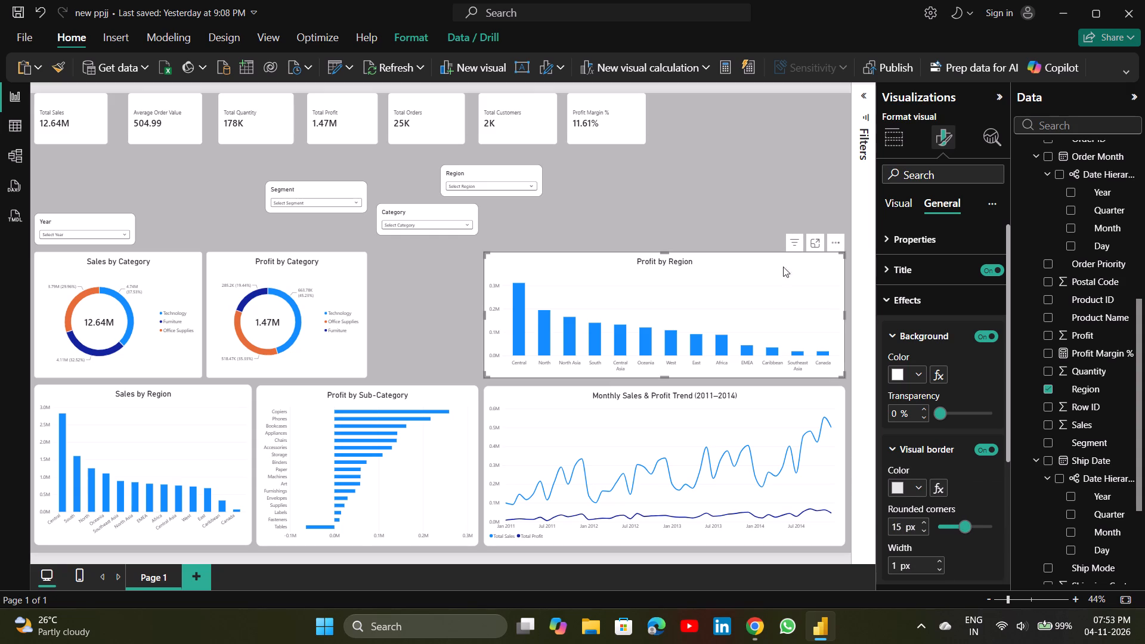
Extend the Profit by Region, Profit by Category and Sales by Category charts slightly upward so their top edges line up.
{"action": "left_click", "coordinate": [766, 224]}
{"action": "left_click", "coordinate": [704, 278]}
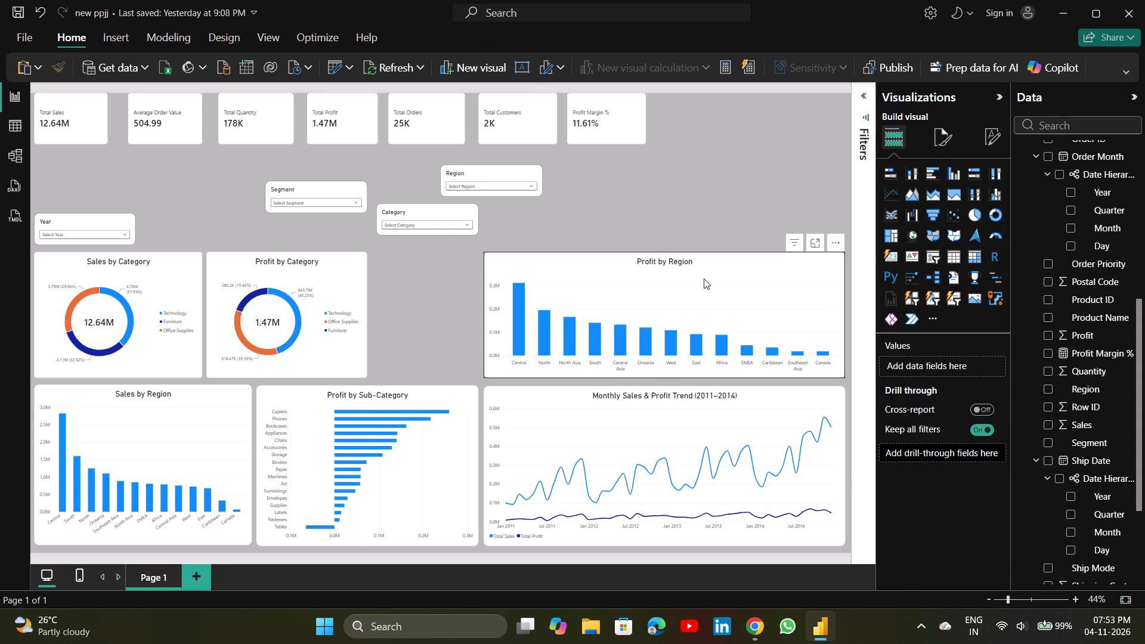
{"action": "left_click_drag", "start_coordinate": [666, 252], "coordinate": [664, 244]}
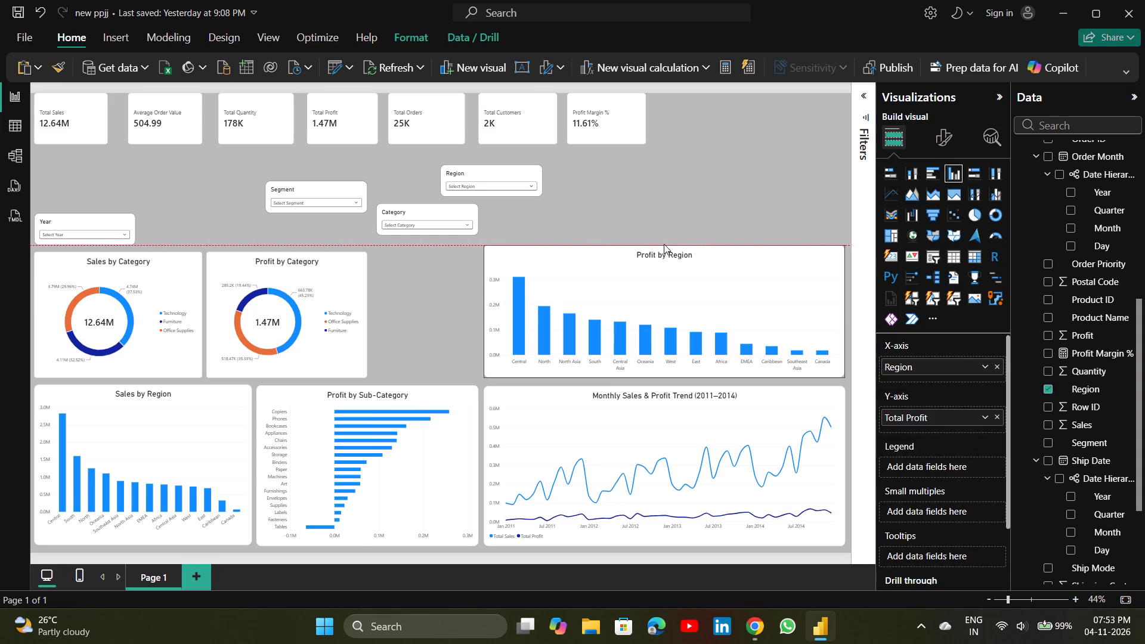
{"action": "left_click_drag", "start_coordinate": [664, 244], "coordinate": [664, 246]}
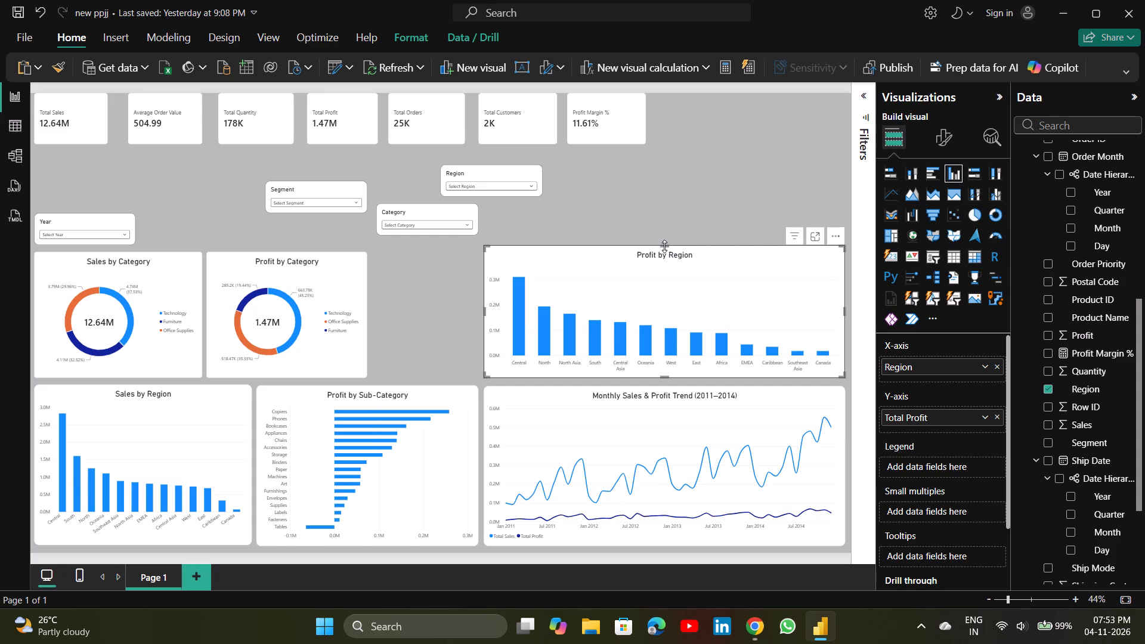
{"action": "left_click", "coordinate": [349, 269]}
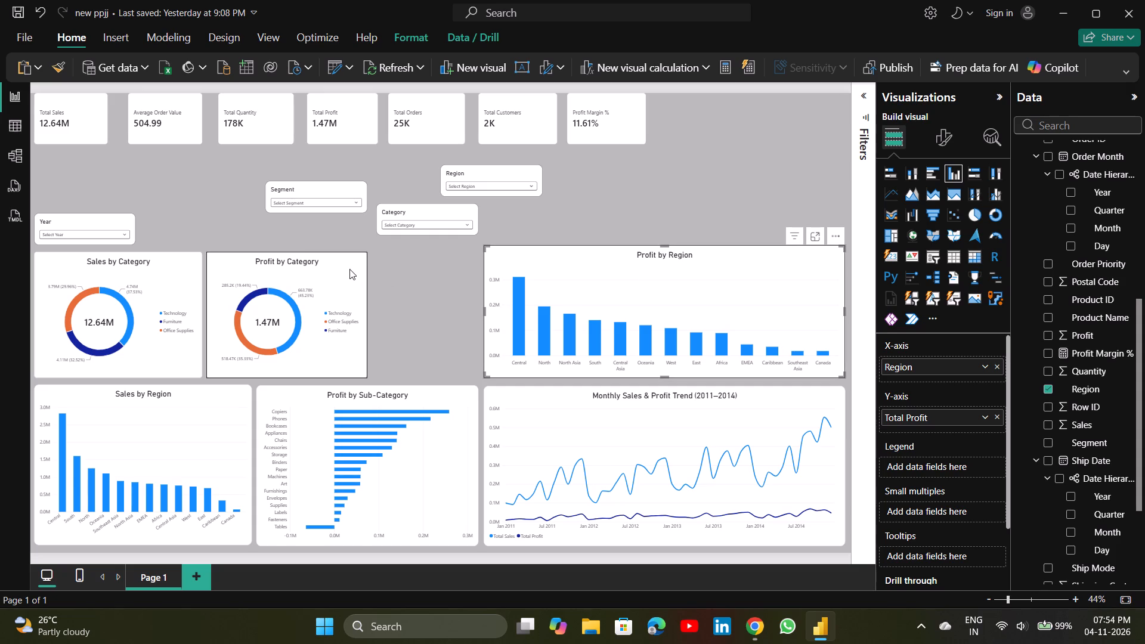
{"action": "left_click_drag", "start_coordinate": [286, 251], "coordinate": [286, 244]}
{"action": "left_click", "coordinate": [178, 283]}
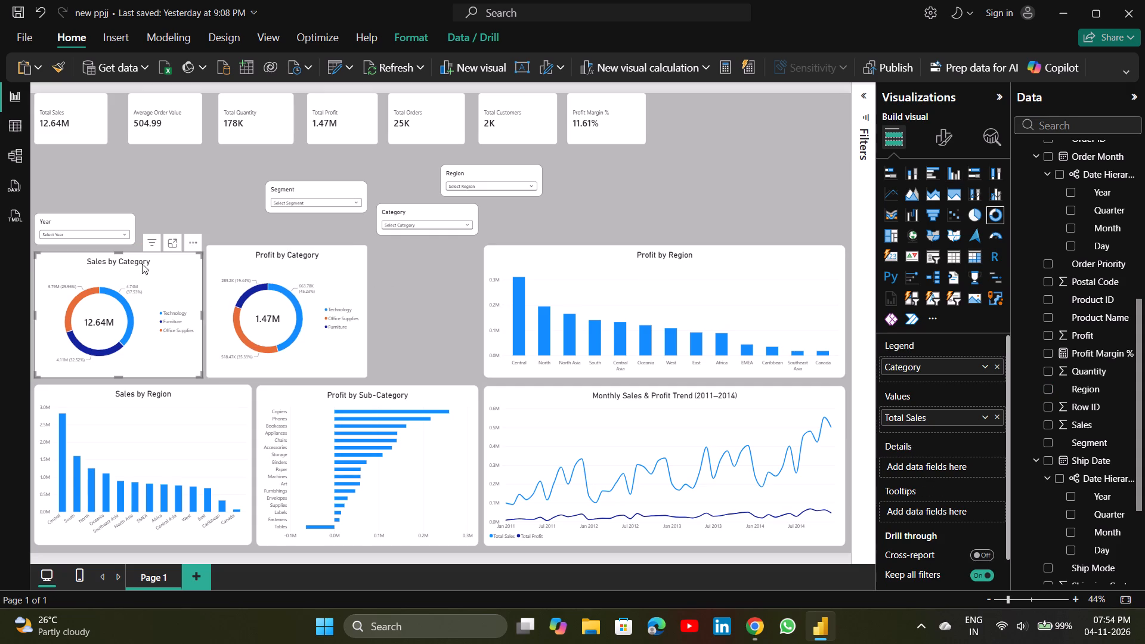
{"action": "left_click_drag", "start_coordinate": [115, 253], "coordinate": [115, 246]}
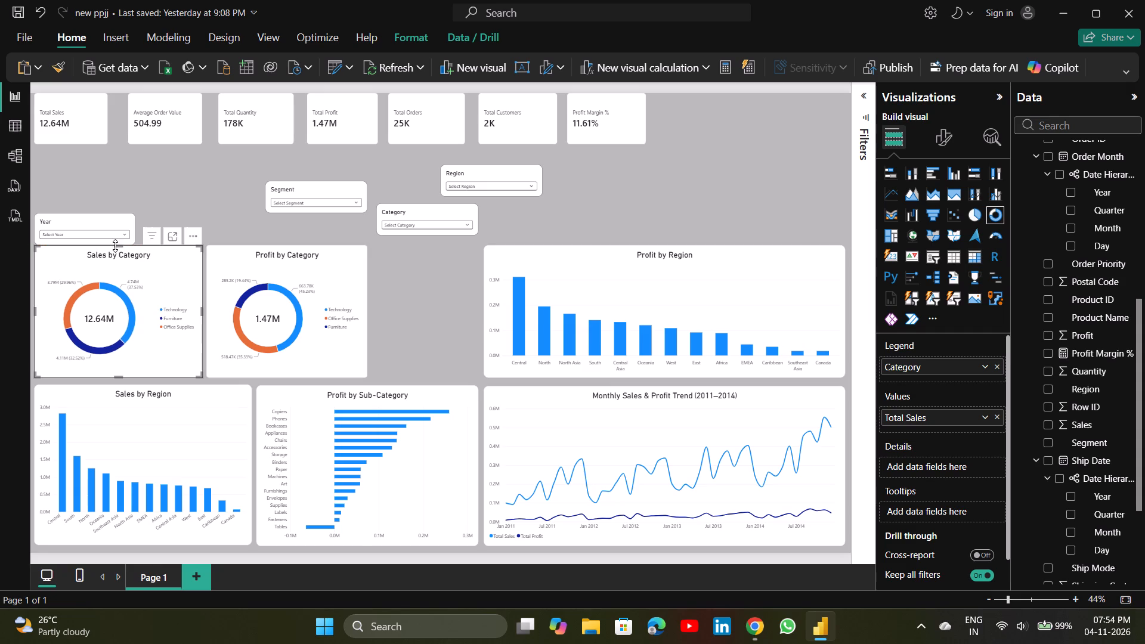
Shift the Profit by Category chart aside and widen the Sales by Category chart to match the Sales by Region chart below.
{"action": "left_click_drag", "start_coordinate": [320, 270], "coordinate": [396, 268]}
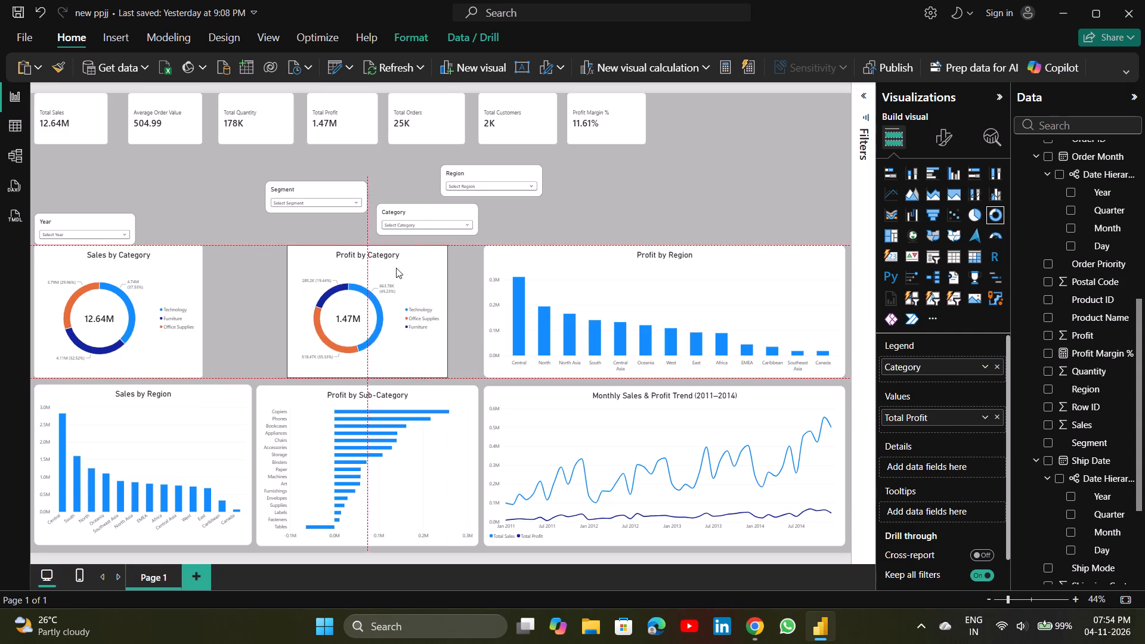
{"action": "left_click_drag", "start_coordinate": [396, 268], "coordinate": [407, 269]}
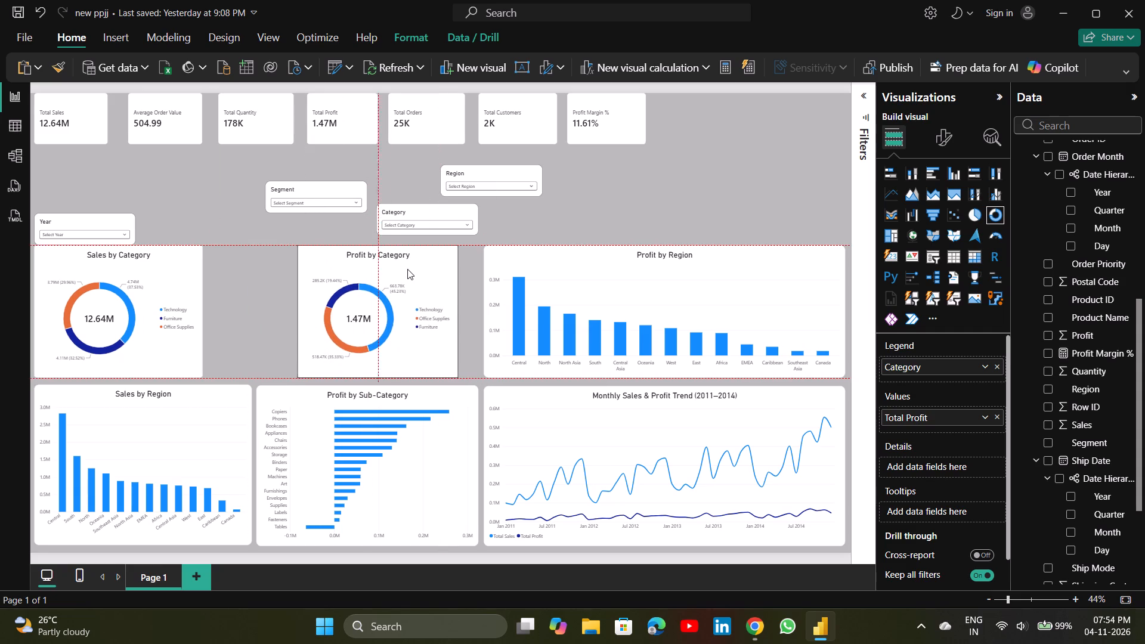
{"action": "left_click_drag", "start_coordinate": [407, 269], "coordinate": [398, 269]}
{"action": "left_click", "coordinate": [182, 281]}
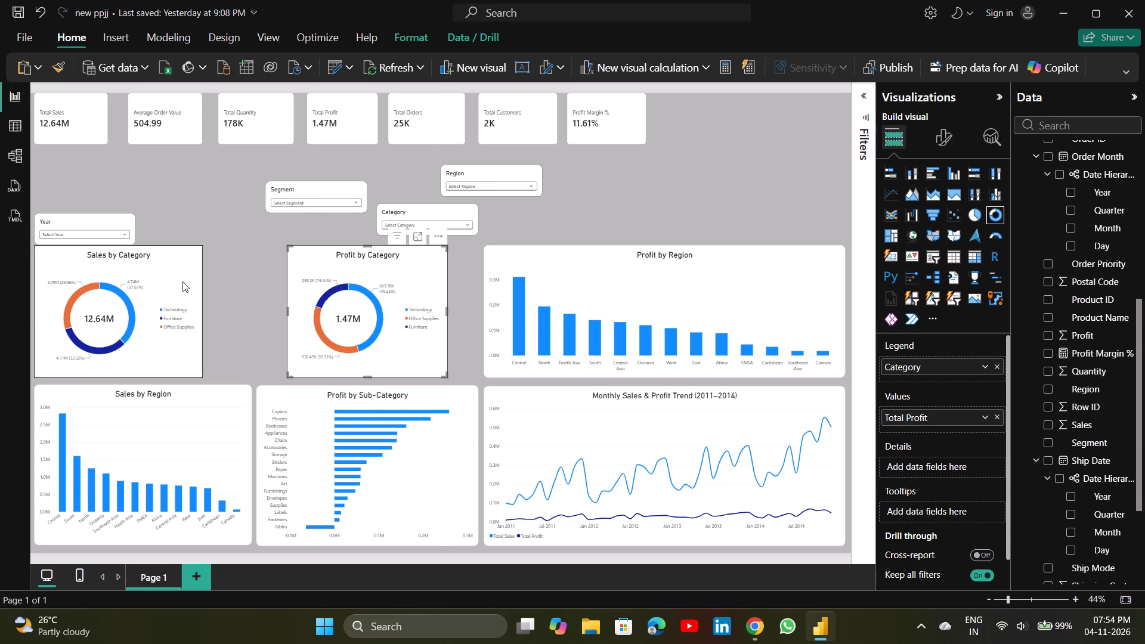
{"action": "left_click_drag", "start_coordinate": [200, 311], "coordinate": [247, 310]}
Align the Profit by Category chart with the Profit by Sub-Category chart below and widen it to the same width.
{"action": "left_click_drag", "start_coordinate": [411, 267], "coordinate": [375, 274]}
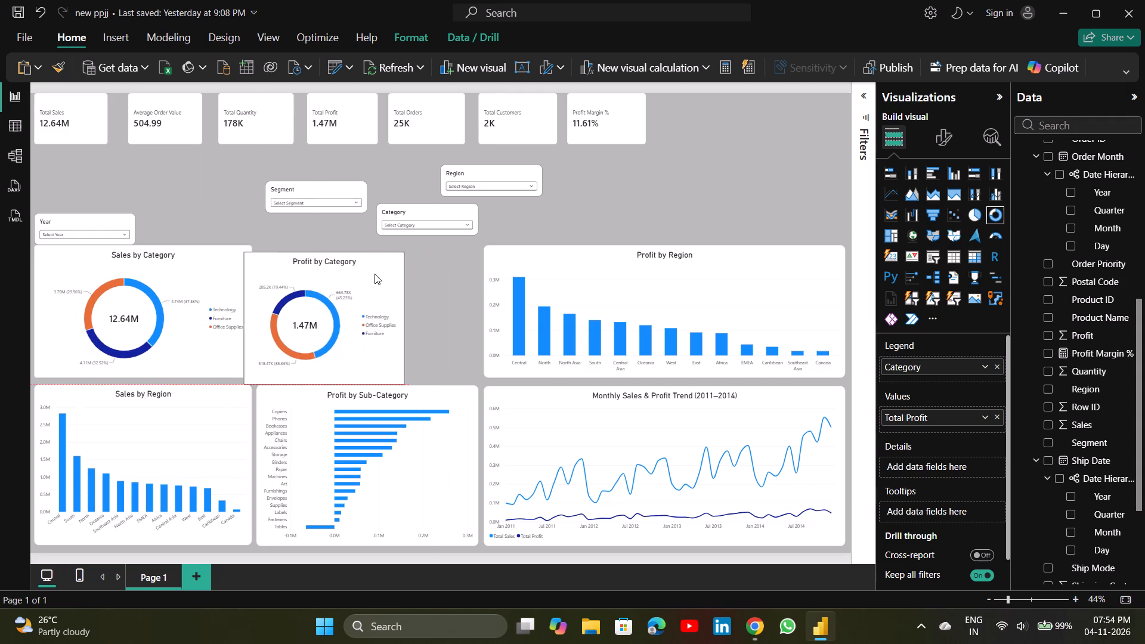
{"action": "left_click_drag", "start_coordinate": [375, 274], "coordinate": [380, 268]}
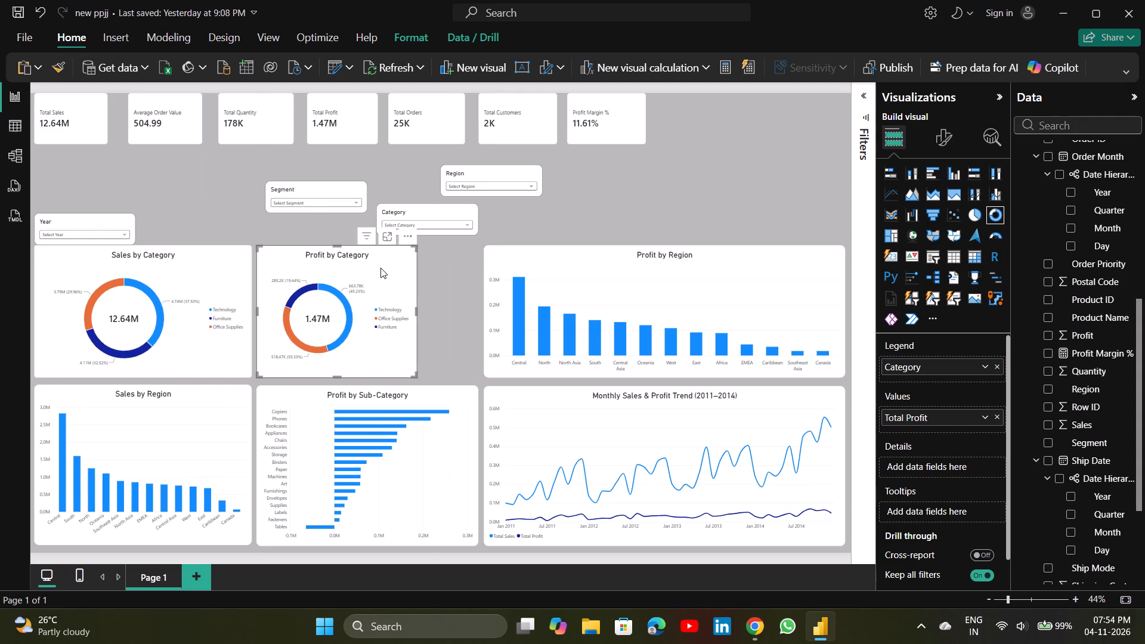
{"action": "left_click_drag", "start_coordinate": [417, 309], "coordinate": [476, 309]}
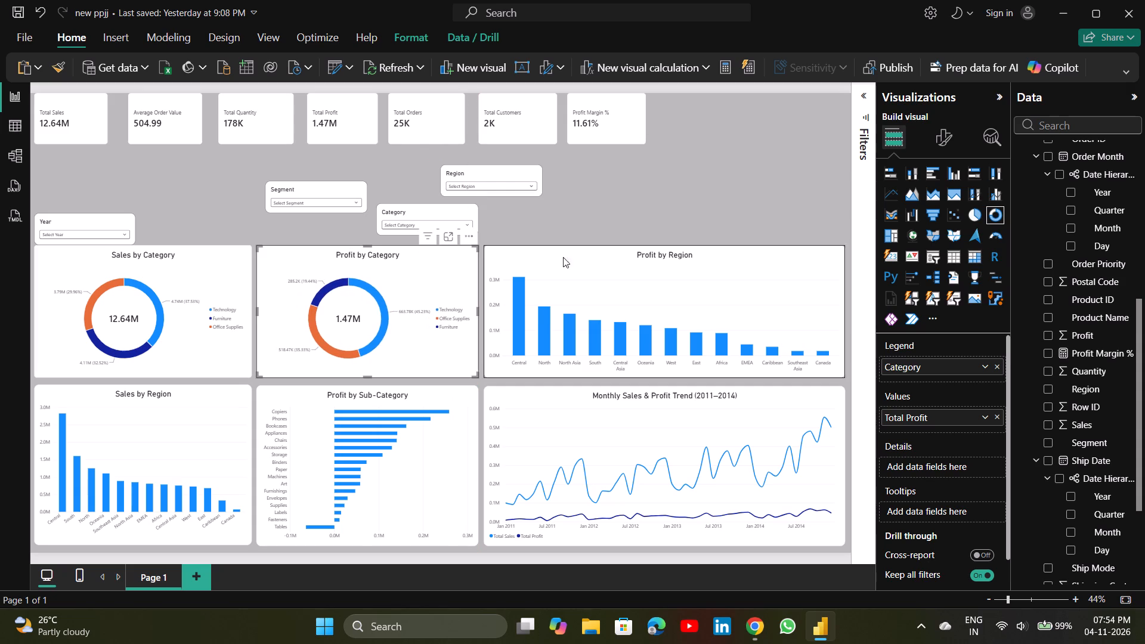
{"action": "left_click", "coordinate": [640, 194]}
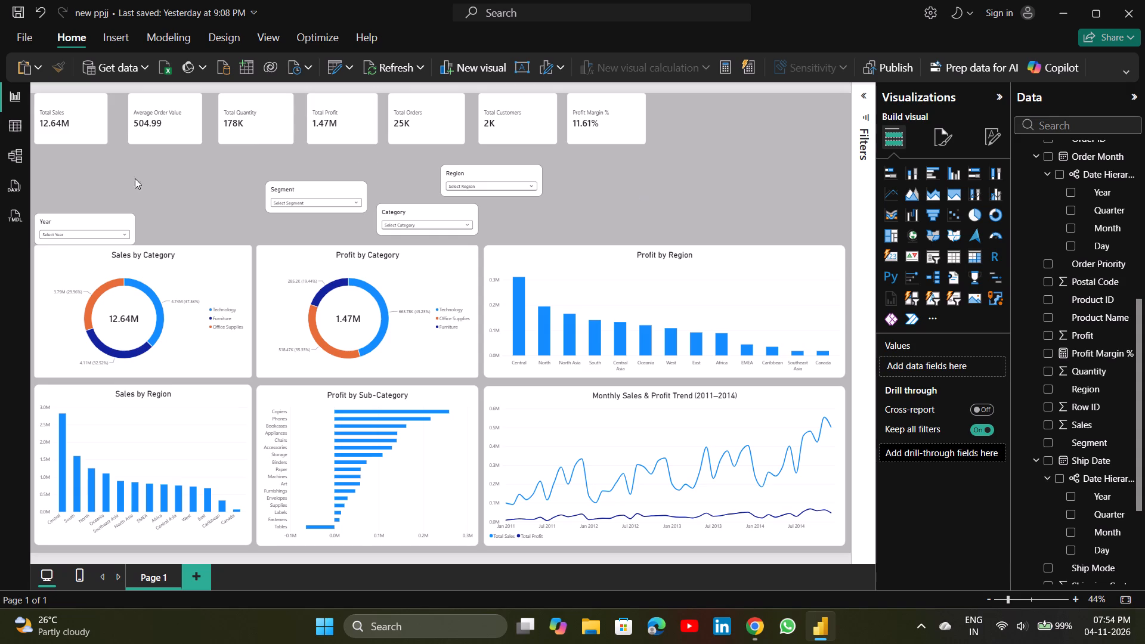
Move the Year slicer slightly up, clear of the Sales by Category chart, keeping its left edge aligned with the charts.
{"action": "left_click", "coordinate": [110, 216]}
{"action": "left_click_drag", "start_coordinate": [110, 216], "coordinate": [113, 210]}
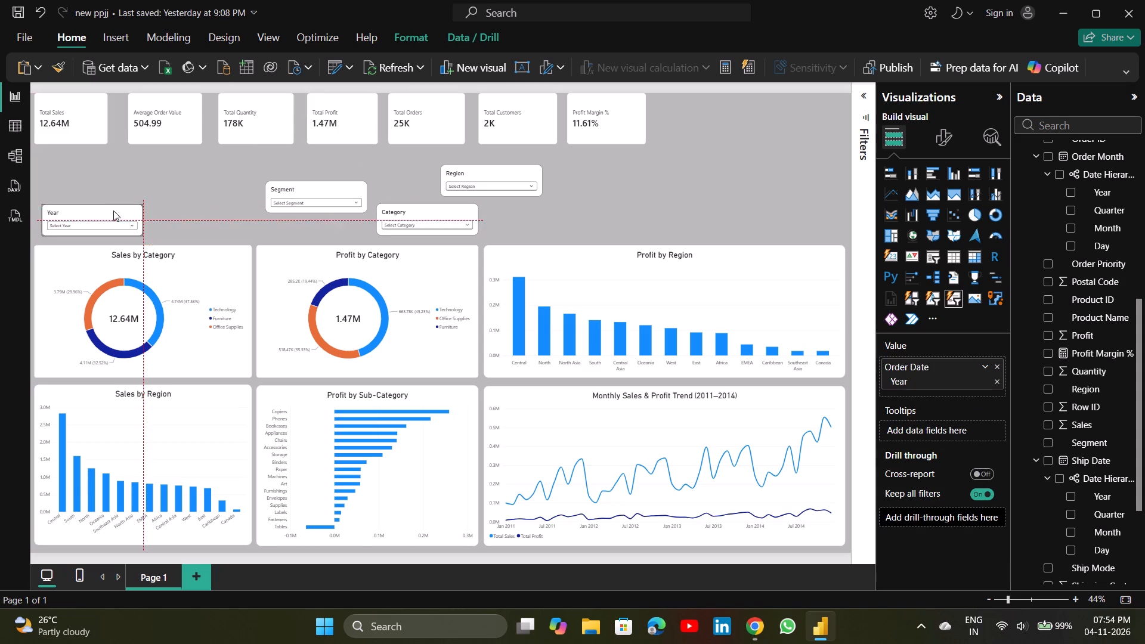
{"action": "left_click_drag", "start_coordinate": [113, 210], "coordinate": [112, 210]}
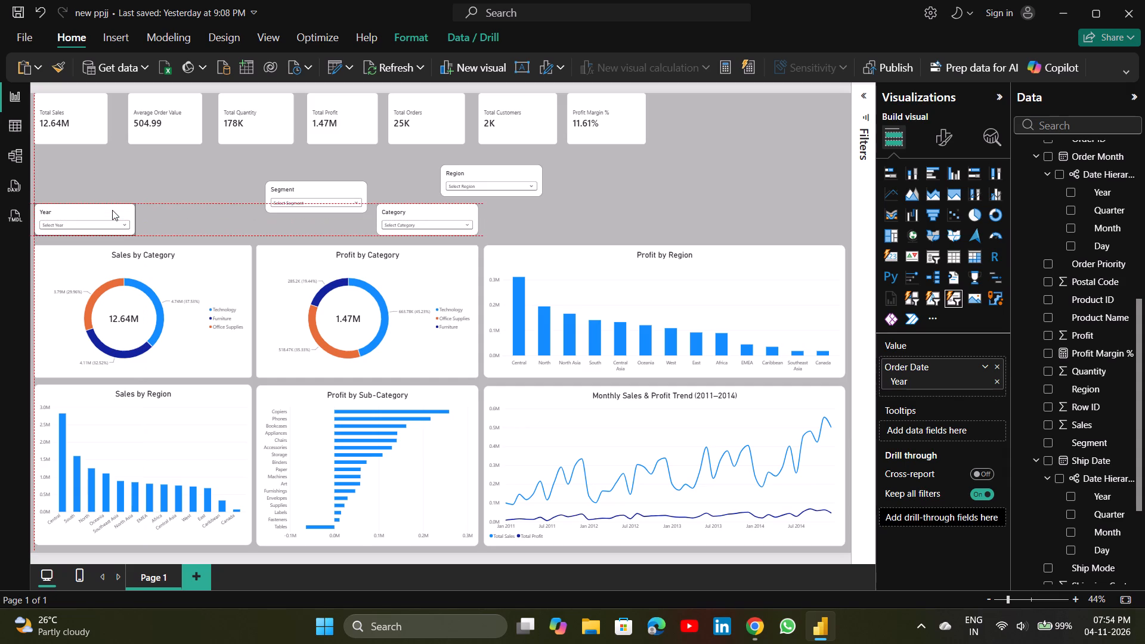
{"action": "left_click_drag", "start_coordinate": [112, 210], "coordinate": [112, 211]}
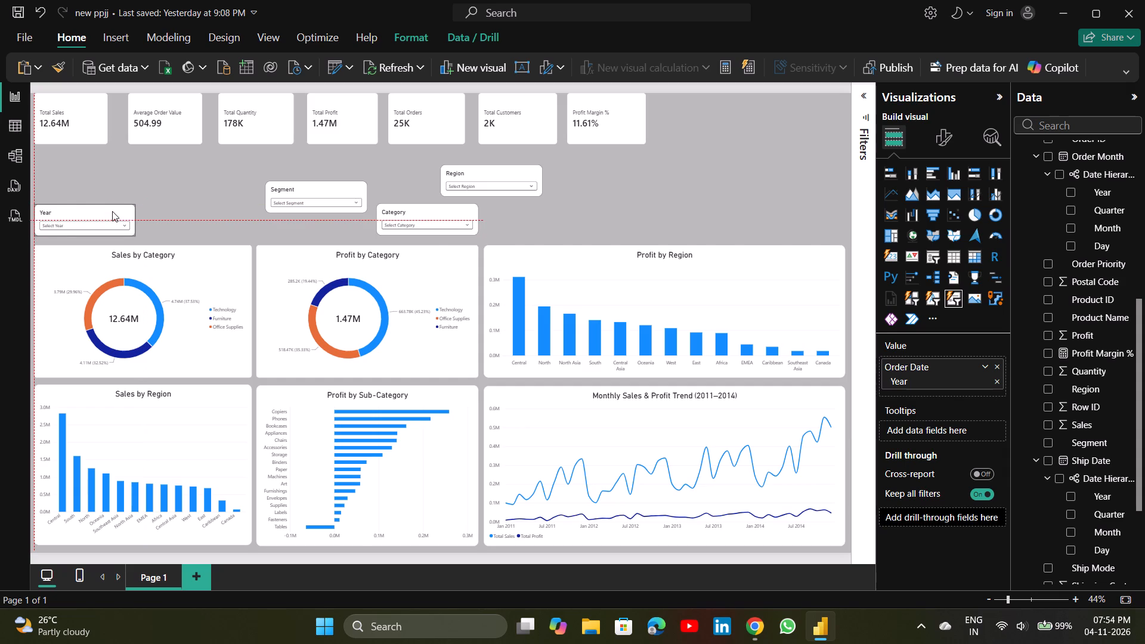
{"action": "left_click_drag", "start_coordinate": [112, 211], "coordinate": [113, 209]}
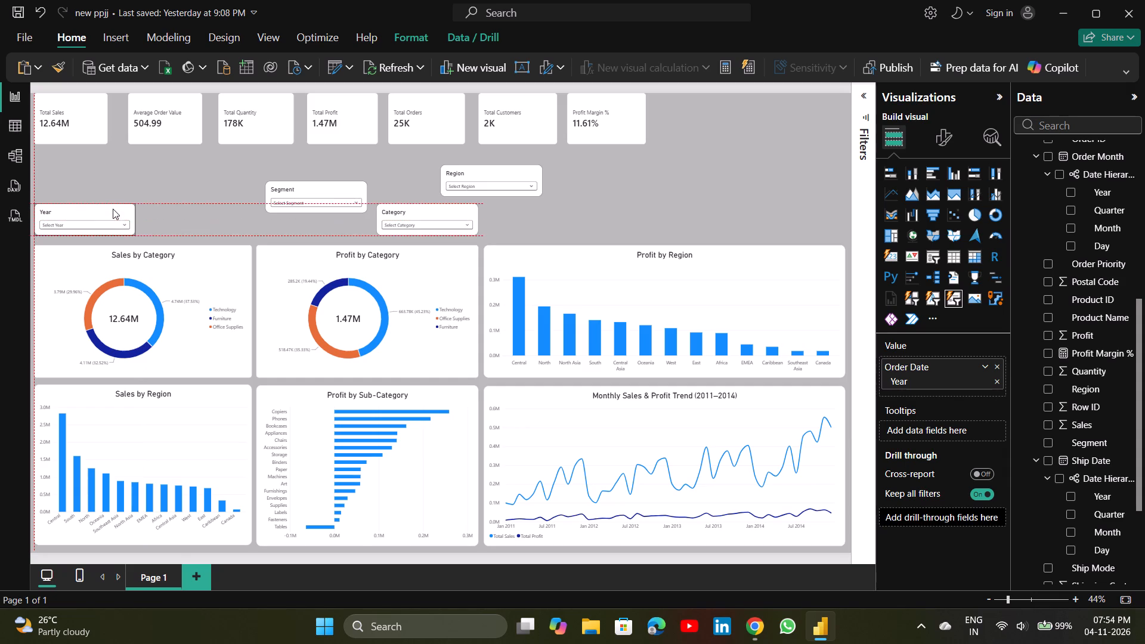
{"action": "left_click_drag", "start_coordinate": [113, 209], "coordinate": [110, 199]}
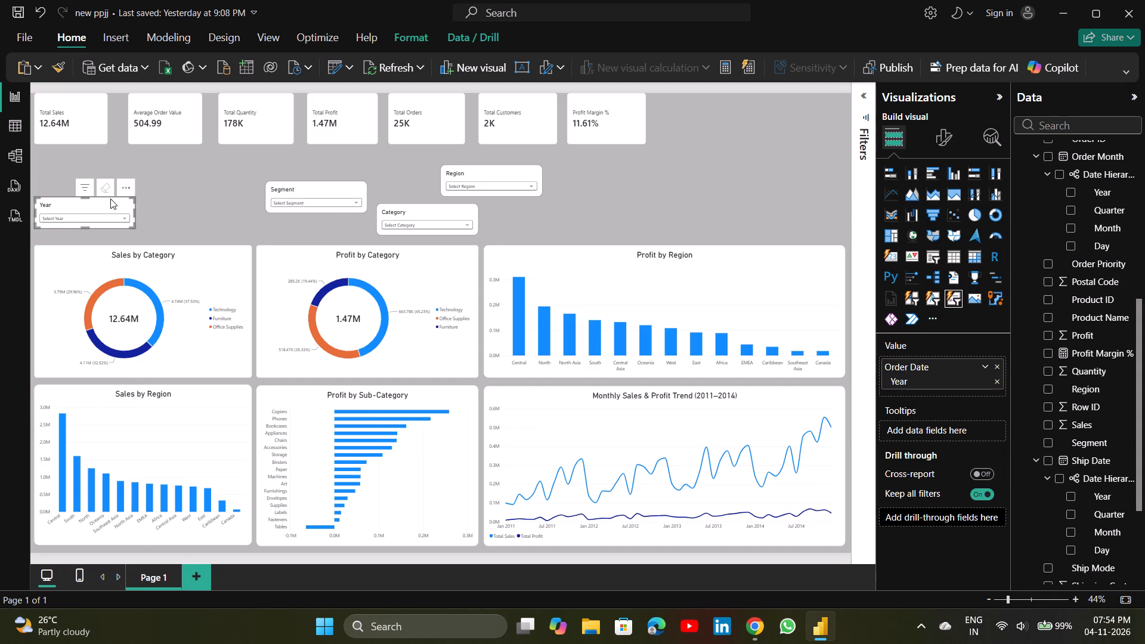
Enlarge the Year slicer downward to the Category slicer's bottom edge and widen it slightly to the right.
{"action": "left_click_drag", "start_coordinate": [85, 228], "coordinate": [85, 234]}
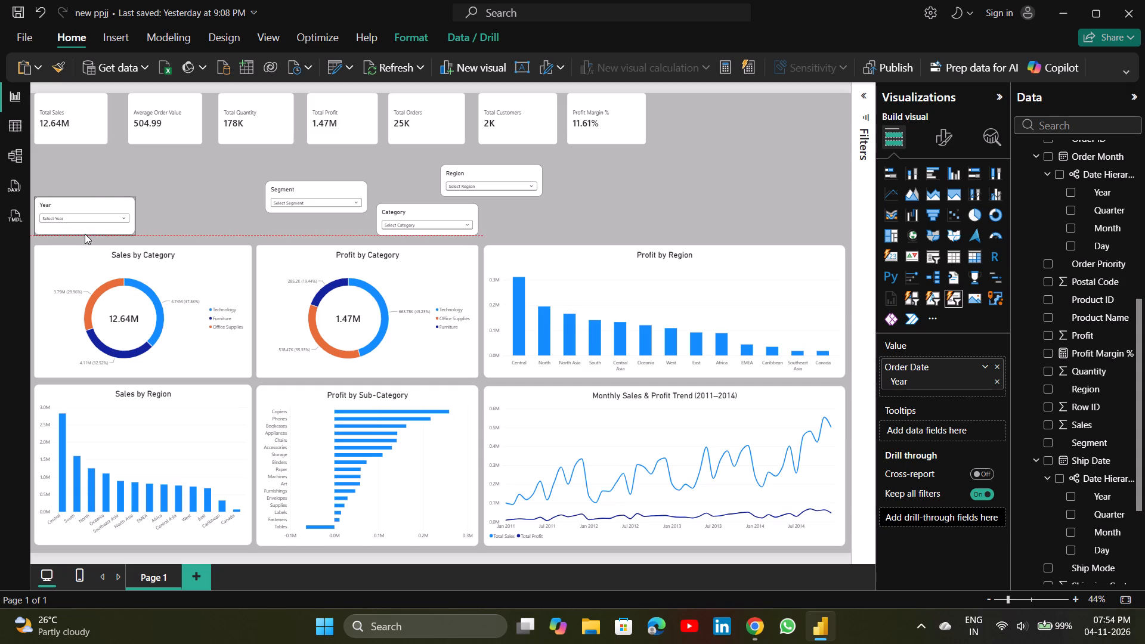
{"action": "left_click_drag", "start_coordinate": [85, 234], "coordinate": [89, 234]}
{"action": "left_click_drag", "start_coordinate": [89, 234], "coordinate": [89, 239]}
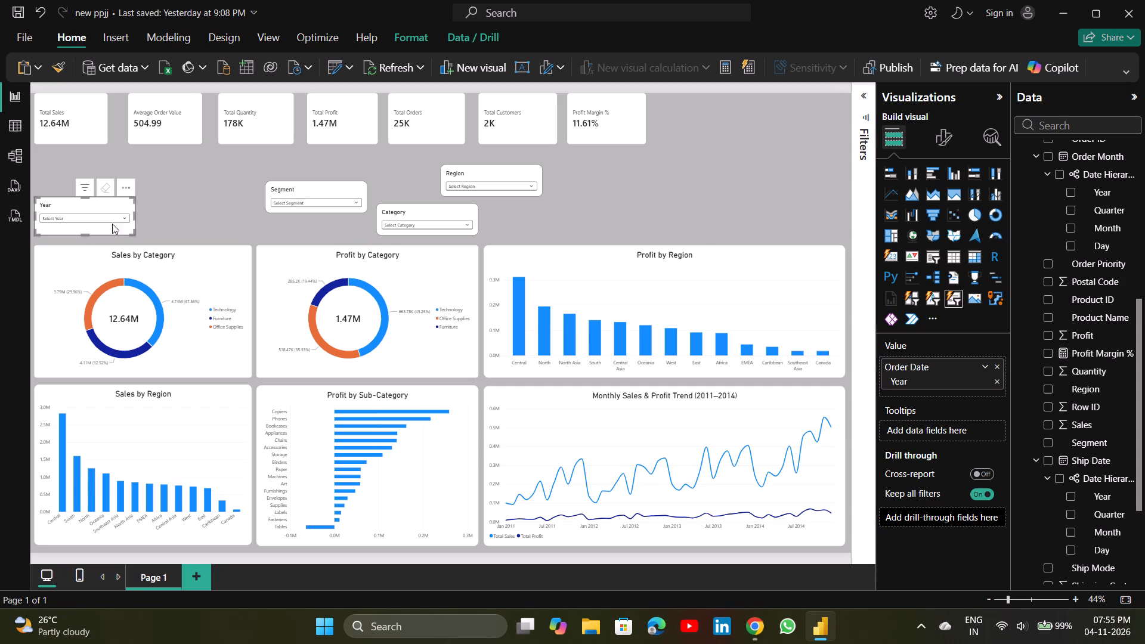
{"action": "left_click_drag", "start_coordinate": [133, 233], "coordinate": [140, 237]}
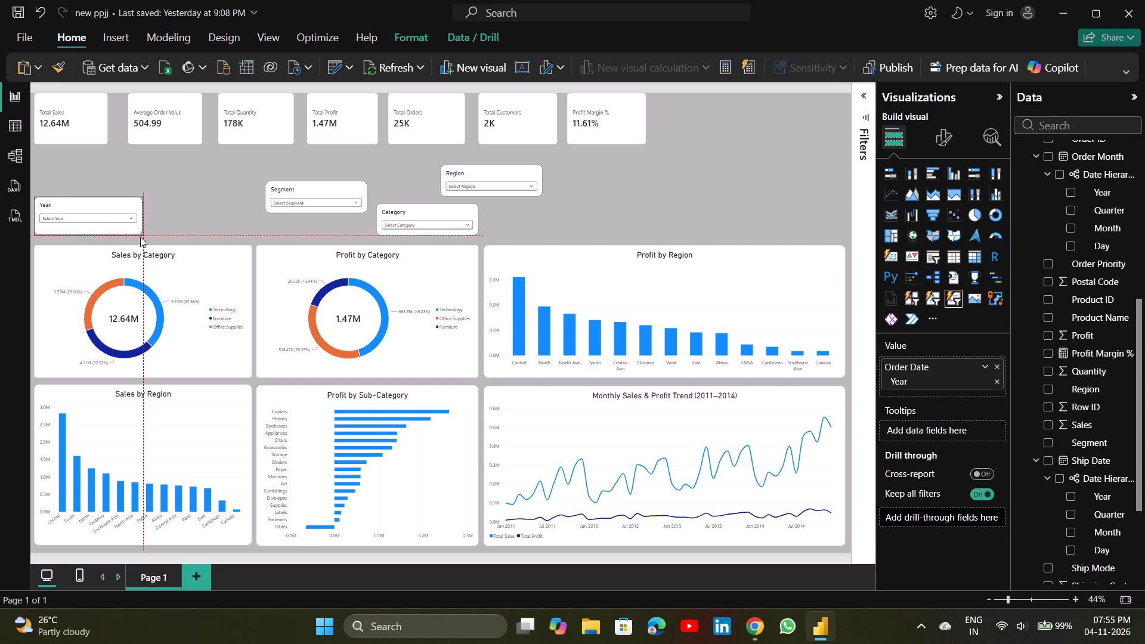
{"action": "left_click_drag", "start_coordinate": [140, 237], "coordinate": [141, 237]}
{"action": "left_click", "coordinate": [175, 208]}
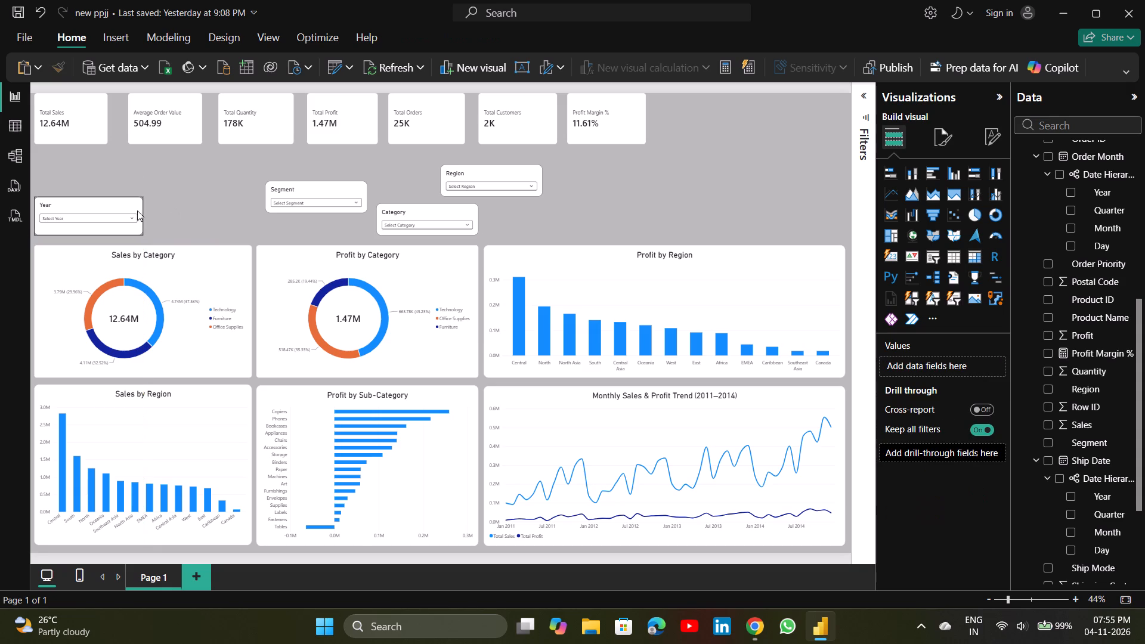
Set the Year slicer's title font size to 20.
{"action": "left_click", "coordinate": [126, 207]}
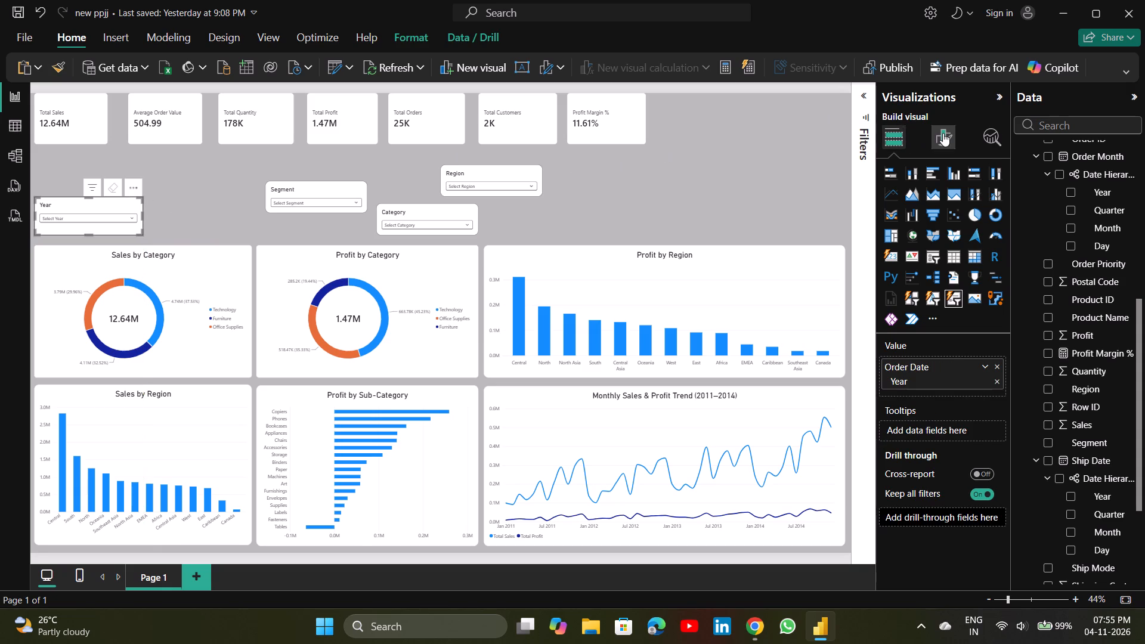
{"action": "left_click", "coordinate": [945, 133]}
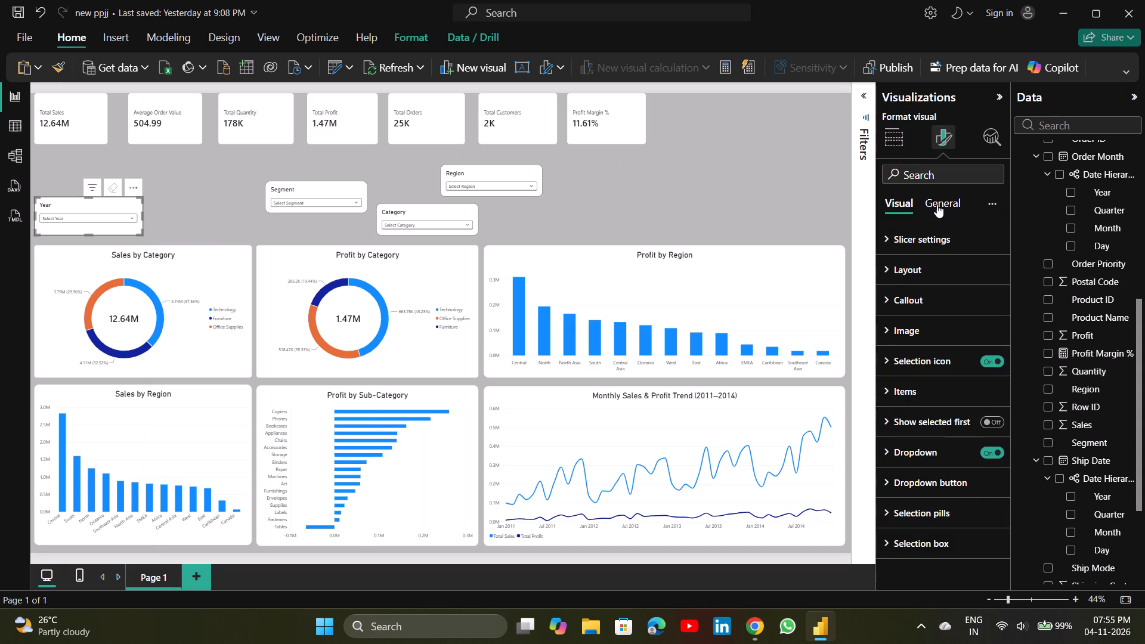
{"action": "left_click", "coordinate": [937, 205]}
{"action": "left_click", "coordinate": [939, 275]}
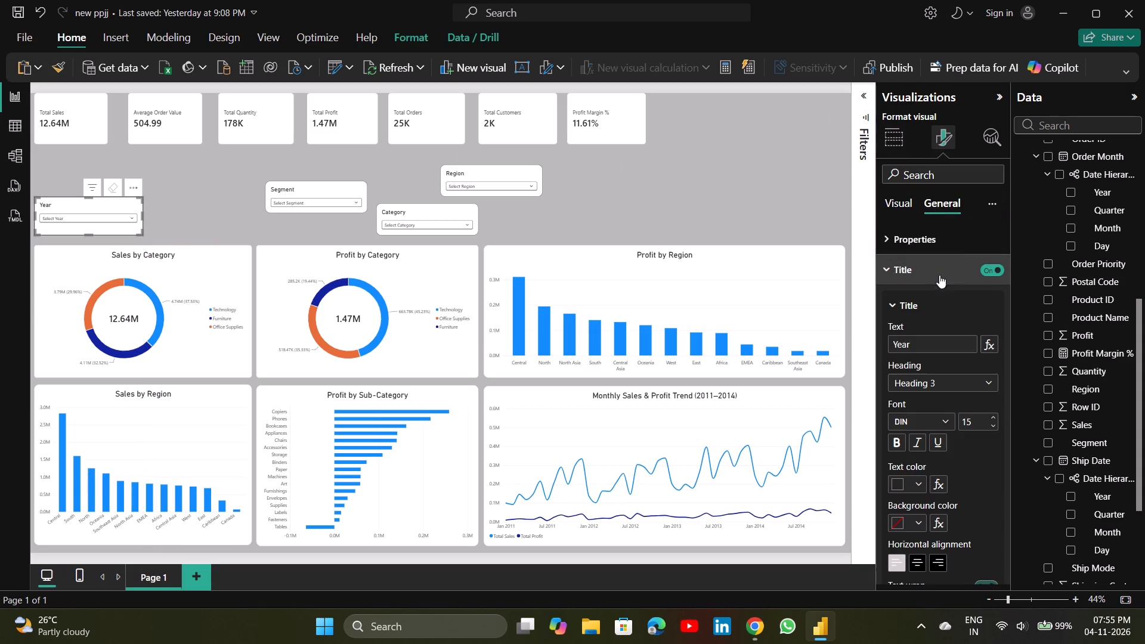
{"action": "triple_click", "coordinate": [994, 416]}
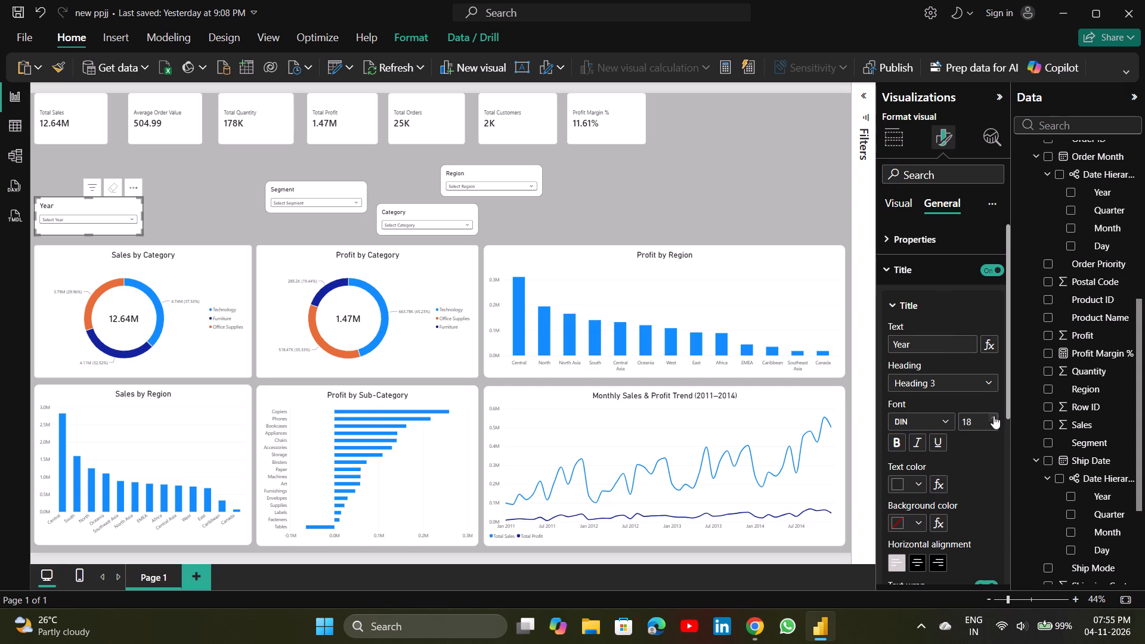
{"action": "double_click", "coordinate": [994, 416]}
{"action": "double_click", "coordinate": [994, 416]}
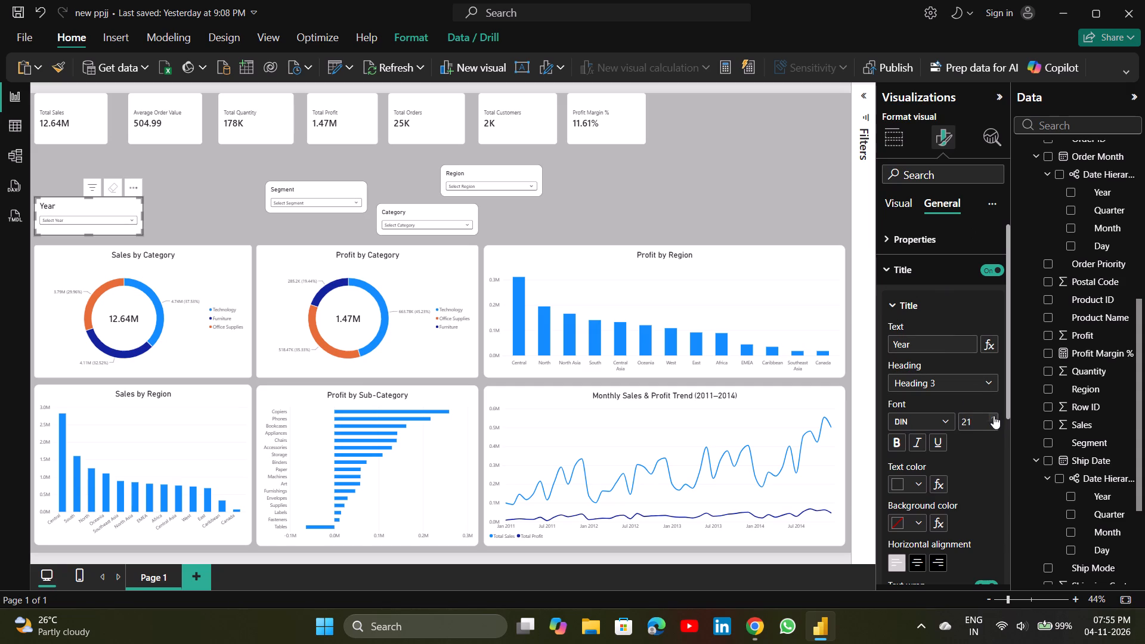
{"action": "double_click", "coordinate": [994, 416]}
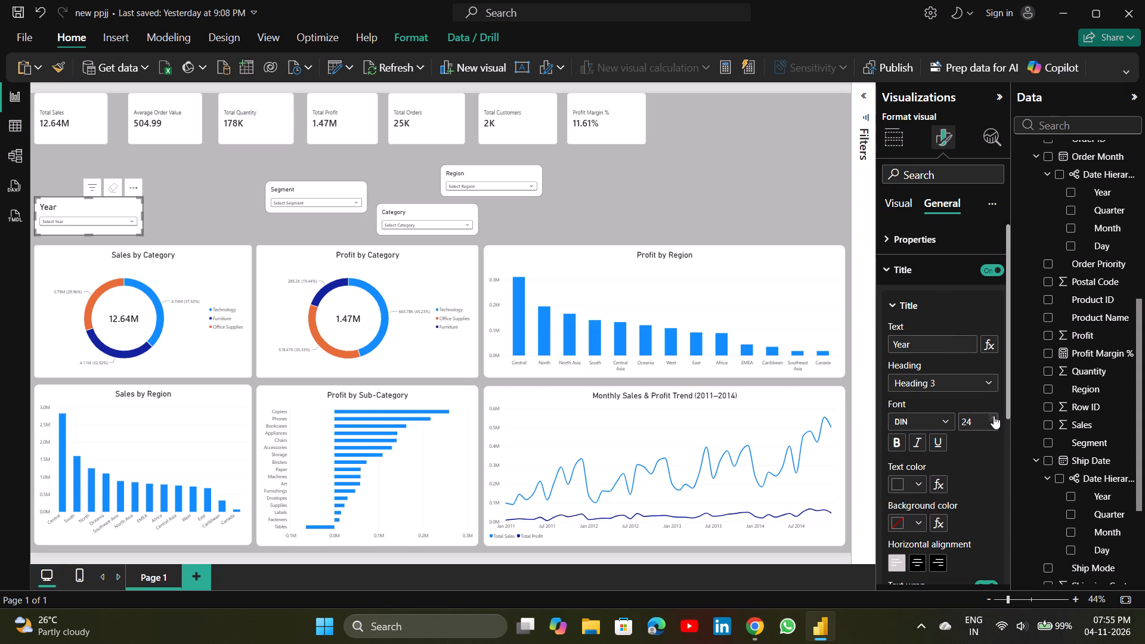
{"action": "left_click", "coordinate": [994, 416]}
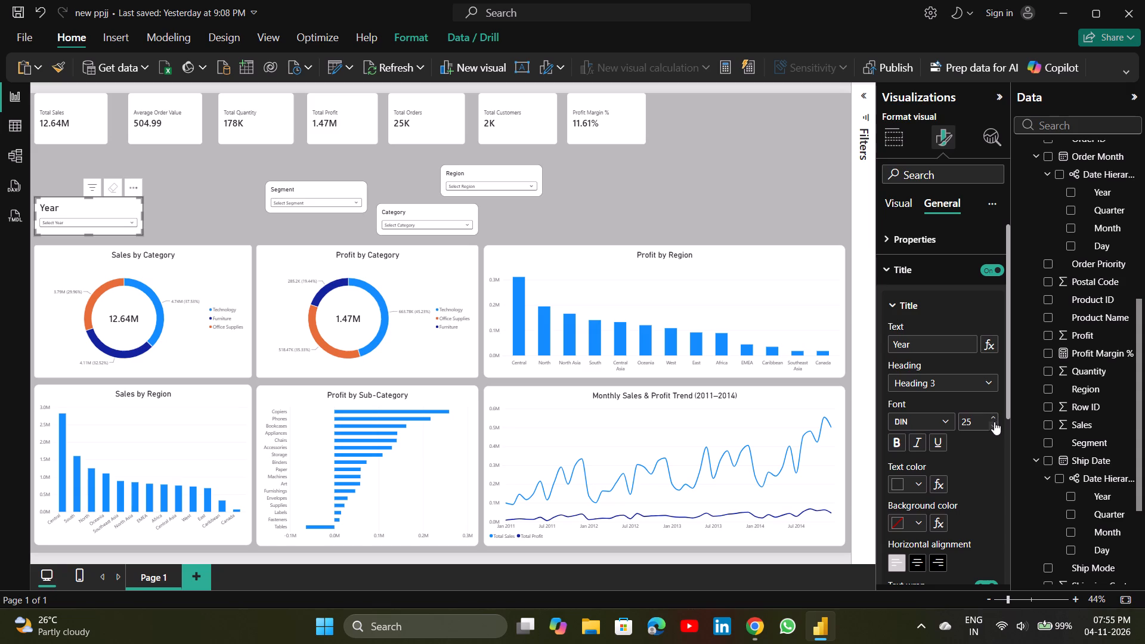
{"action": "double_click", "coordinate": [994, 422]}
{"action": "double_click", "coordinate": [994, 422]}
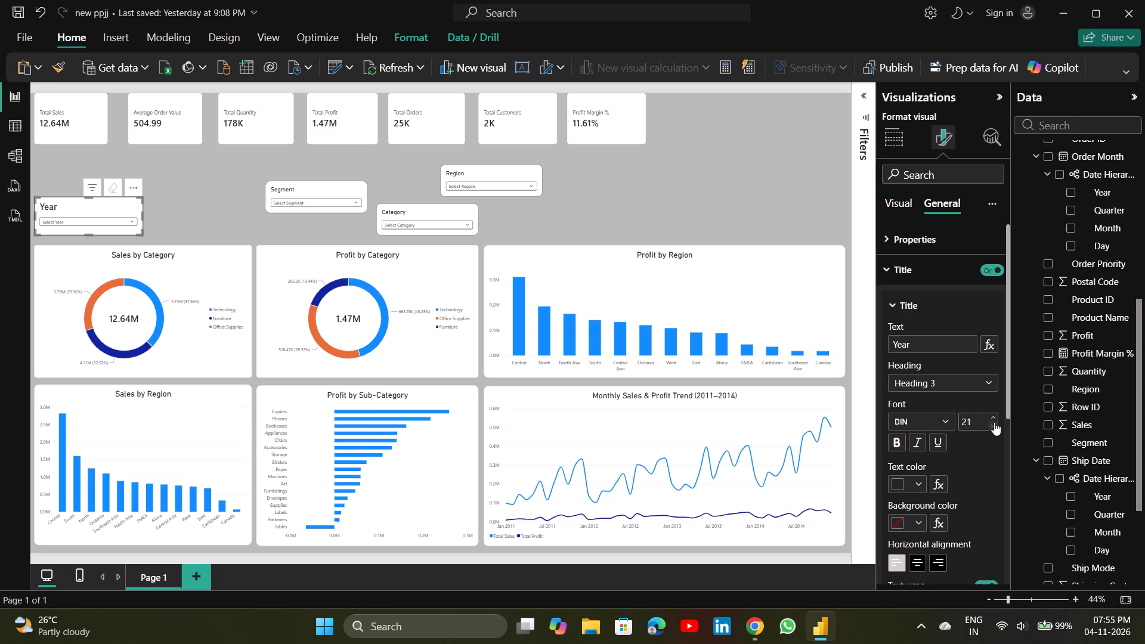
{"action": "left_click", "coordinate": [994, 422]}
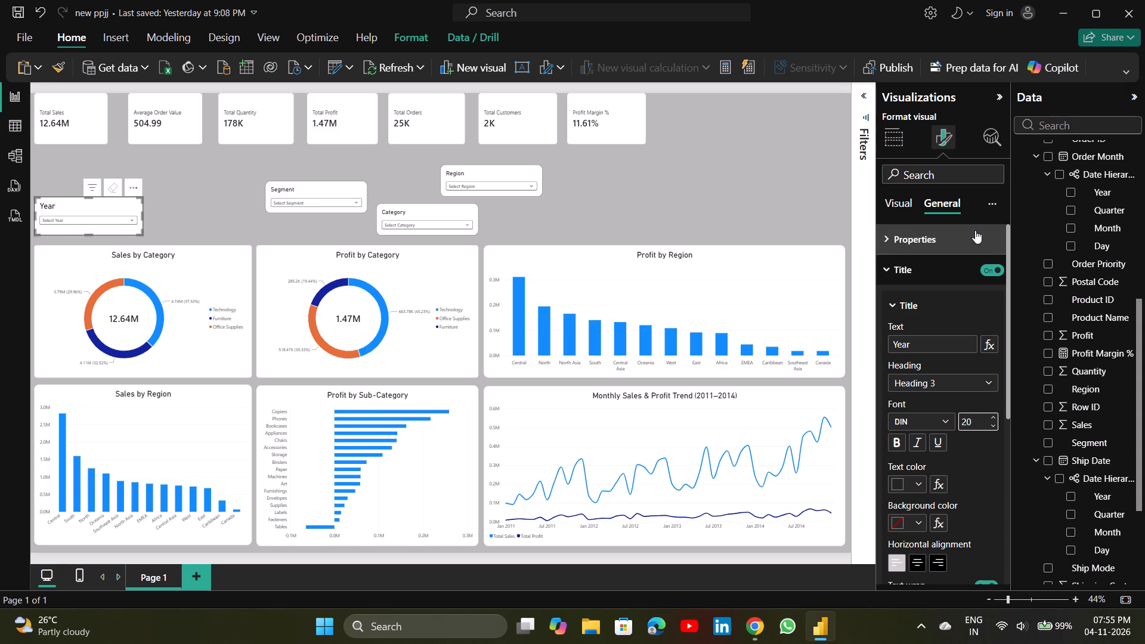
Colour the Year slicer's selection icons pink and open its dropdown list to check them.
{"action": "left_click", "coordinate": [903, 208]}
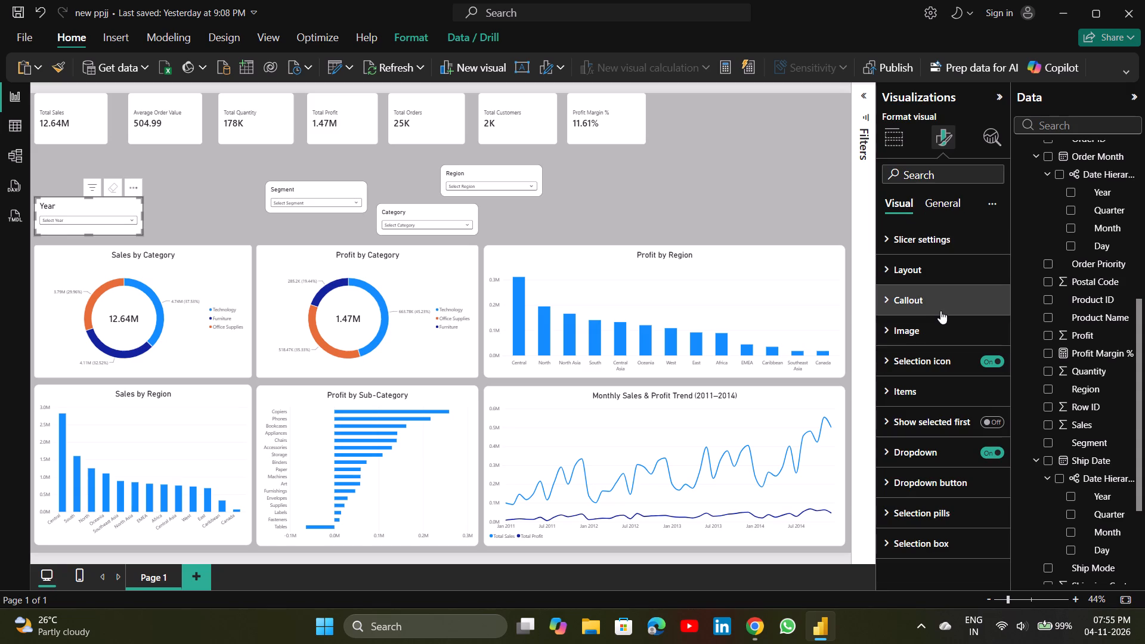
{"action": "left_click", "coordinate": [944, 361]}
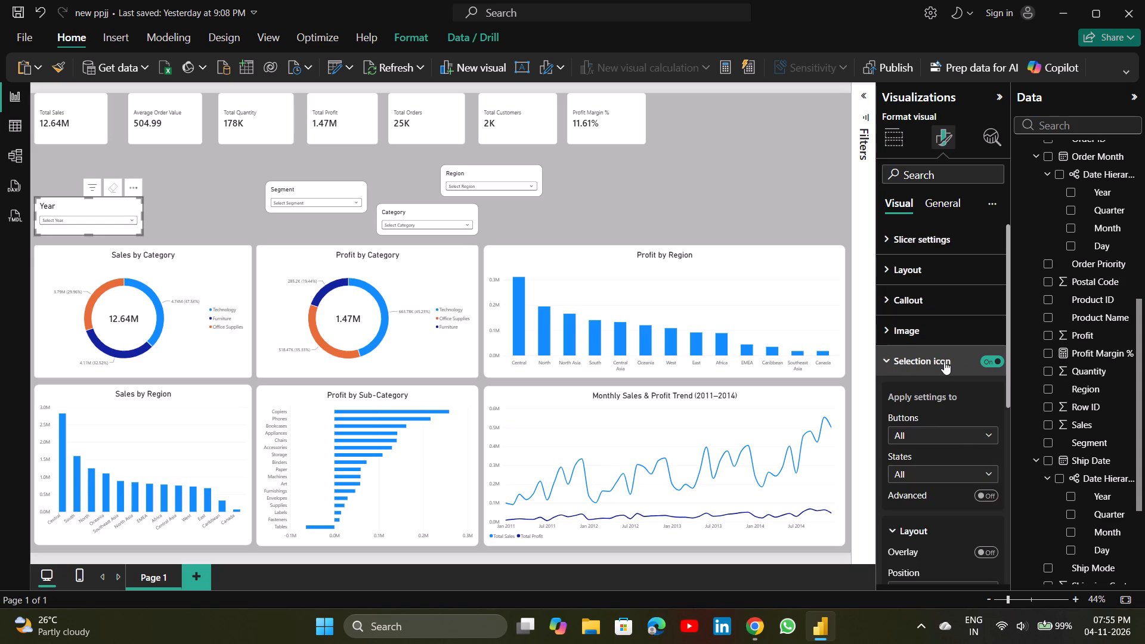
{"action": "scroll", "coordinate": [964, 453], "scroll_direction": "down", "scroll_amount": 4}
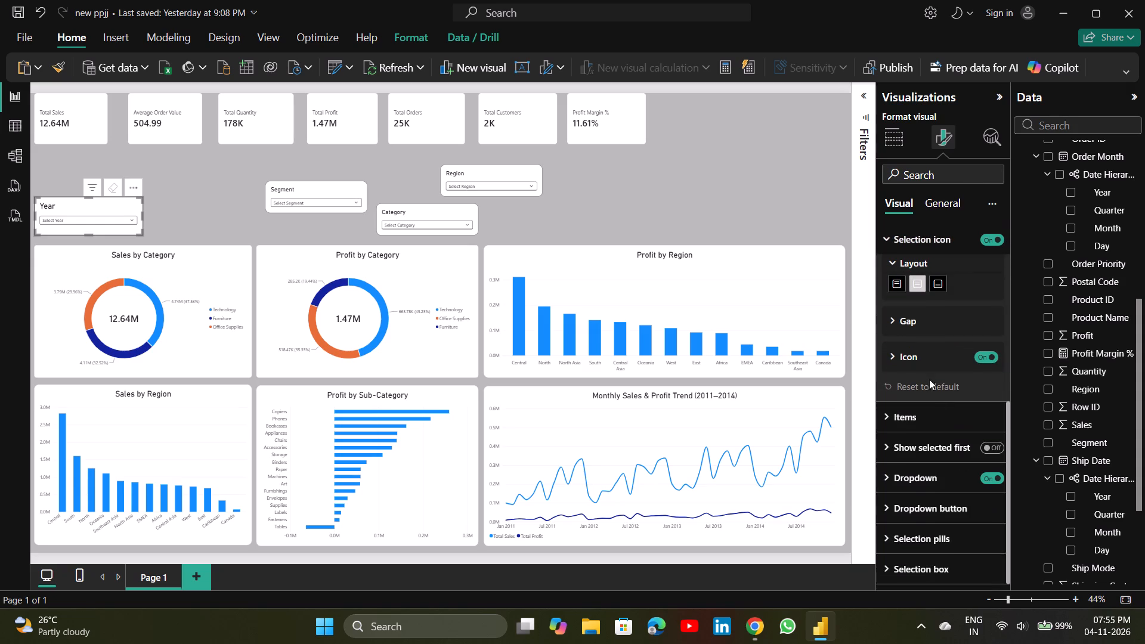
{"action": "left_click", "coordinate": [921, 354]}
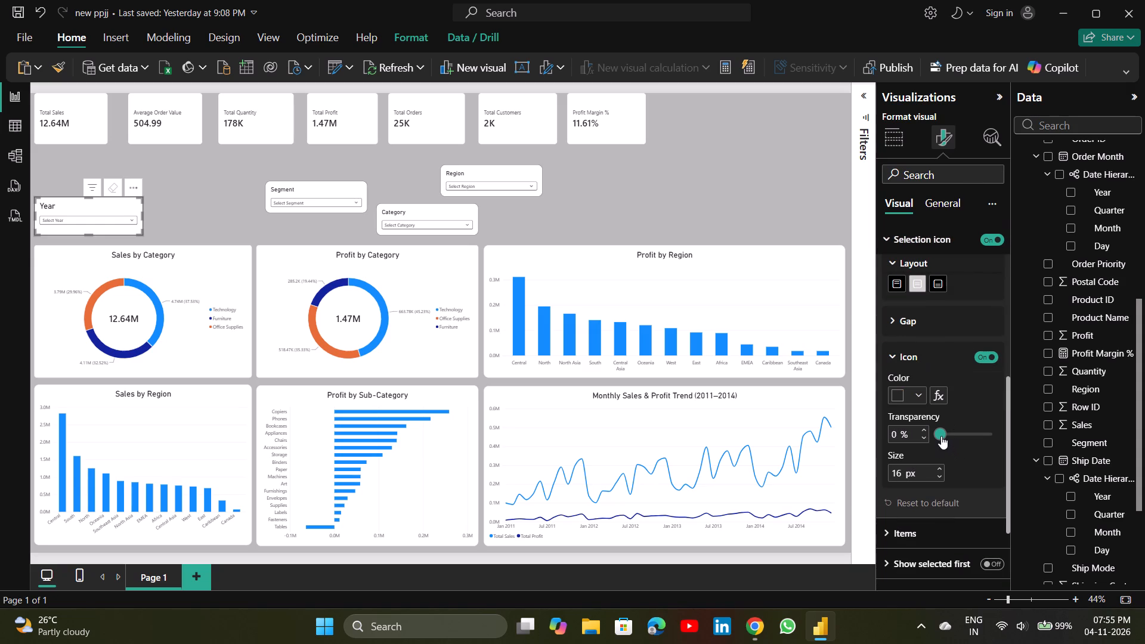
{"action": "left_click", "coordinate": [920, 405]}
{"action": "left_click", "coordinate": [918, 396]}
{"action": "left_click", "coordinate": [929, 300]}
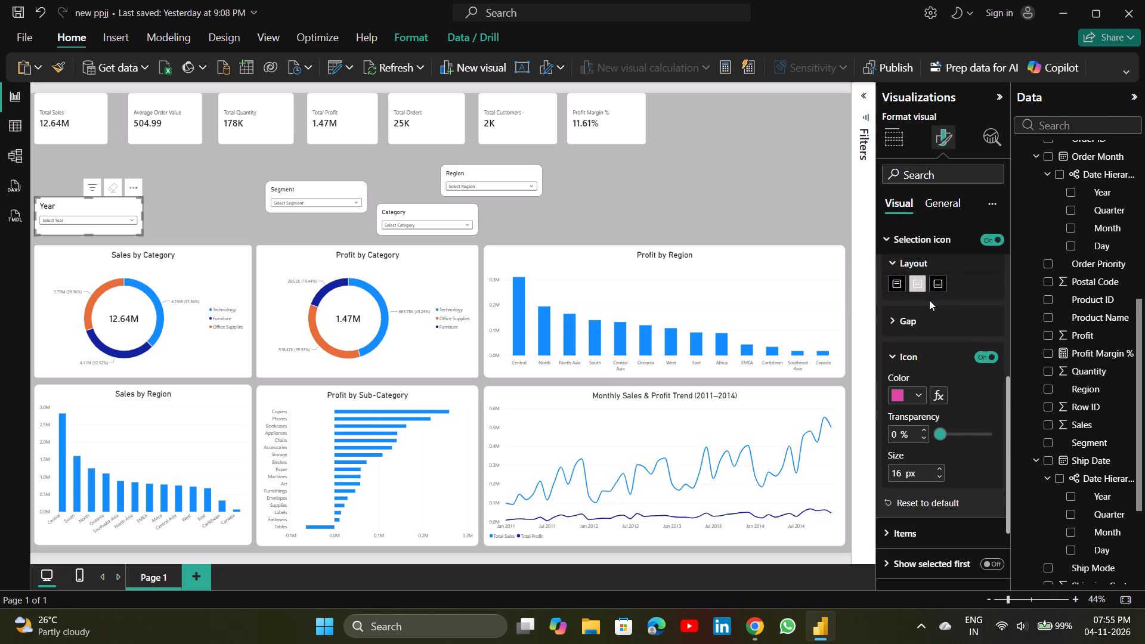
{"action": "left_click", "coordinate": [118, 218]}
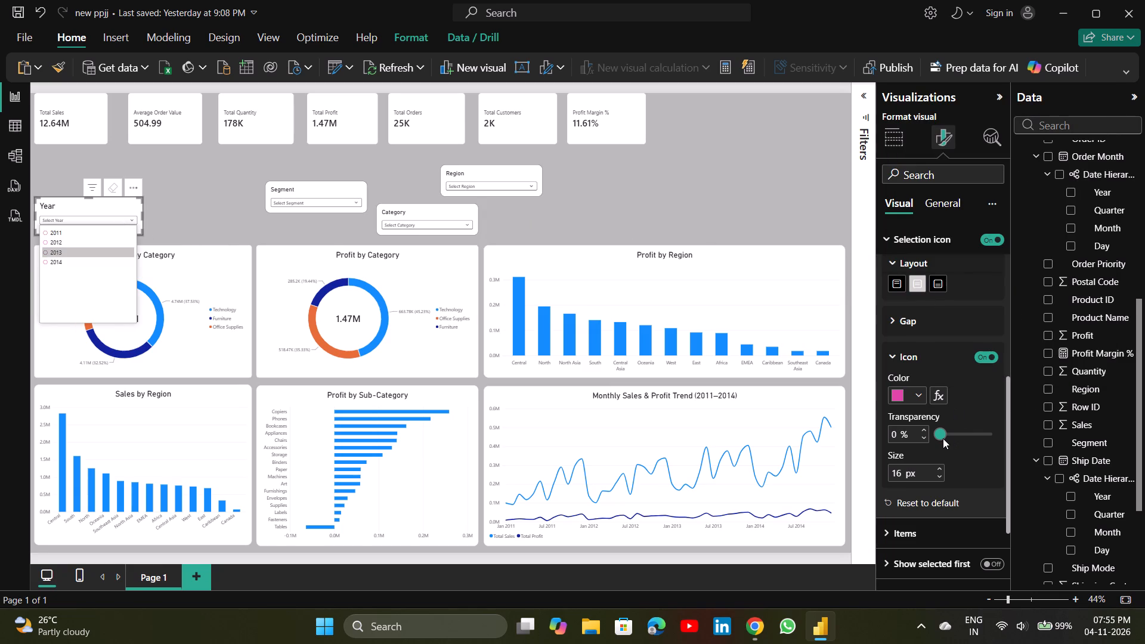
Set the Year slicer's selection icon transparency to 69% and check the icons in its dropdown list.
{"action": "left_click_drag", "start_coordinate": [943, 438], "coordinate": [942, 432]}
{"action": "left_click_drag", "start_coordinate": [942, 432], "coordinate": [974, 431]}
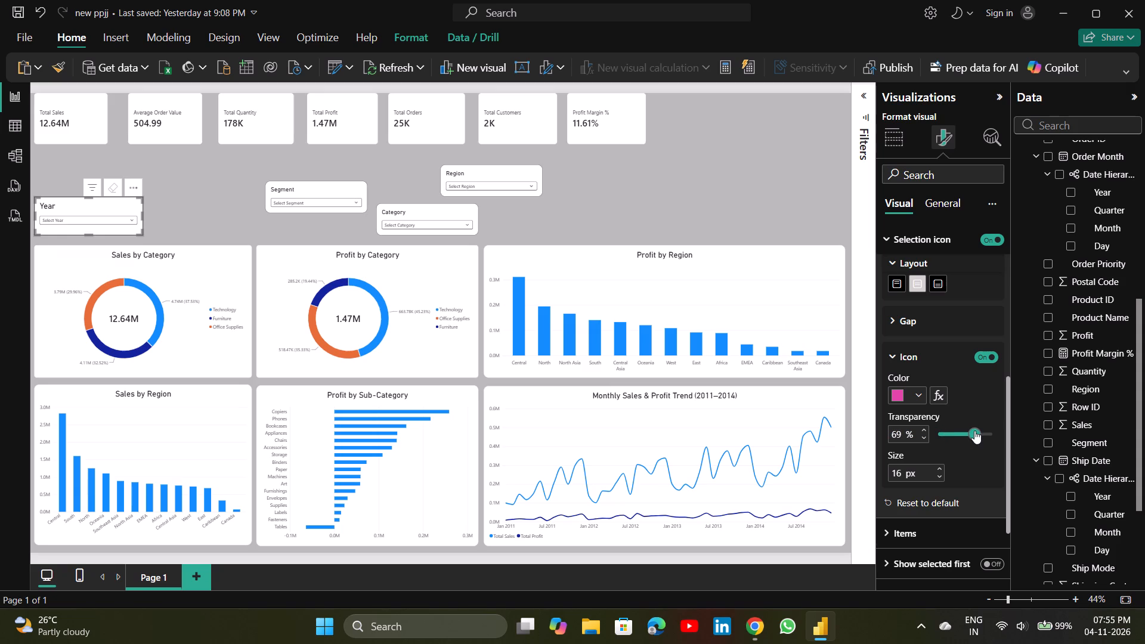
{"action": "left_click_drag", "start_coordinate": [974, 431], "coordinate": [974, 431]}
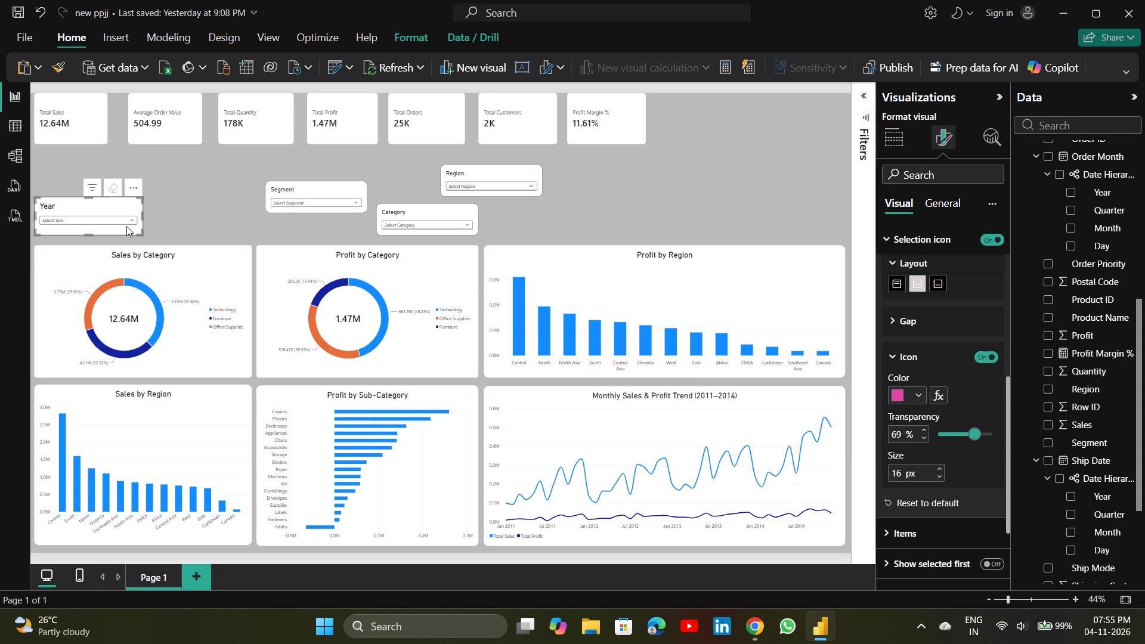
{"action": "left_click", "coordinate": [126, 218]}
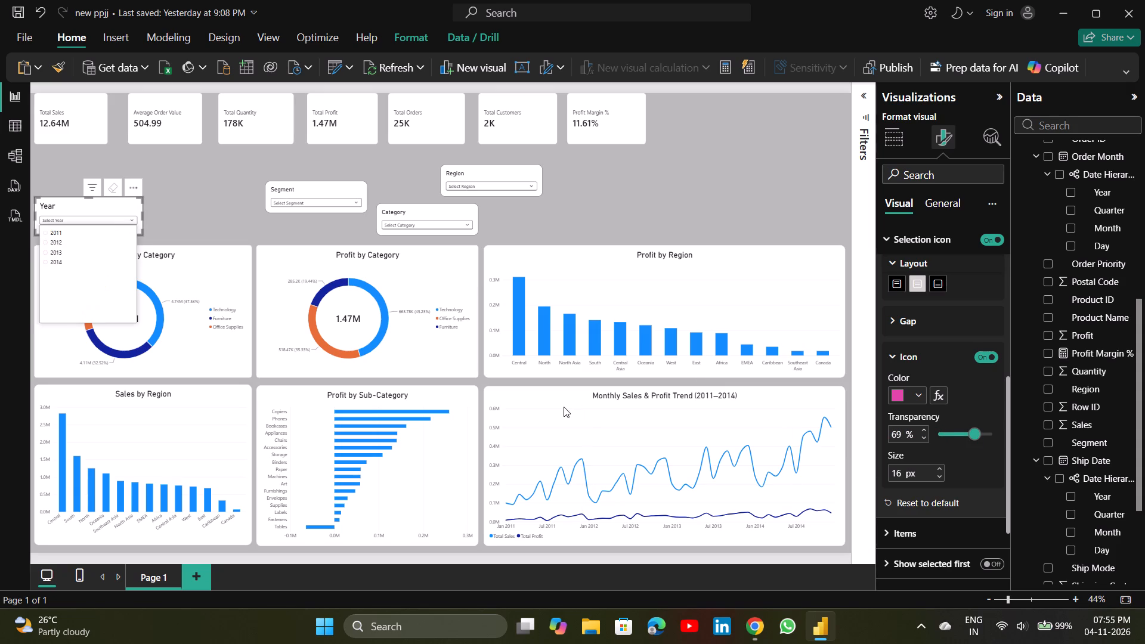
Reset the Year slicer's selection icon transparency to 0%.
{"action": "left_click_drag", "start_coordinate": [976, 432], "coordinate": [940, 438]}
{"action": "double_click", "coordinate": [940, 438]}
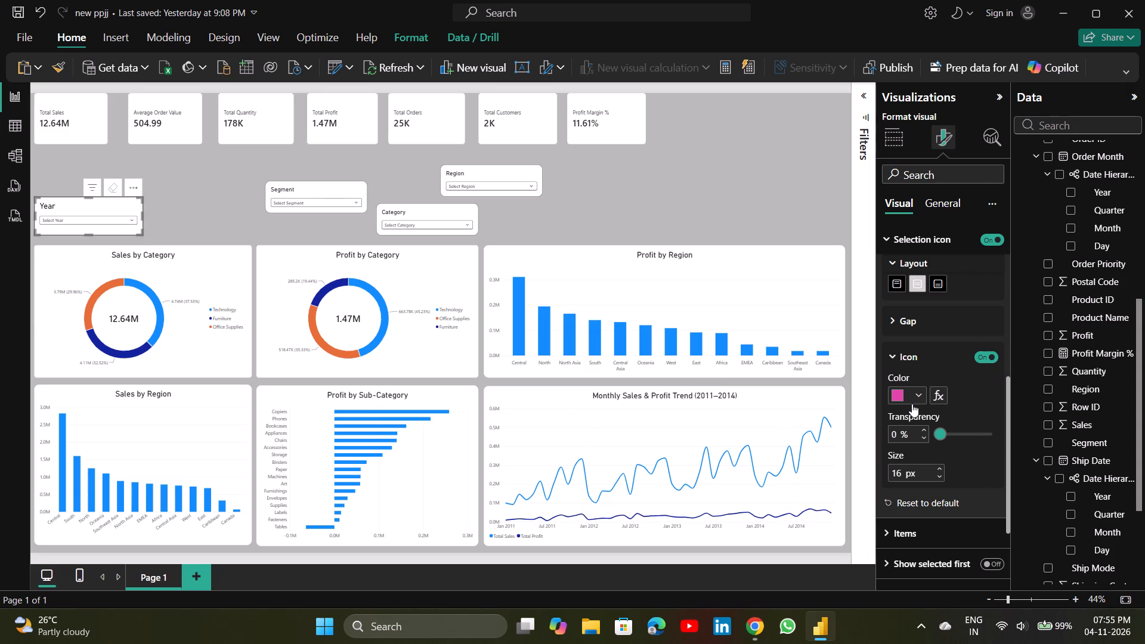
Change the Year slicer's selection icon colour to black.
{"action": "left_click", "coordinate": [909, 394]}
{"action": "left_click", "coordinate": [946, 302]}
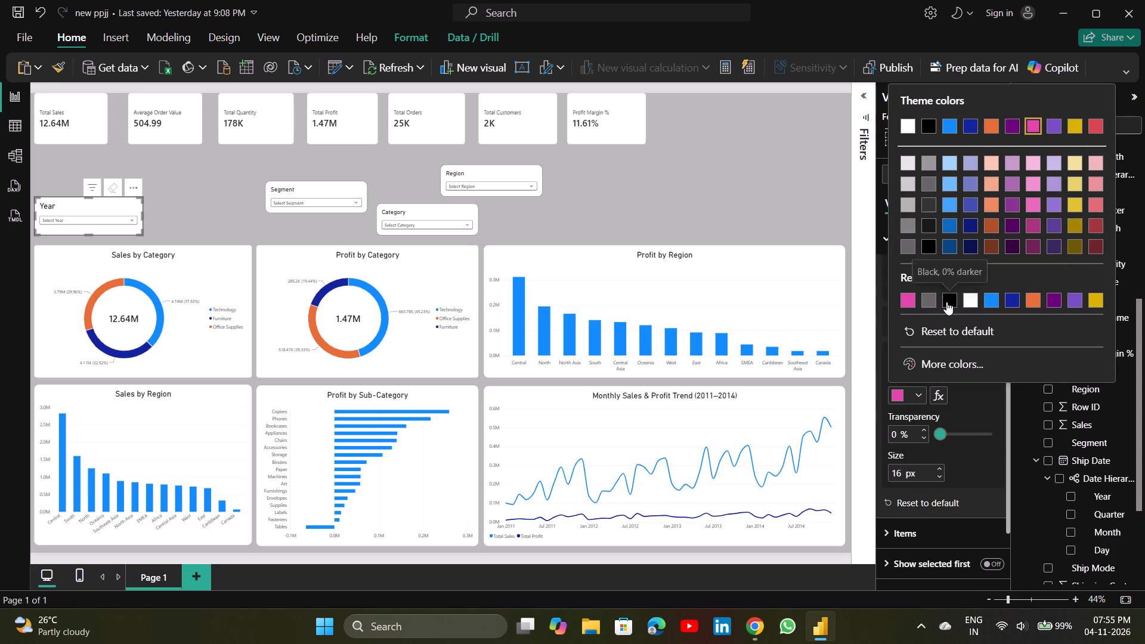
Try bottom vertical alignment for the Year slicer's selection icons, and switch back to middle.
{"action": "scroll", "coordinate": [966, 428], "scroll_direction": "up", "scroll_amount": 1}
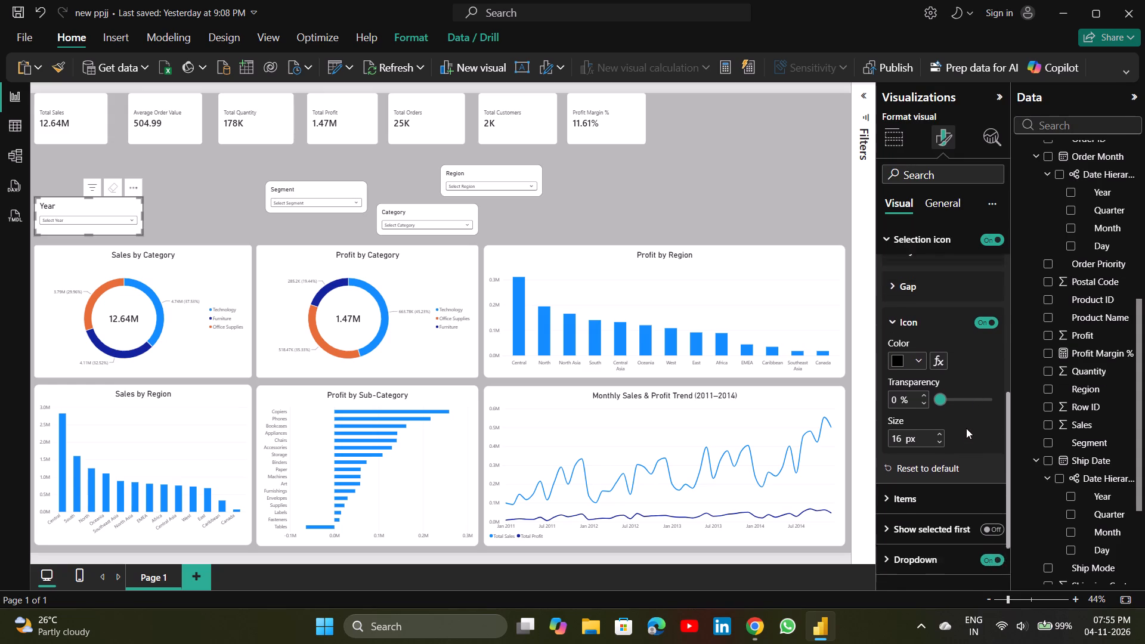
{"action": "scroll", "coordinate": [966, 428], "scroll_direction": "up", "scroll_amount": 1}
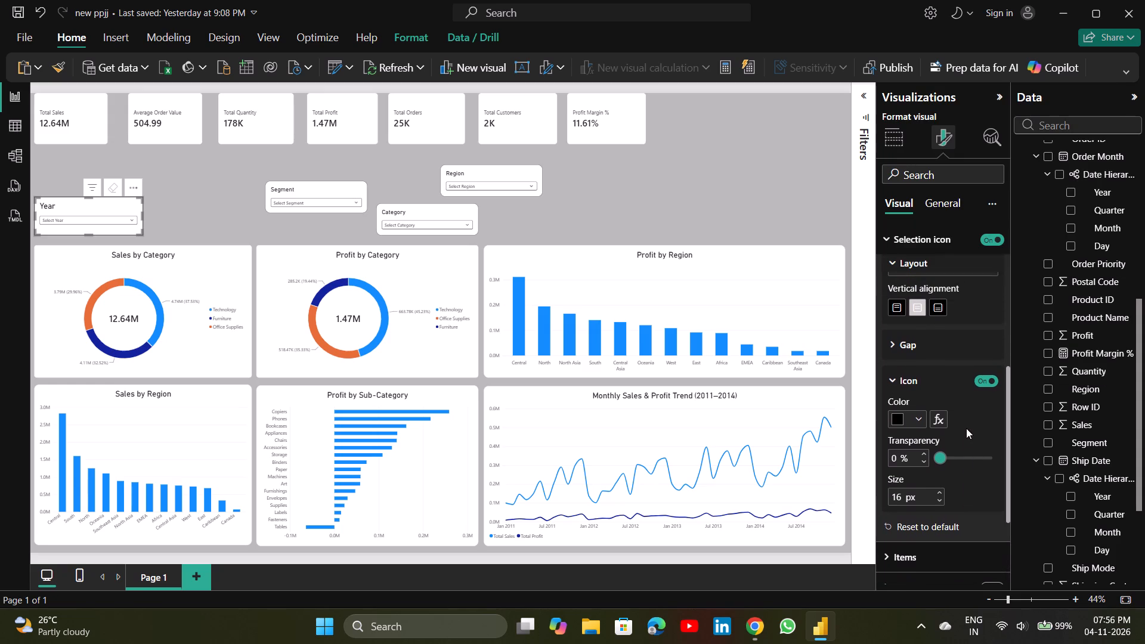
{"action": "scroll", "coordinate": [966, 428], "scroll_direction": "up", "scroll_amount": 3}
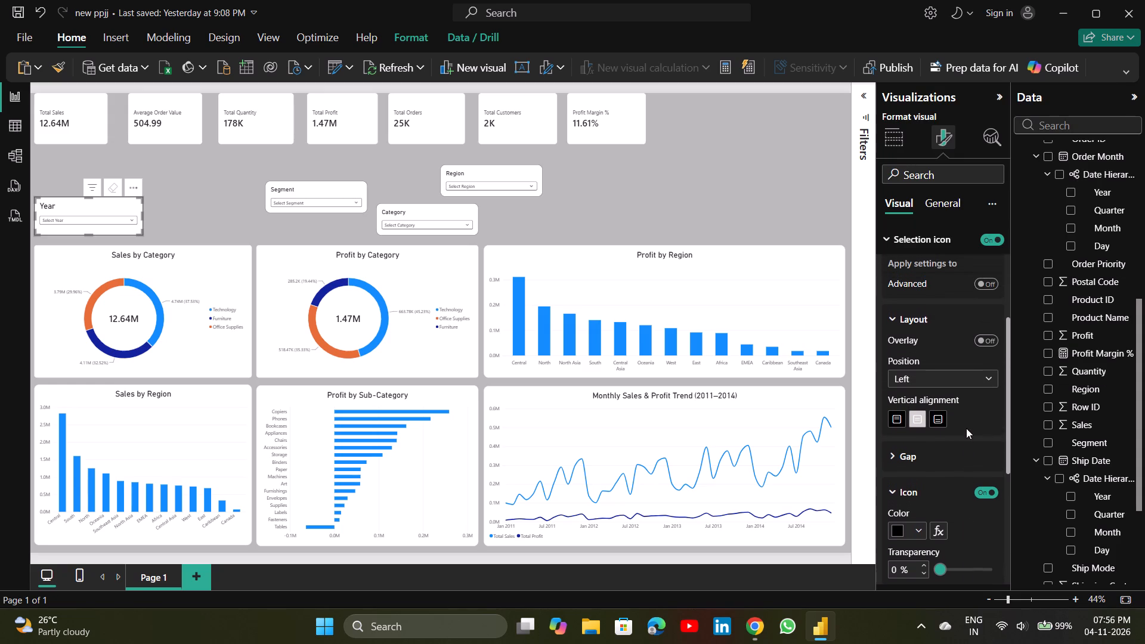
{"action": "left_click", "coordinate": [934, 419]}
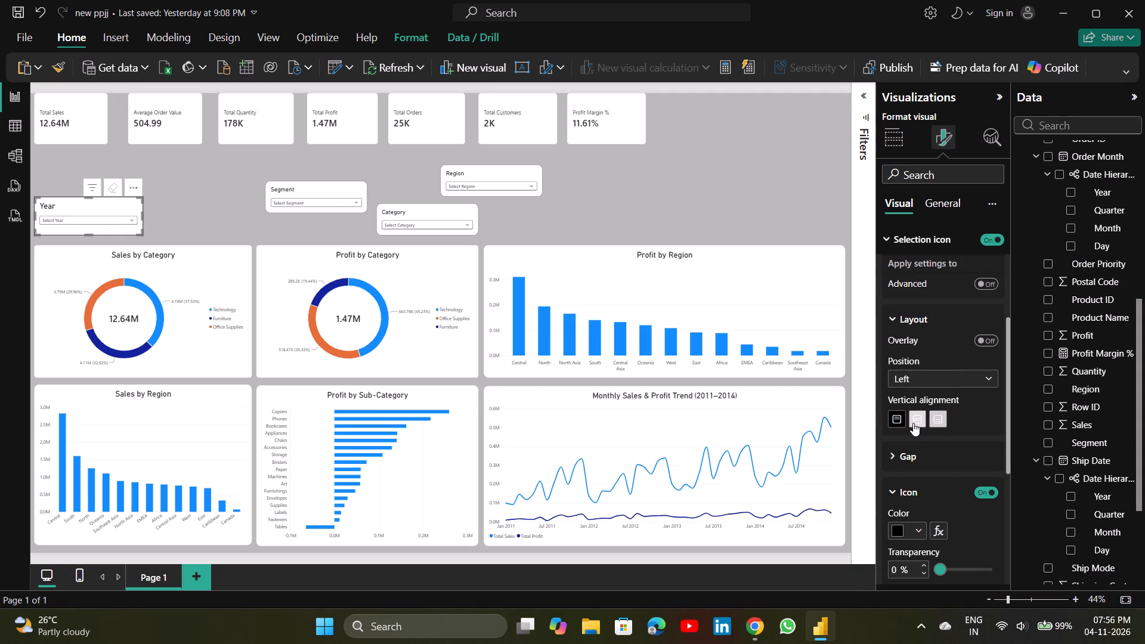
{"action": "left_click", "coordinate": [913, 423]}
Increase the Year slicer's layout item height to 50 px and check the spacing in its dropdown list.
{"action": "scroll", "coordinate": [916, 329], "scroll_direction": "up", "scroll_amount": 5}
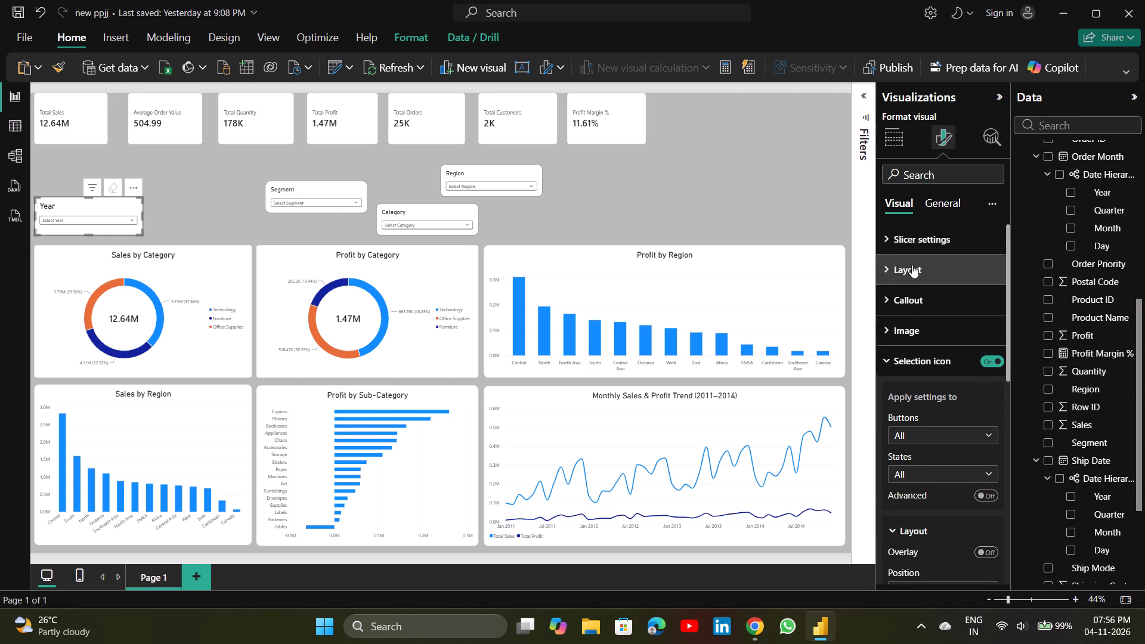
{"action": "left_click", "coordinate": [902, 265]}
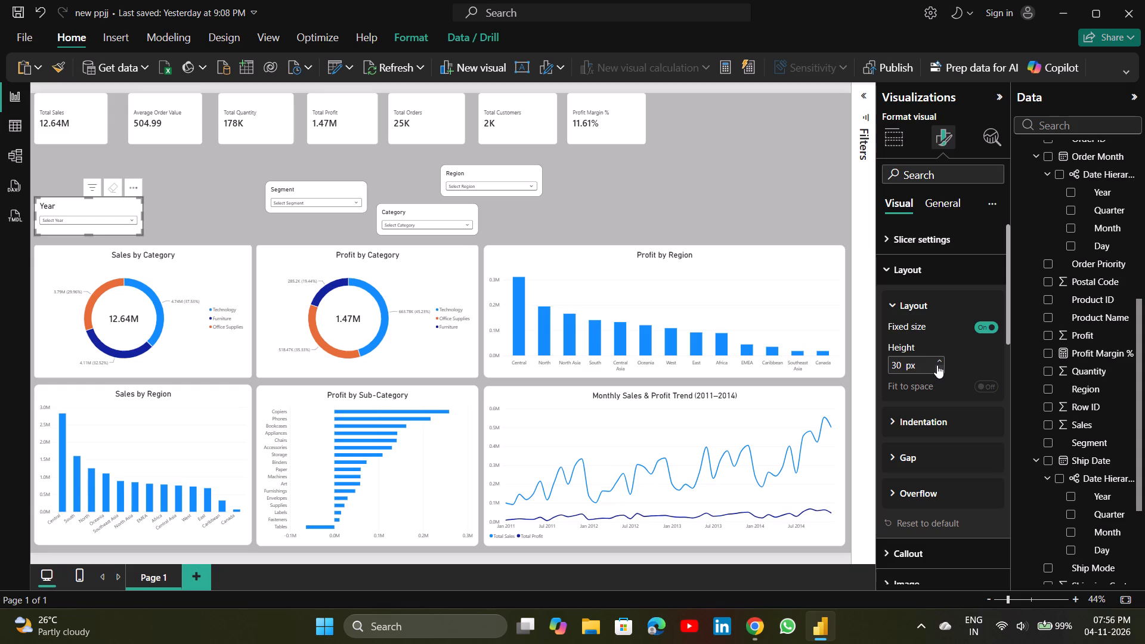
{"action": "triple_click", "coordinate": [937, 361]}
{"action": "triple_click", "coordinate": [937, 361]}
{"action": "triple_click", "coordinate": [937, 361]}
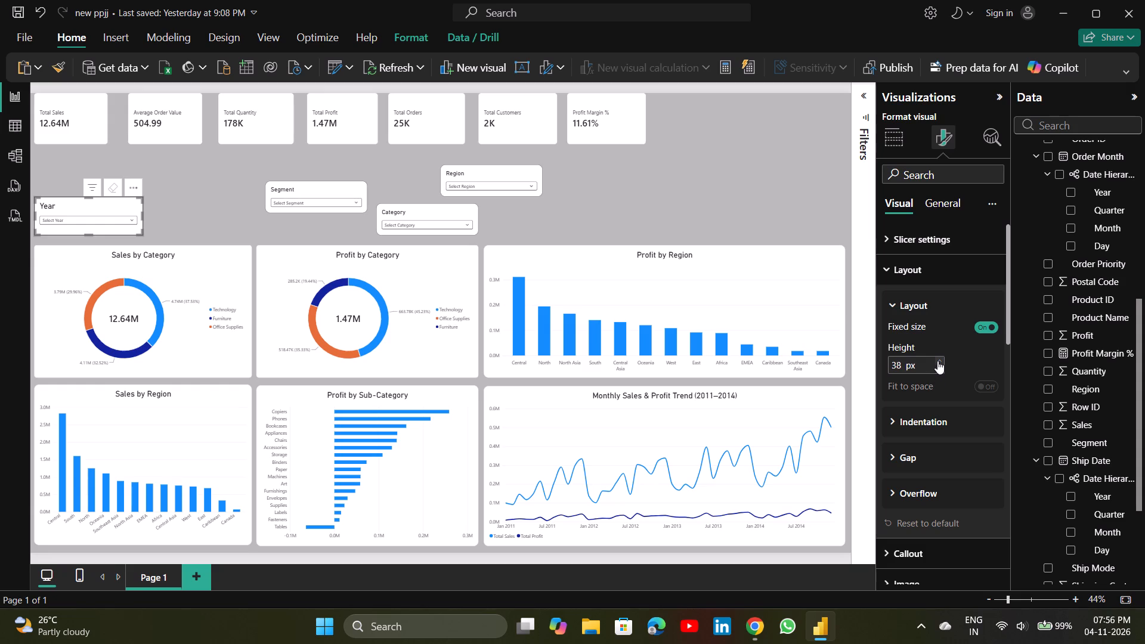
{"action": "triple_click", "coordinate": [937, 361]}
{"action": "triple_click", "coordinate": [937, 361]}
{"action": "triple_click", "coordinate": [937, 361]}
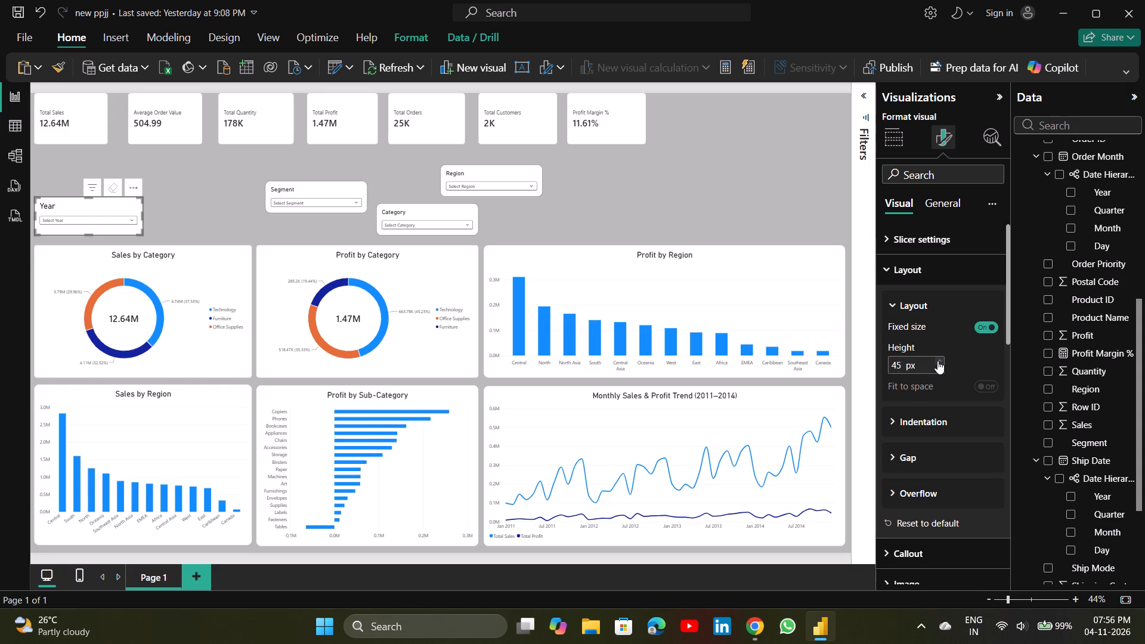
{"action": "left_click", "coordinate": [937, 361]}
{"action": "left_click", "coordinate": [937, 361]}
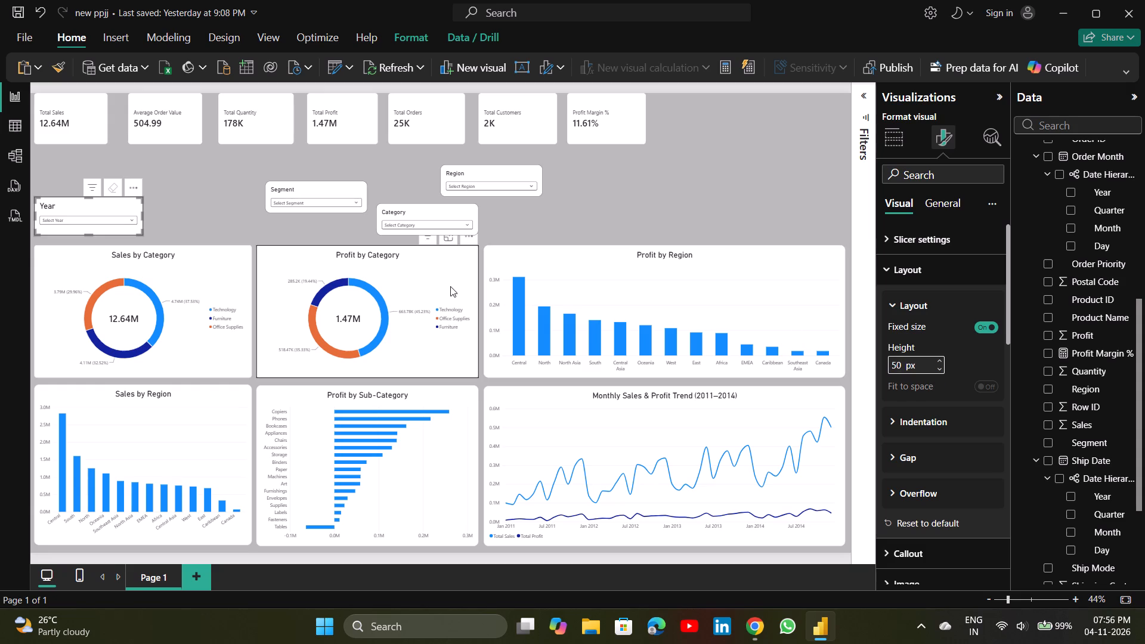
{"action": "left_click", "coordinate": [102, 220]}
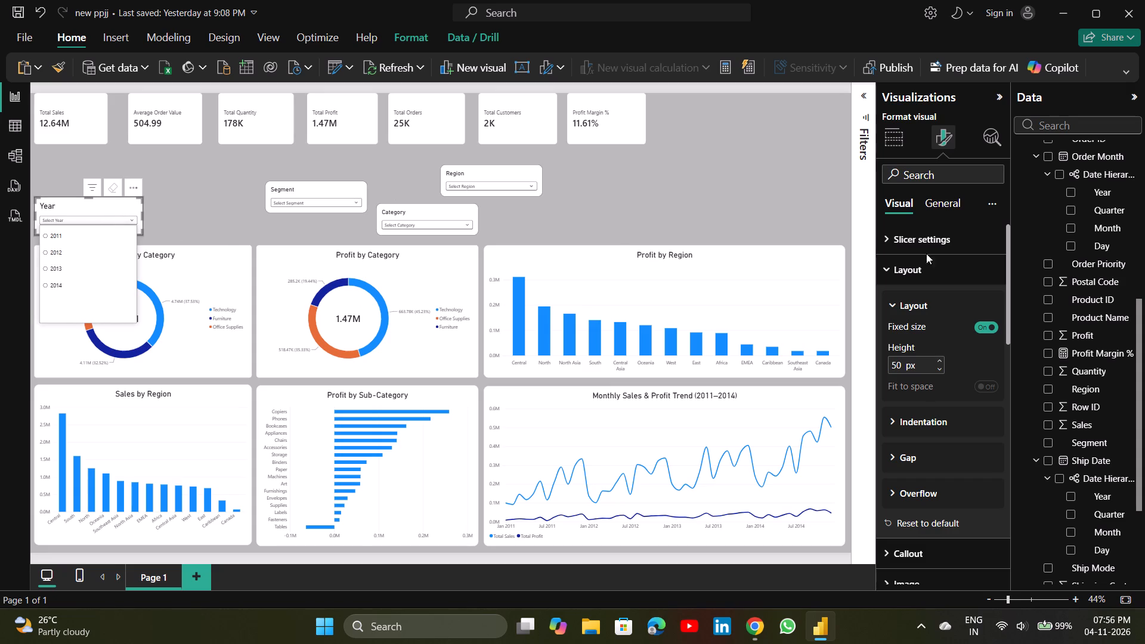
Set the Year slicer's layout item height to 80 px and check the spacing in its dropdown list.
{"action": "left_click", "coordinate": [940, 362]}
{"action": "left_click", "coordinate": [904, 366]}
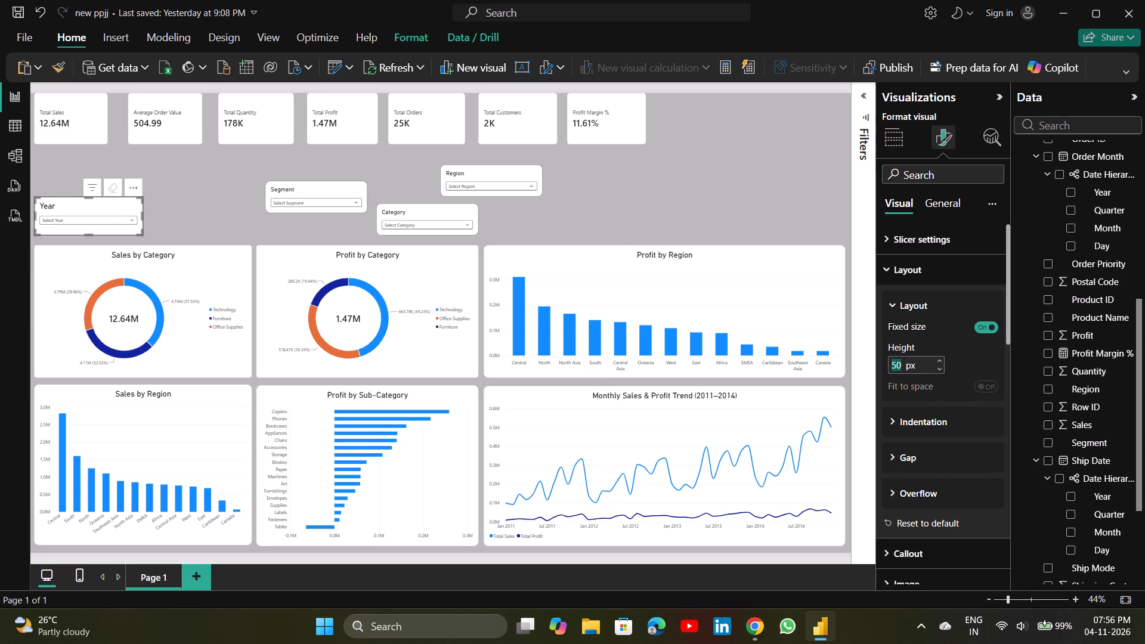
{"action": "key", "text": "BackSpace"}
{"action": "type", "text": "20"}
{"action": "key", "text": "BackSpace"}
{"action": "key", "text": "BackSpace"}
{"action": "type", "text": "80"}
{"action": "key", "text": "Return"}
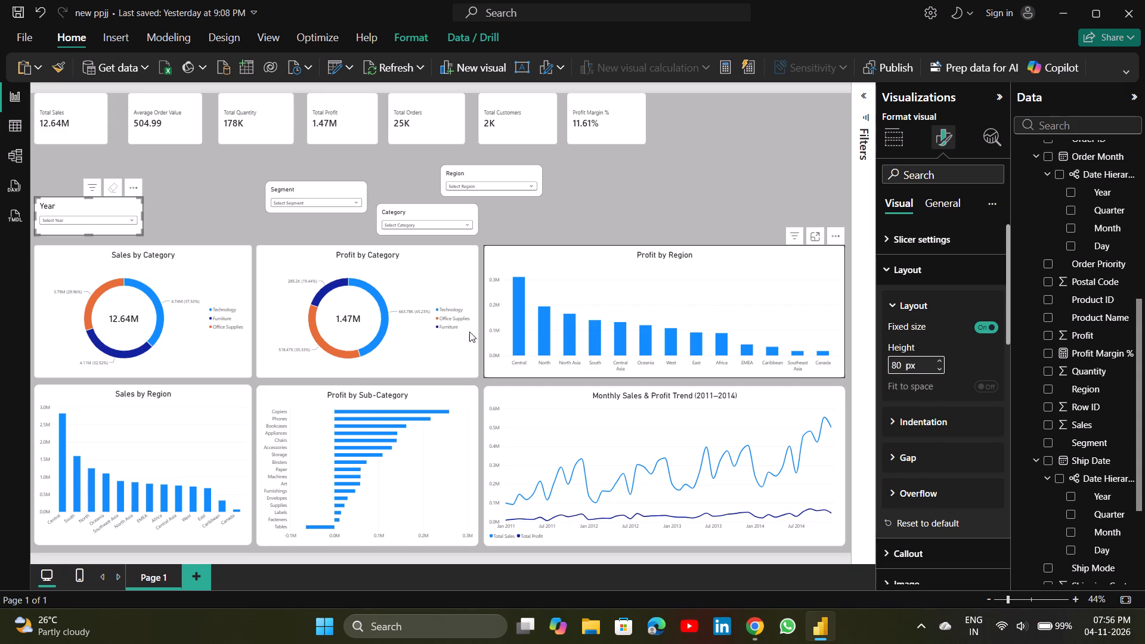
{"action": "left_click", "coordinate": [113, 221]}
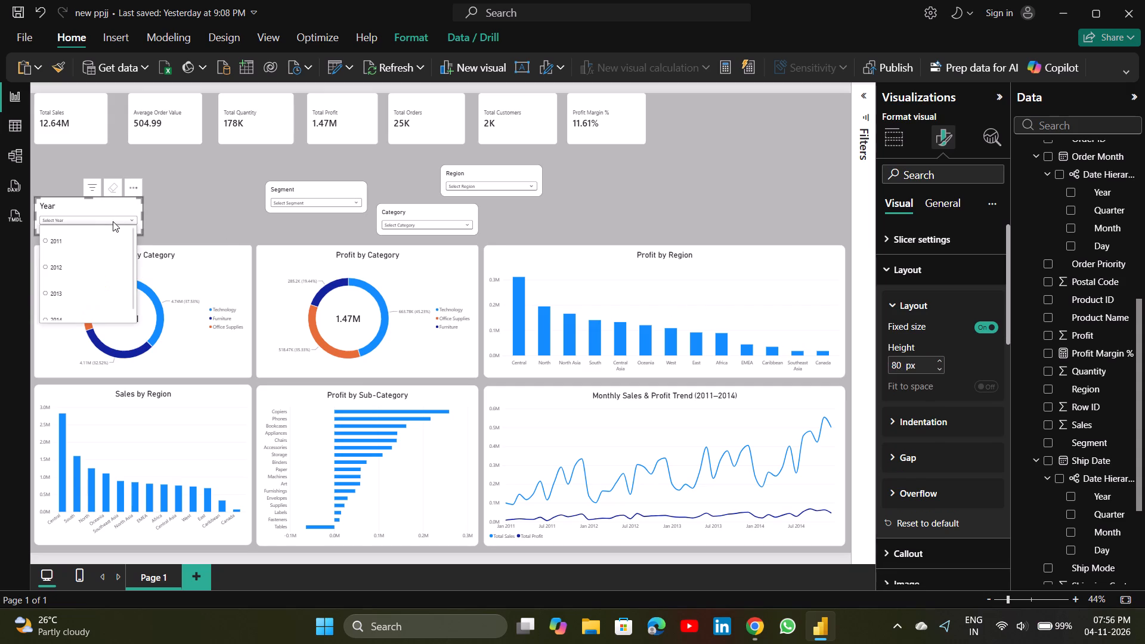
Set the Year slicer's layout item height to 60 px and check the spacing in its dropdown list.
{"action": "scroll", "coordinate": [85, 292], "scroll_direction": "up", "scroll_amount": 1}
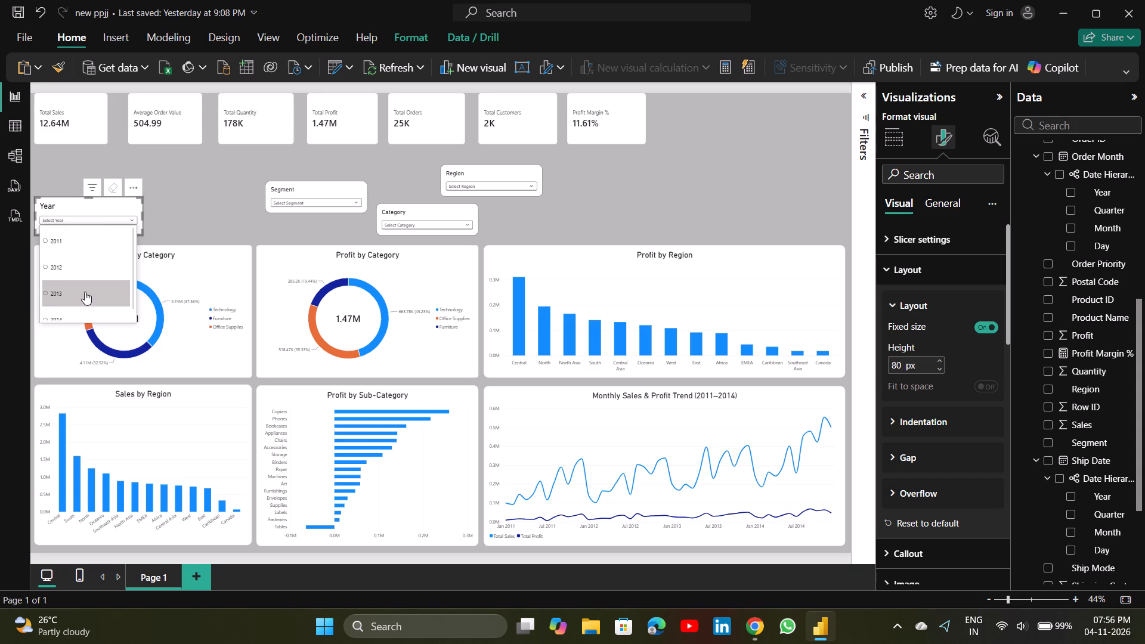
{"action": "left_click", "coordinate": [893, 365]}
{"action": "left_click", "coordinate": [895, 365]}
{"action": "key", "text": "BackSpace"}
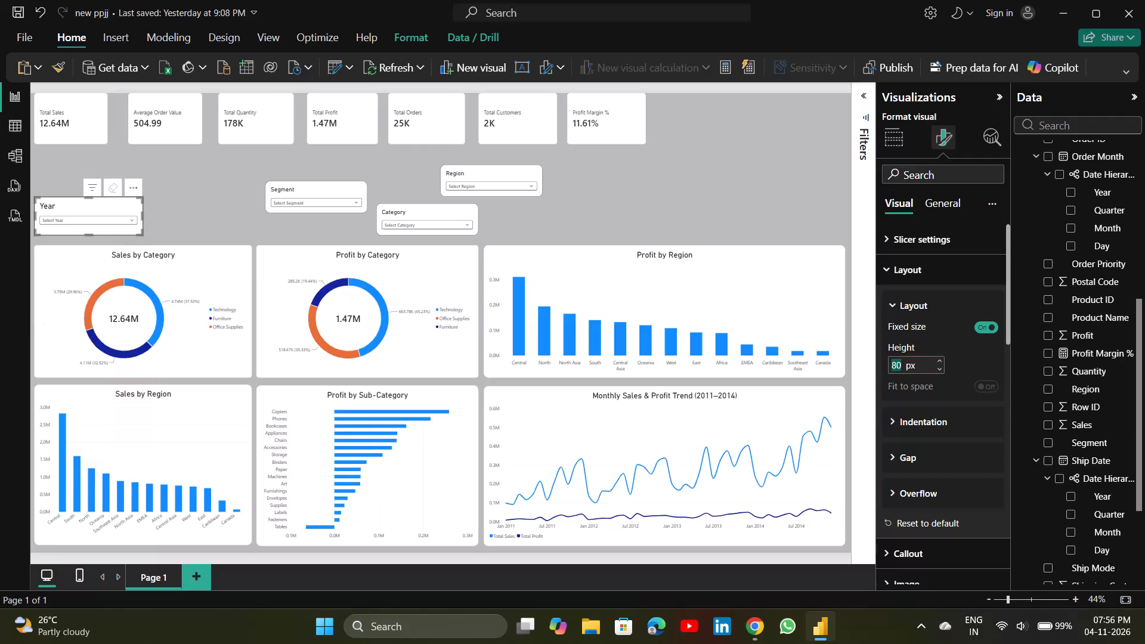
{"action": "type", "text": "60"}
{"action": "key", "text": "Return"}
{"action": "left_click", "coordinate": [104, 224]}
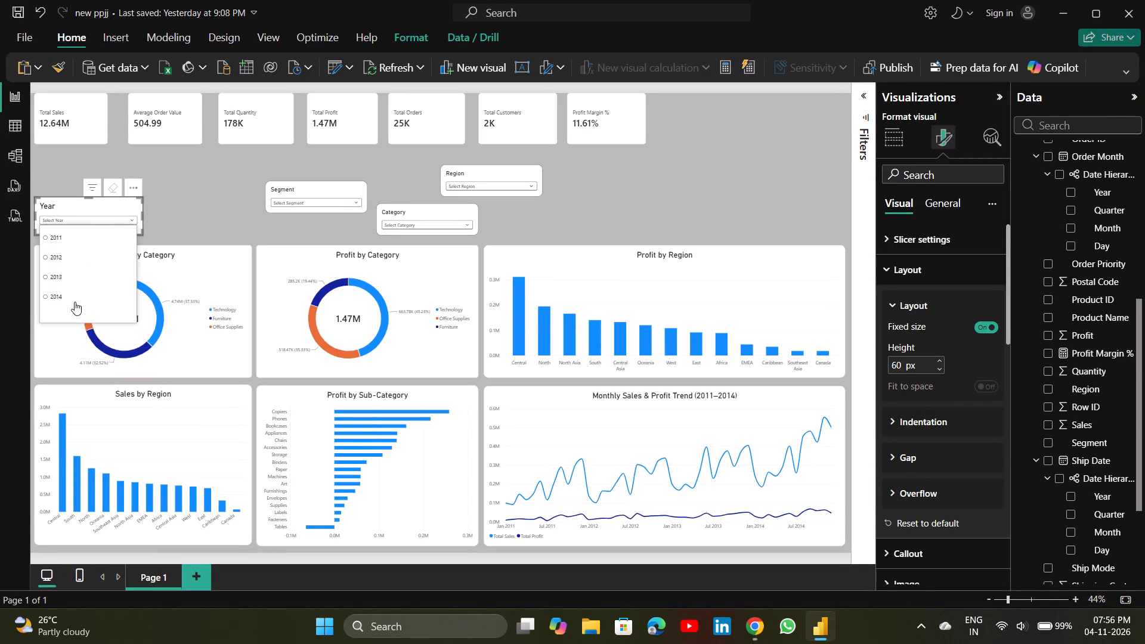
{"action": "left_click", "coordinate": [222, 221]}
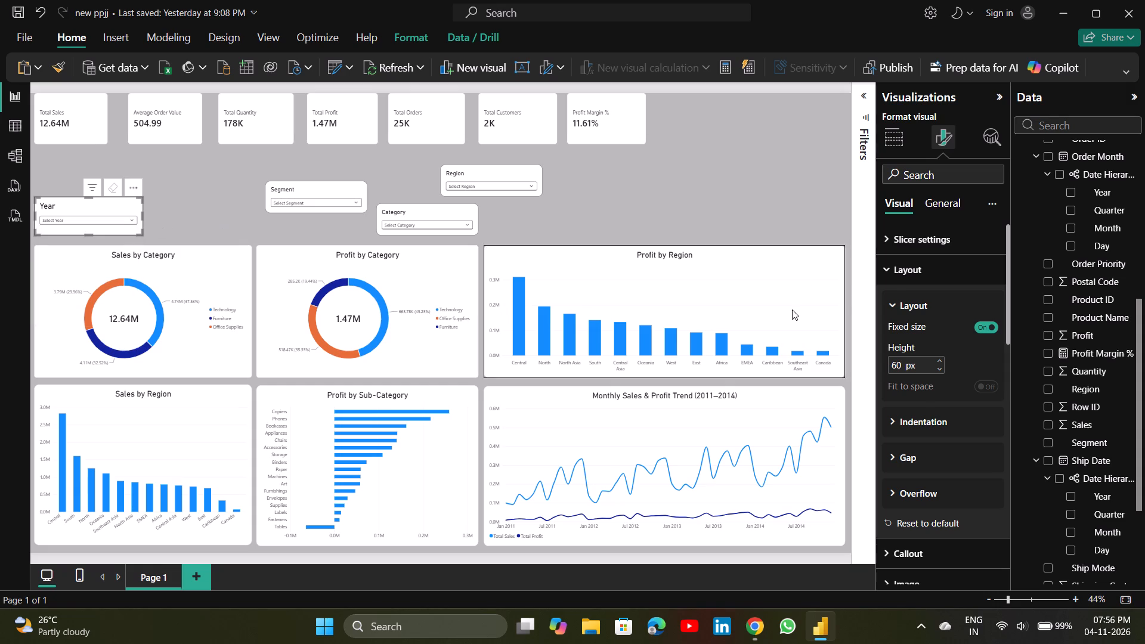
Increase the Year slicer's layout indentation to 52 px.
{"action": "left_click", "coordinate": [934, 428]}
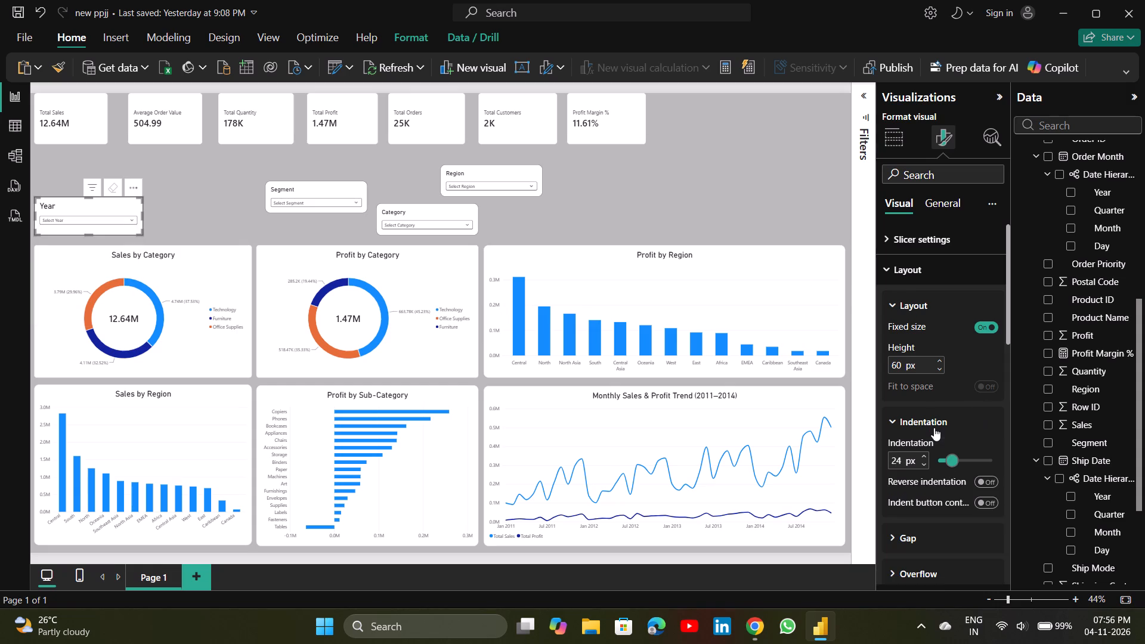
{"action": "scroll", "coordinate": [934, 428], "scroll_direction": "down", "scroll_amount": 1}
{"action": "left_click_drag", "start_coordinate": [951, 423], "coordinate": [966, 421]}
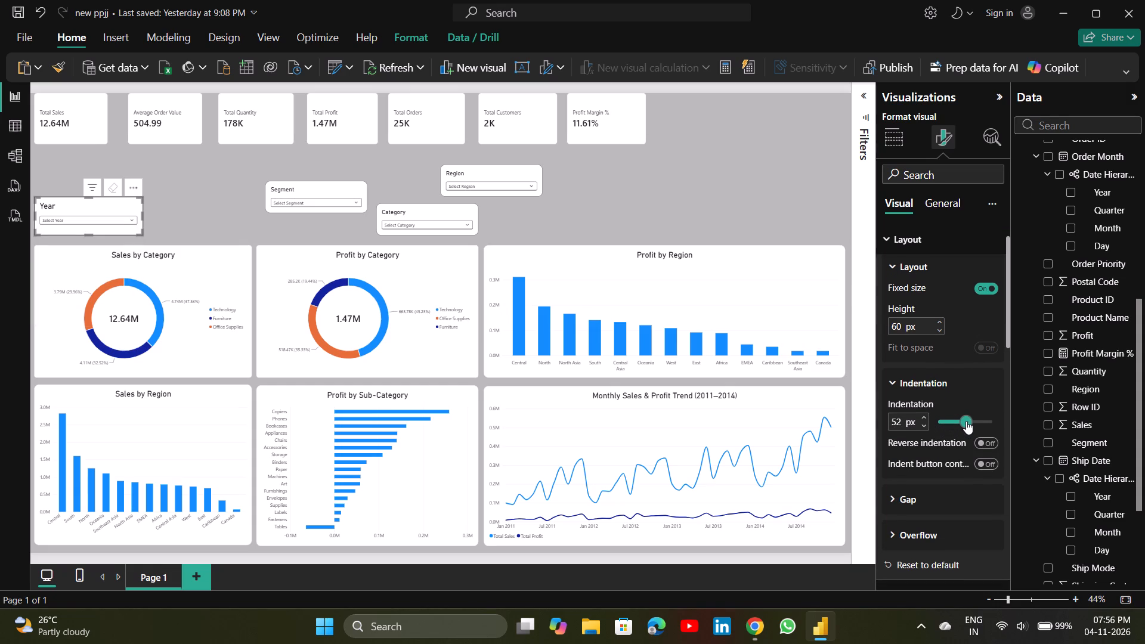
Test the Year slicer's dropdown list by selecting 2014 and clearing it again.
{"action": "left_click", "coordinate": [134, 218]}
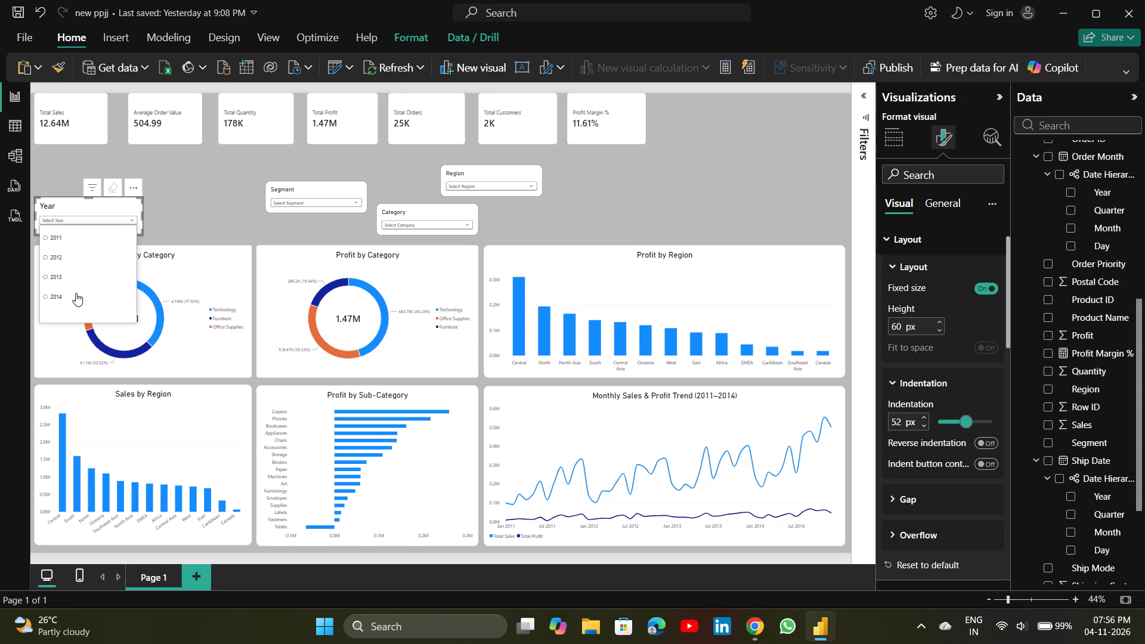
{"action": "left_click", "coordinate": [48, 298]}
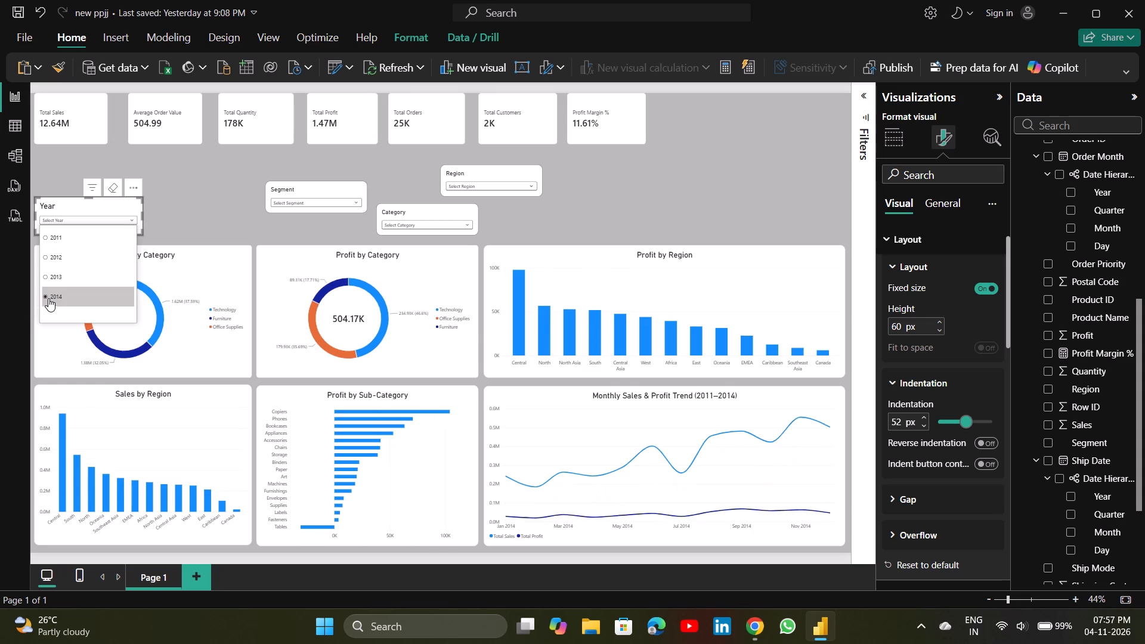
{"action": "left_click", "coordinate": [44, 293]}
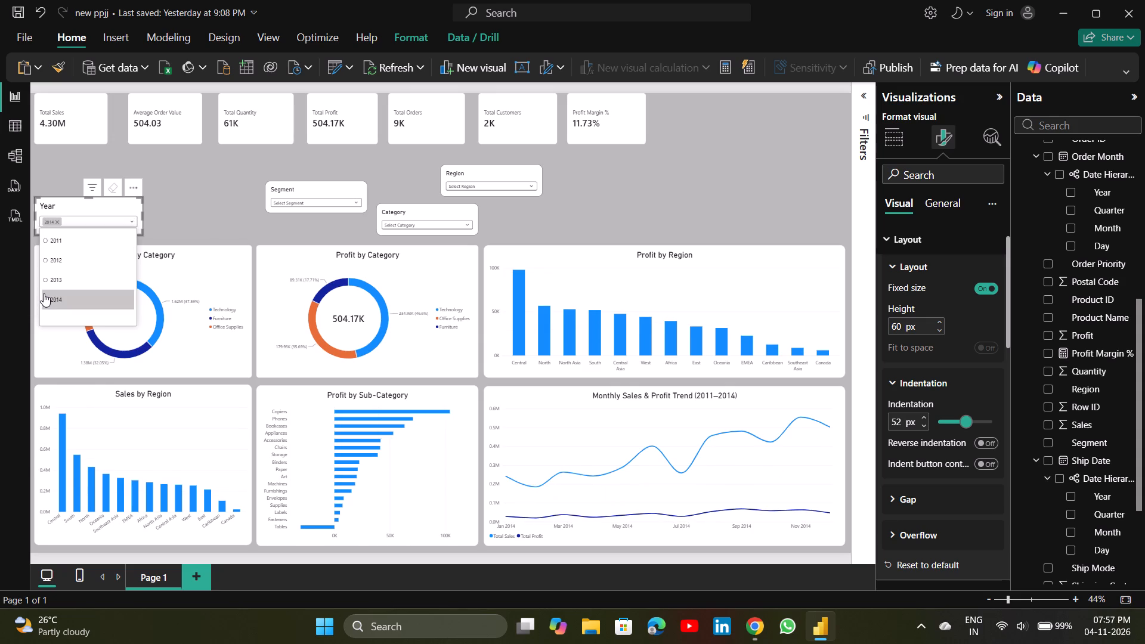
{"action": "left_click", "coordinate": [128, 224]}
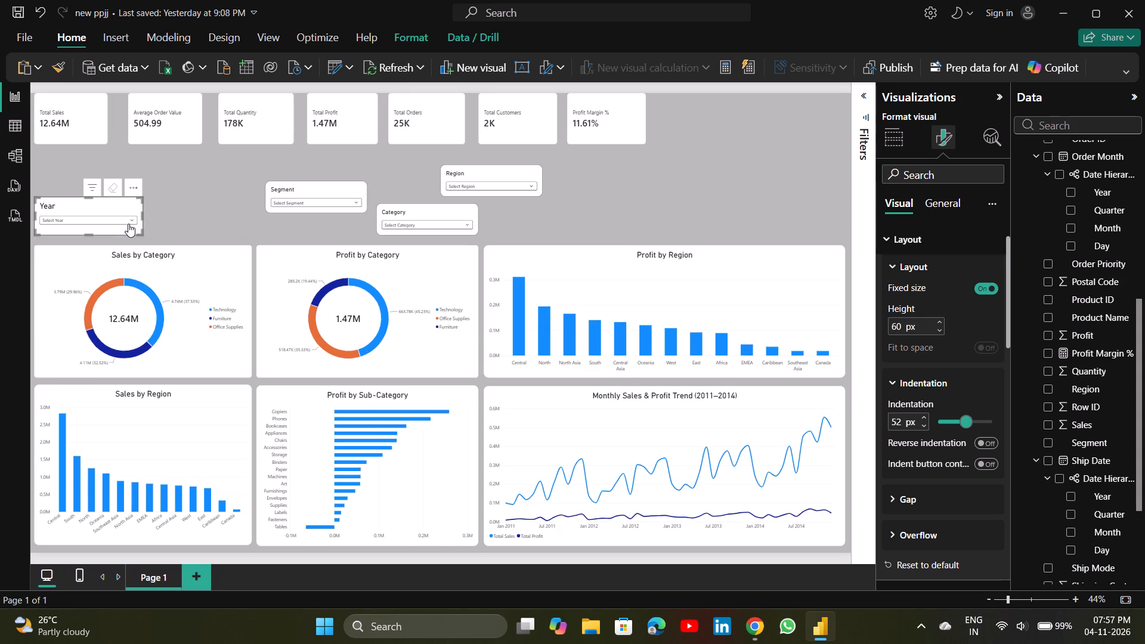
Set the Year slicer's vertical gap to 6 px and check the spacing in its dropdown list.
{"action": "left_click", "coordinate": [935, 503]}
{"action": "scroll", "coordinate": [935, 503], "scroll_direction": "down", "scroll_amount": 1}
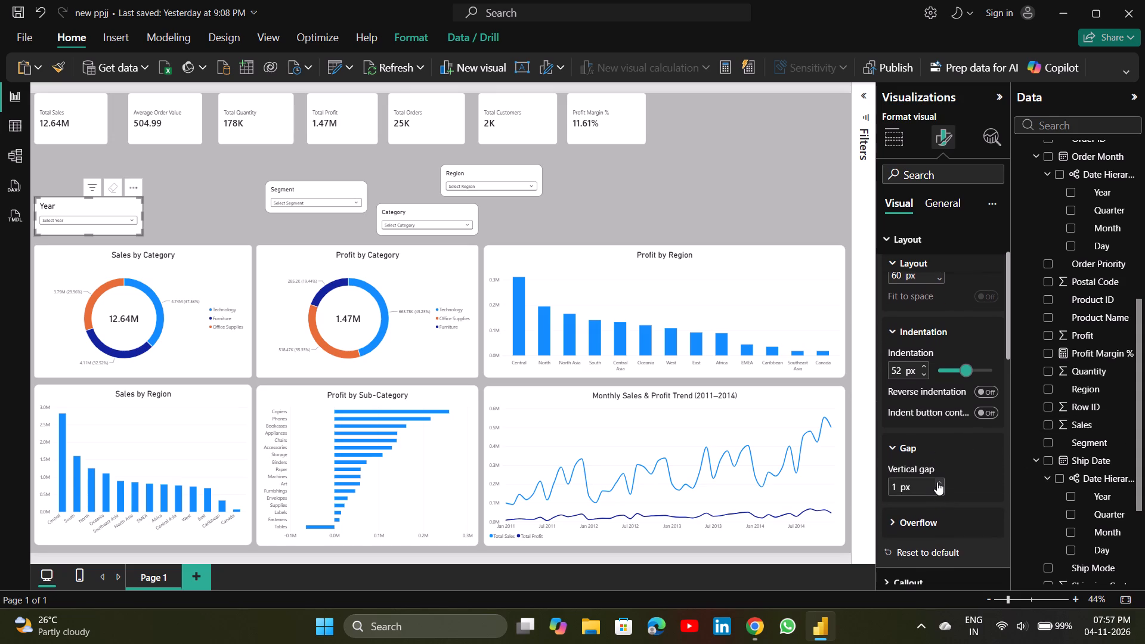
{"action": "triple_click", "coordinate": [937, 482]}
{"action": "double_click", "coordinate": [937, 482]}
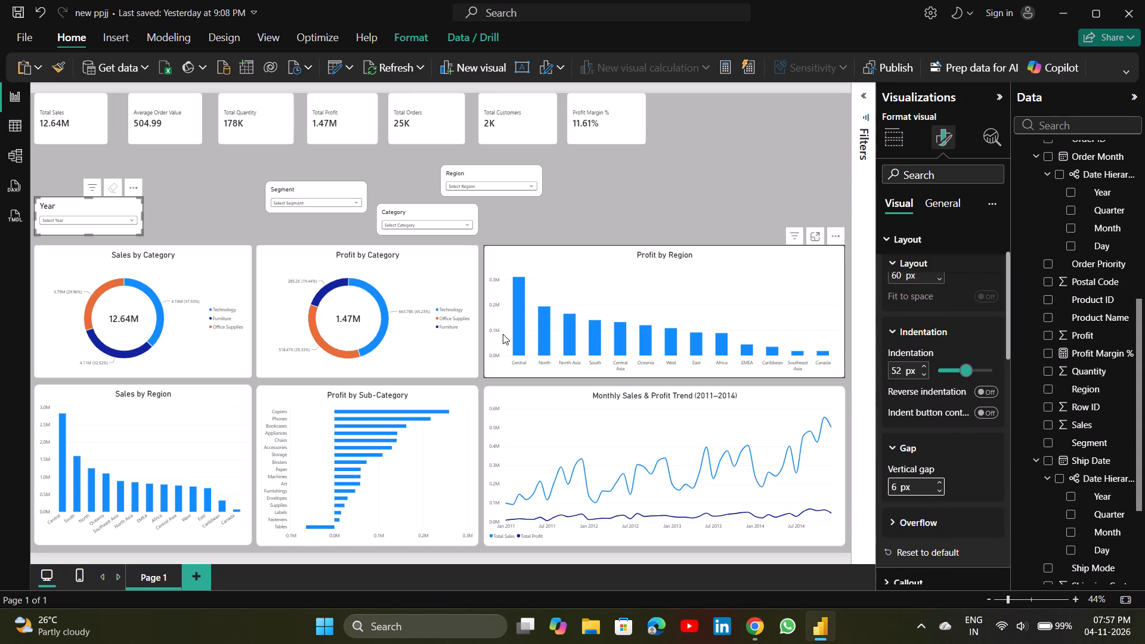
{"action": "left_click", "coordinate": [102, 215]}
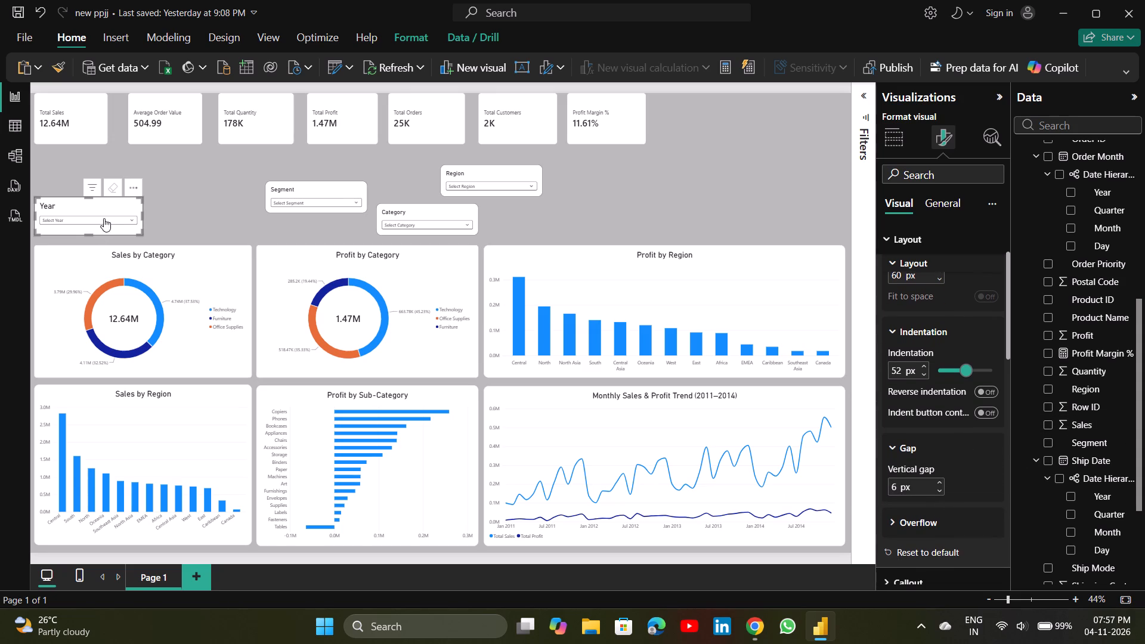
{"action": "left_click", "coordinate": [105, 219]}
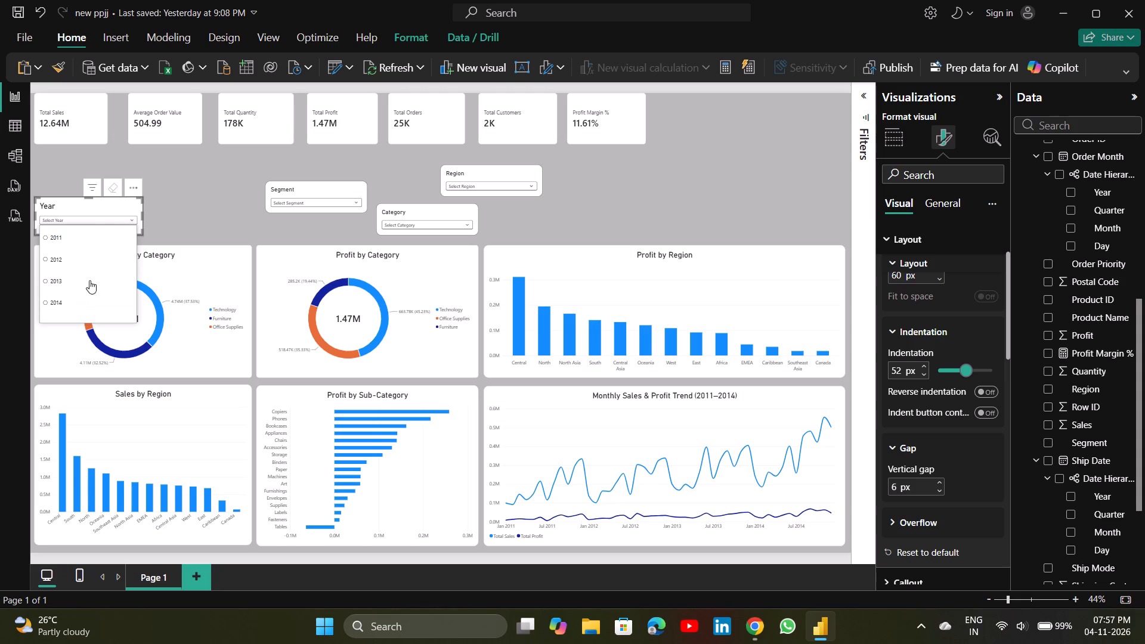
Increase the Year slicer's vertical gap to 11 px and test its dropdown list by selecting and clearing 2014.
{"action": "left_click", "coordinate": [940, 482]}
{"action": "triple_click", "coordinate": [940, 482]}
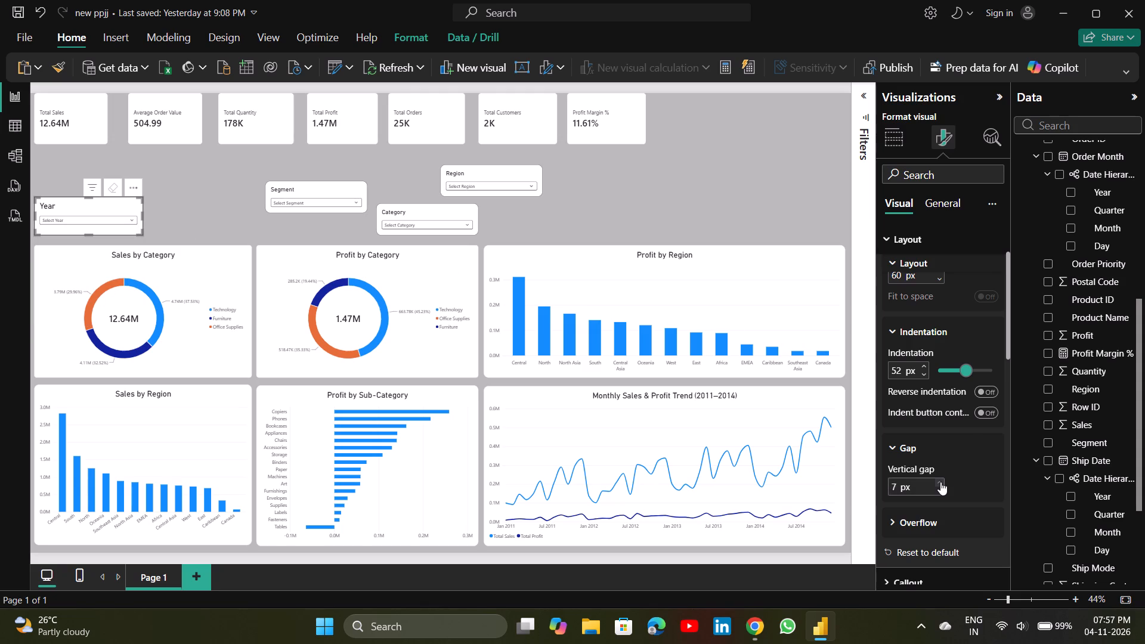
{"action": "double_click", "coordinate": [940, 482]}
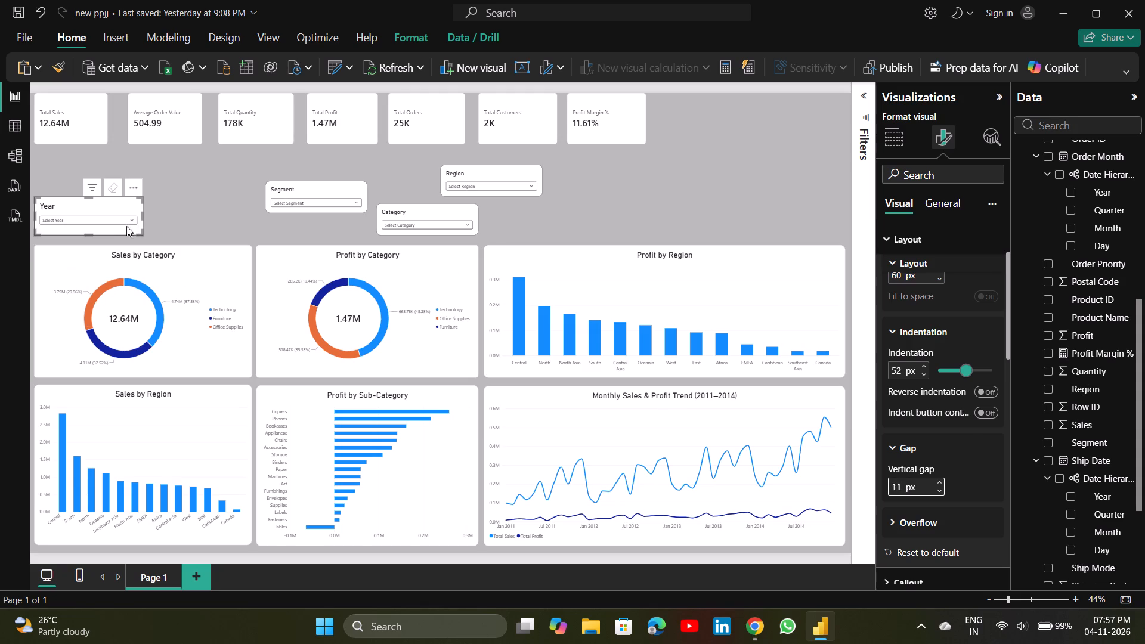
{"action": "left_click", "coordinate": [121, 218]}
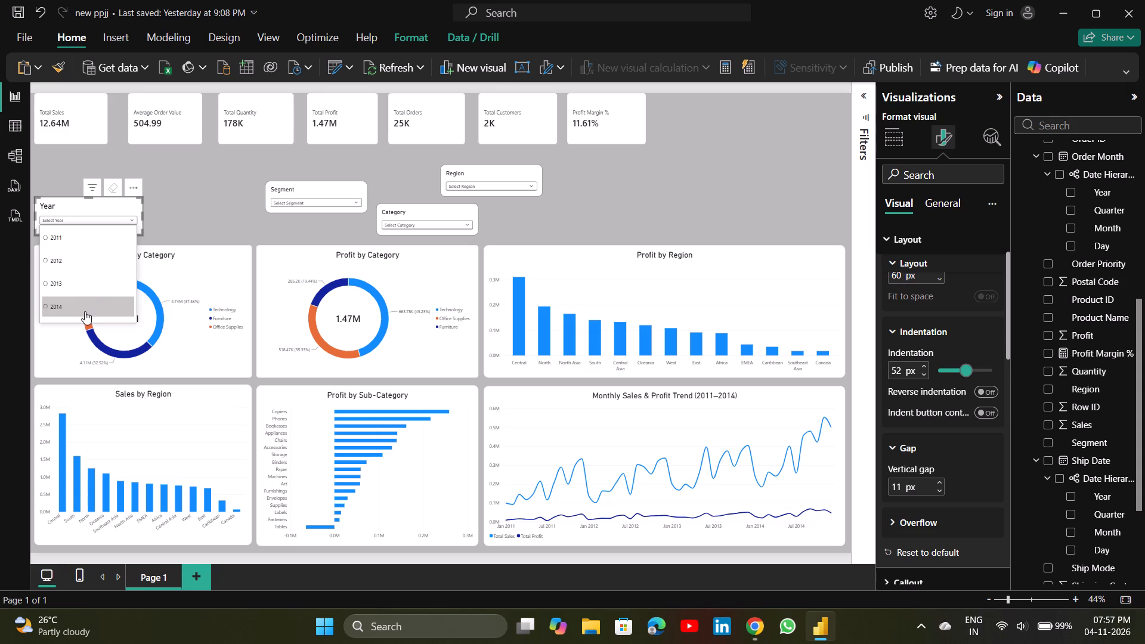
{"action": "left_click", "coordinate": [47, 306]}
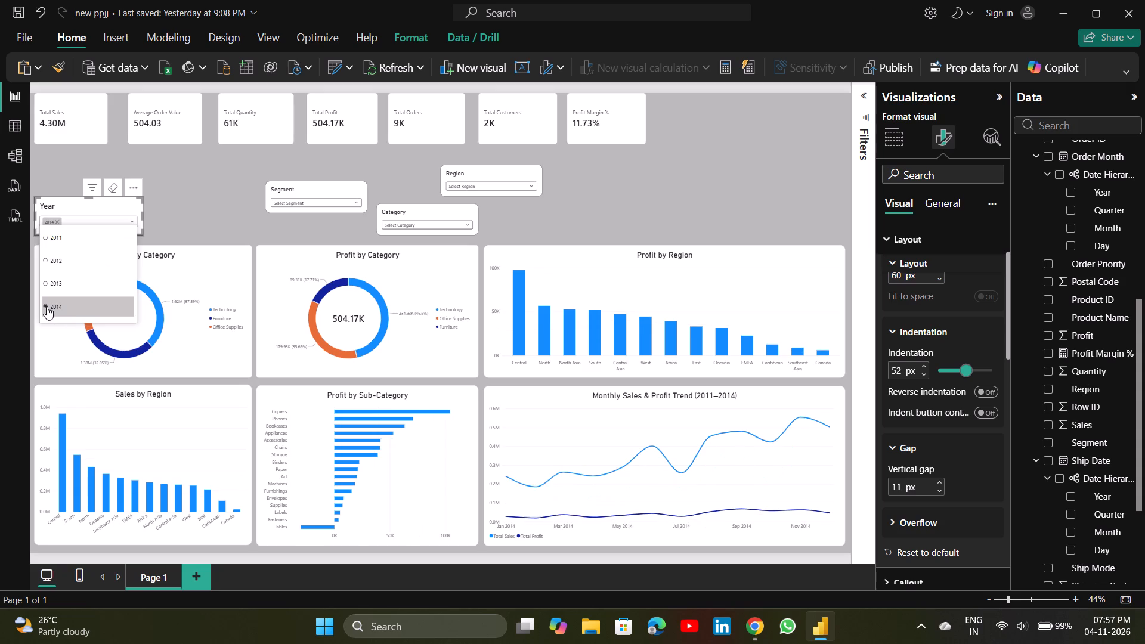
{"action": "left_click", "coordinate": [47, 306]}
{"action": "left_click", "coordinate": [223, 203]}
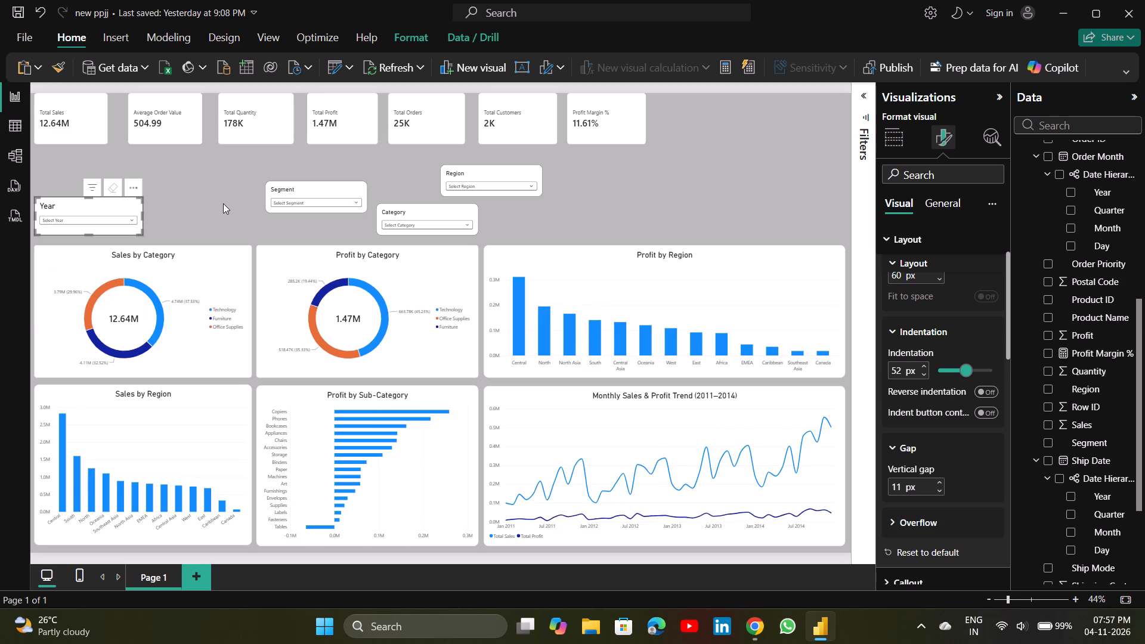
Review the overflow style options available in the Year slicer's layout settings.
{"action": "scroll", "coordinate": [1010, 494], "scroll_direction": "down", "scroll_amount": 1}
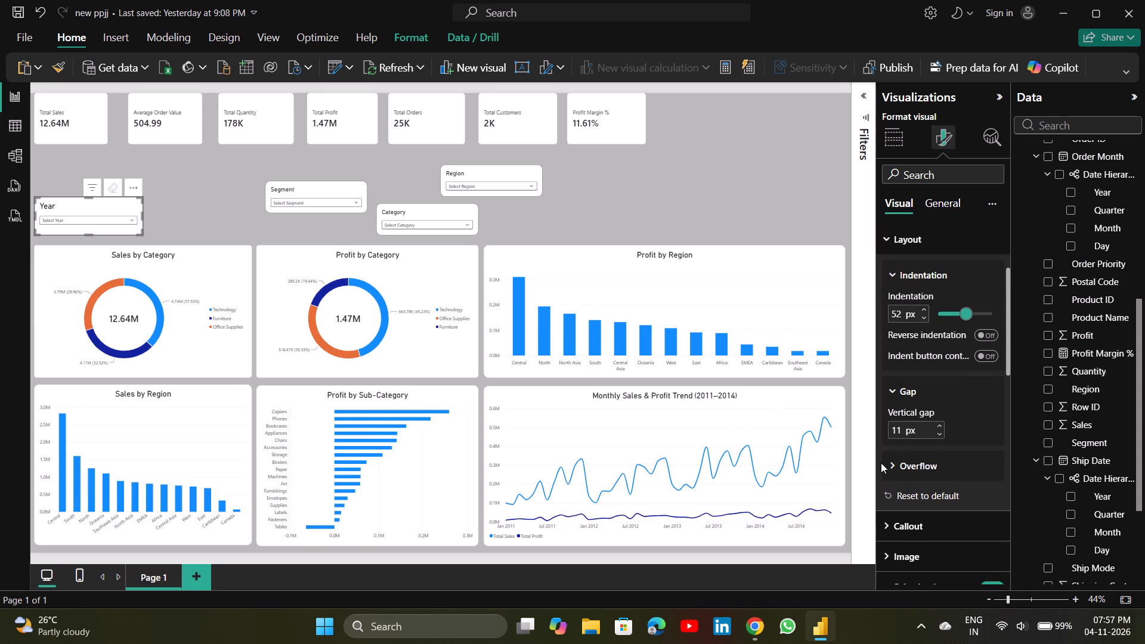
{"action": "double_click", "coordinate": [883, 465]}
{"action": "left_click", "coordinate": [919, 465]}
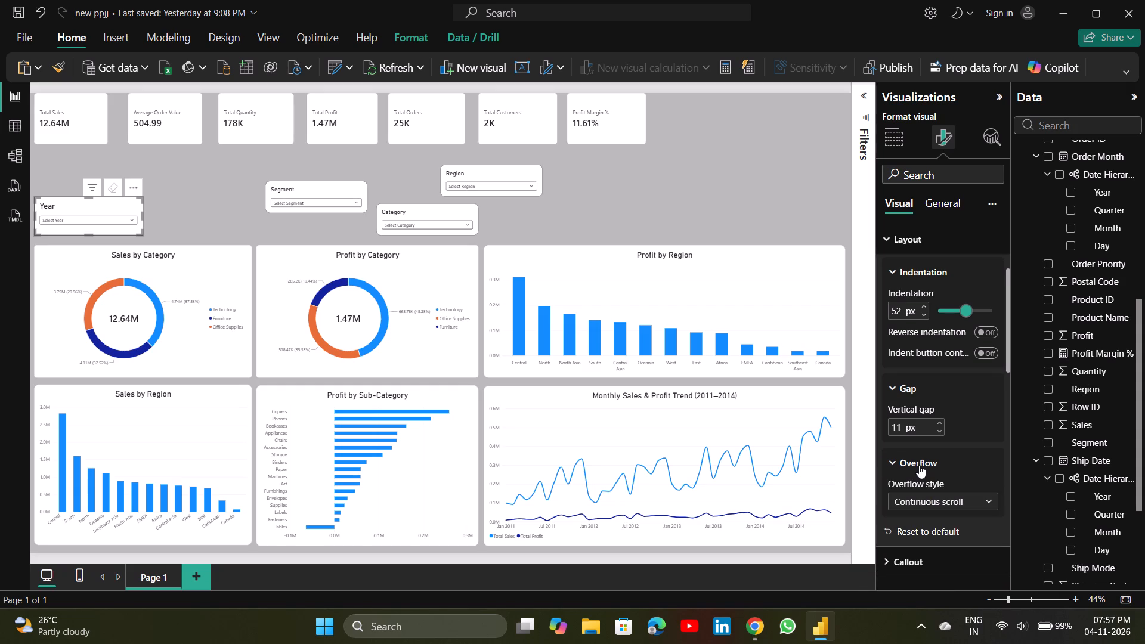
{"action": "left_click", "coordinate": [939, 506]}
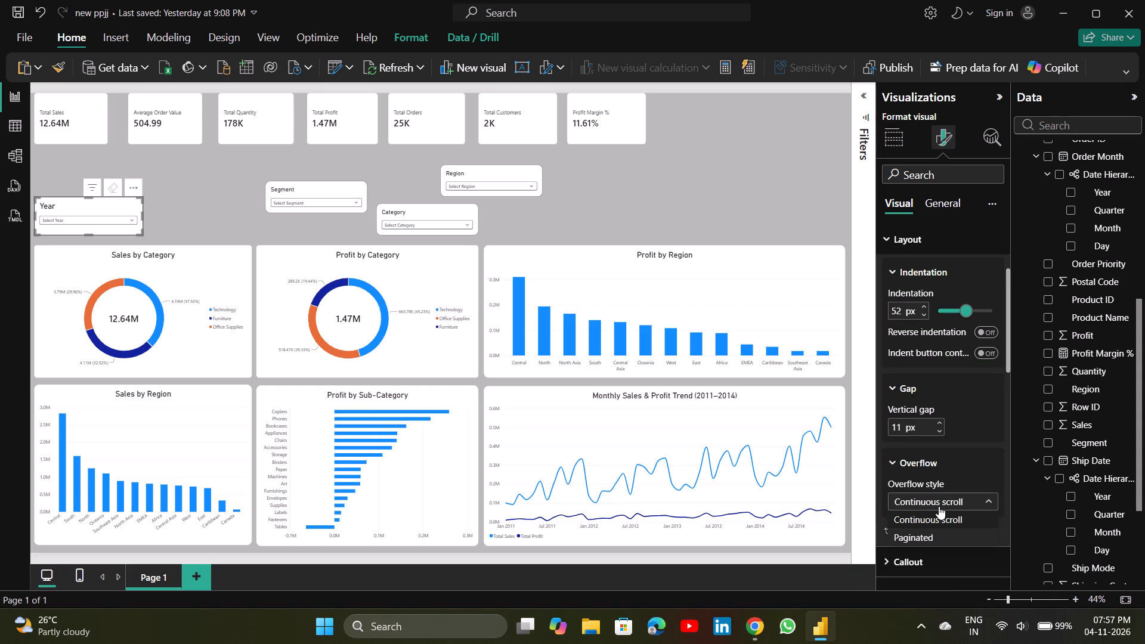
{"action": "left_click", "coordinate": [937, 503]}
{"action": "scroll", "coordinate": [934, 515], "scroll_direction": "down", "scroll_amount": 2}
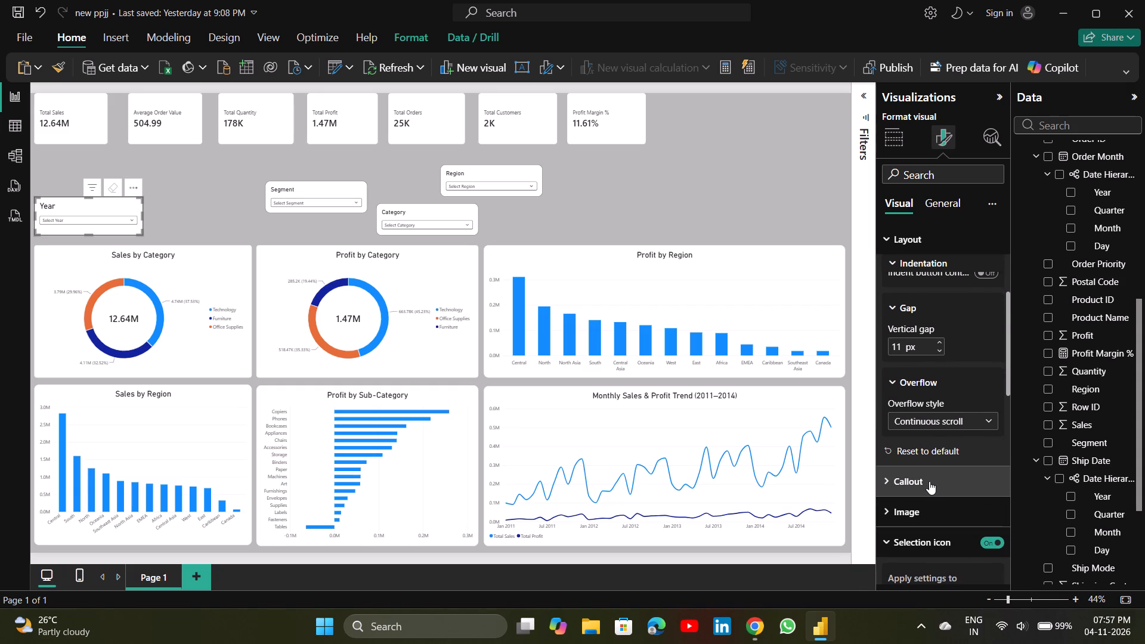
Target the Year slicer's callout settings at the Year button and the Default state, and check its dropdown list.
{"action": "left_click", "coordinate": [929, 481]}
{"action": "scroll", "coordinate": [929, 481], "scroll_direction": "down", "scroll_amount": 2}
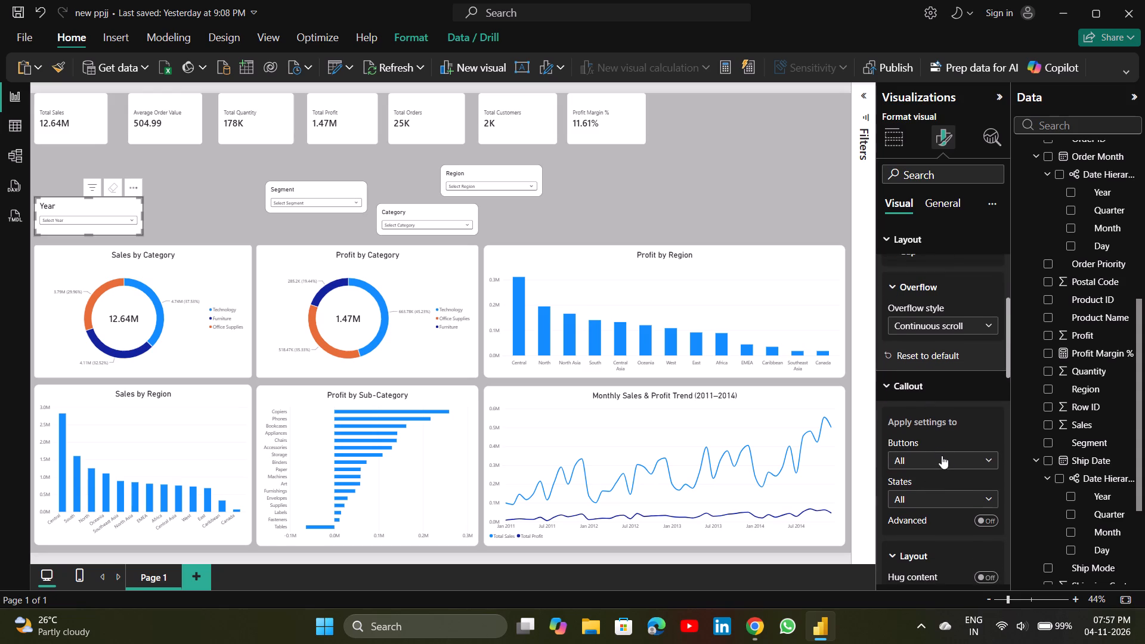
{"action": "left_click", "coordinate": [943, 459]}
{"action": "left_click", "coordinate": [923, 501]}
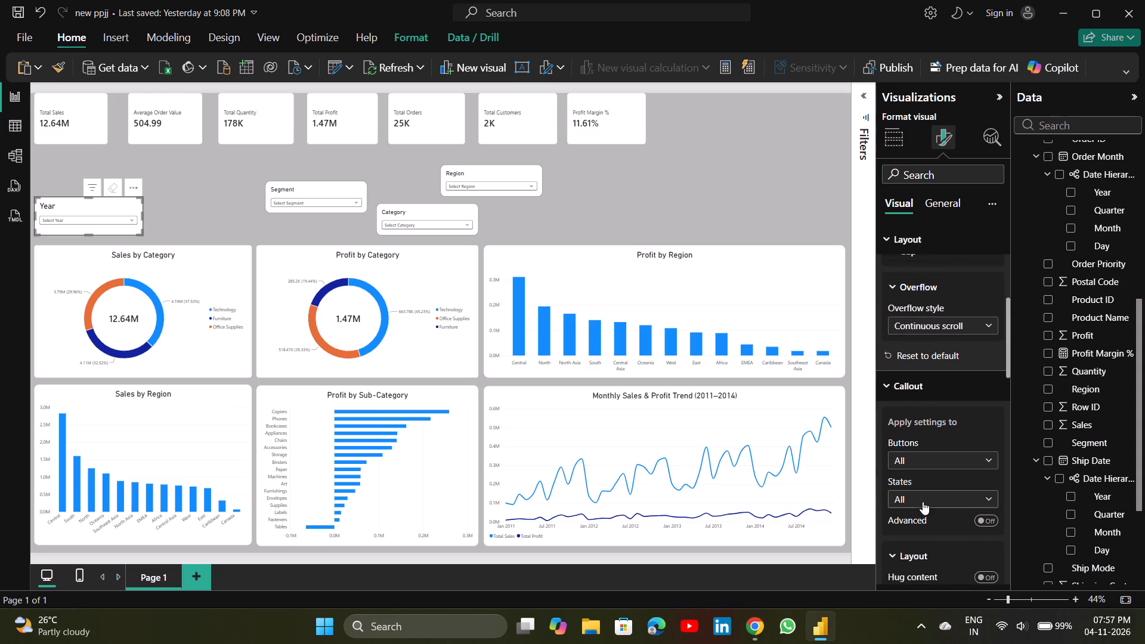
{"action": "left_click", "coordinate": [929, 501]}
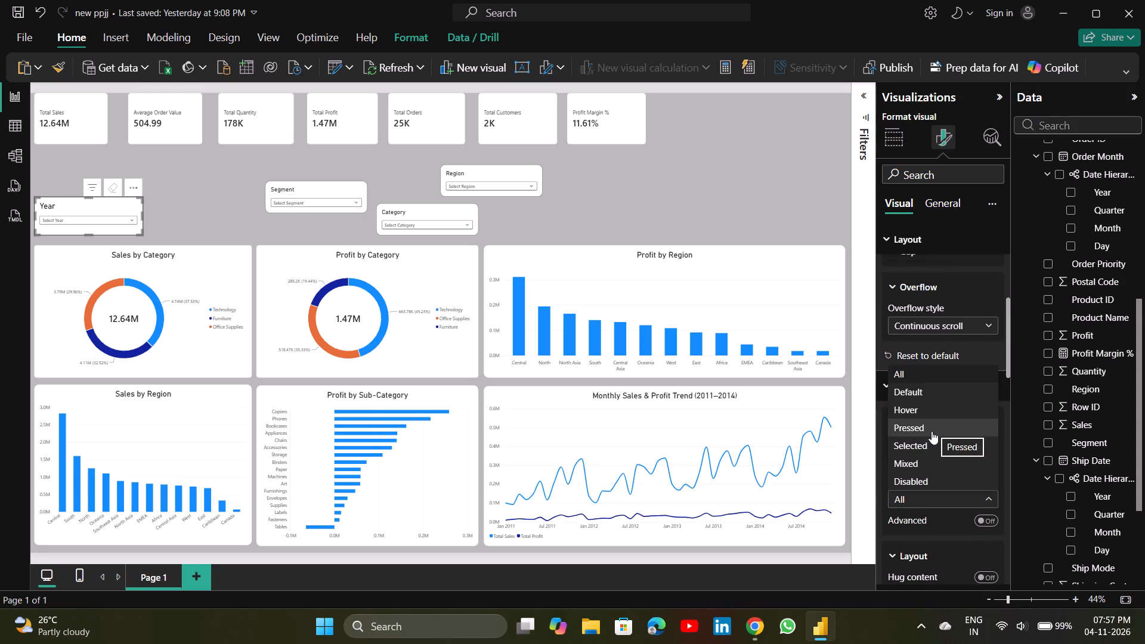
{"action": "left_click", "coordinate": [926, 512]}
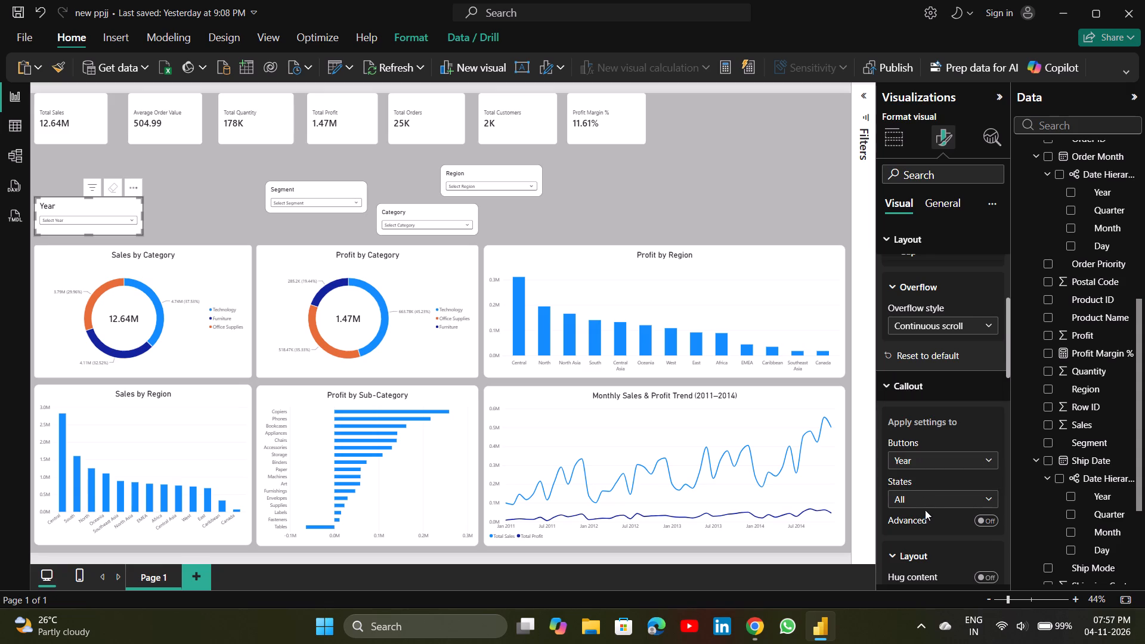
{"action": "left_click", "coordinate": [921, 494]}
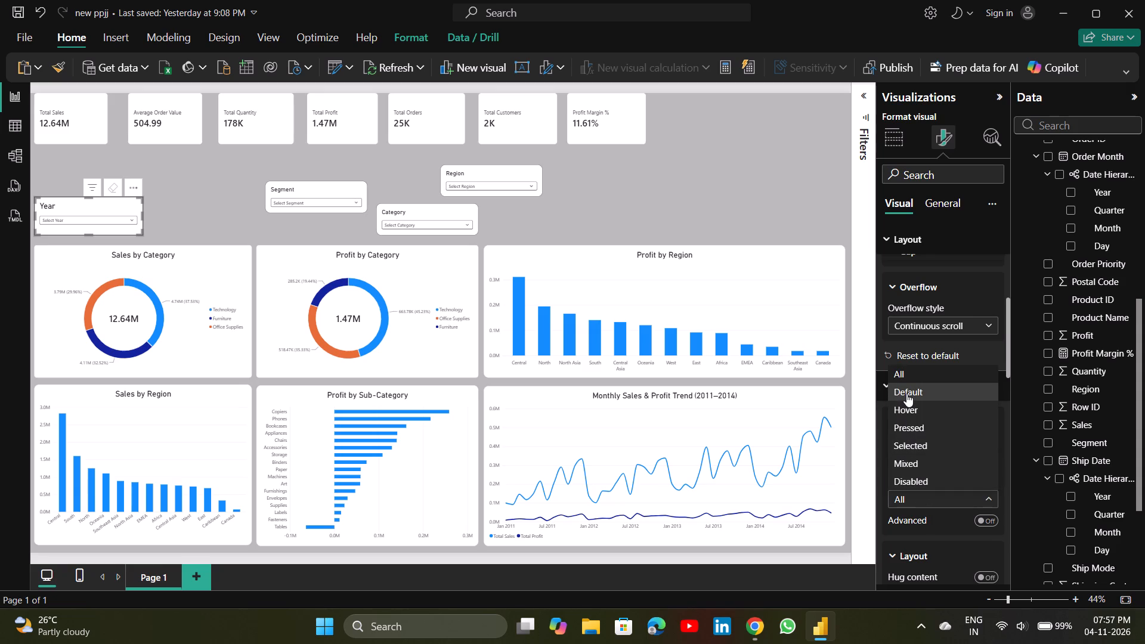
{"action": "left_click", "coordinate": [906, 394]}
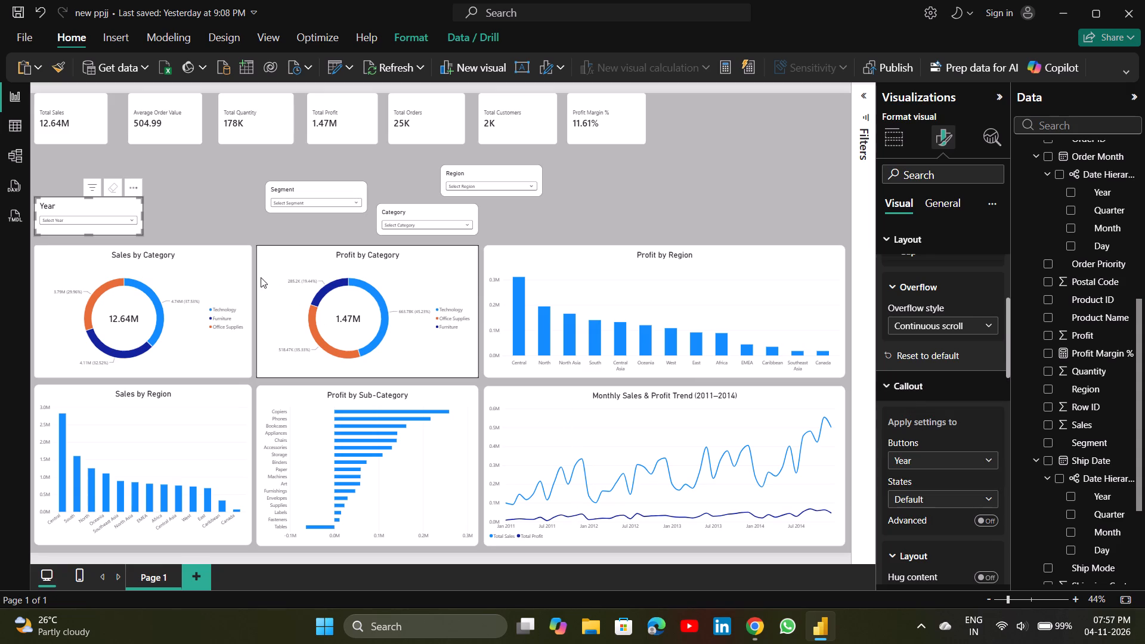
{"action": "left_click", "coordinate": [137, 220]}
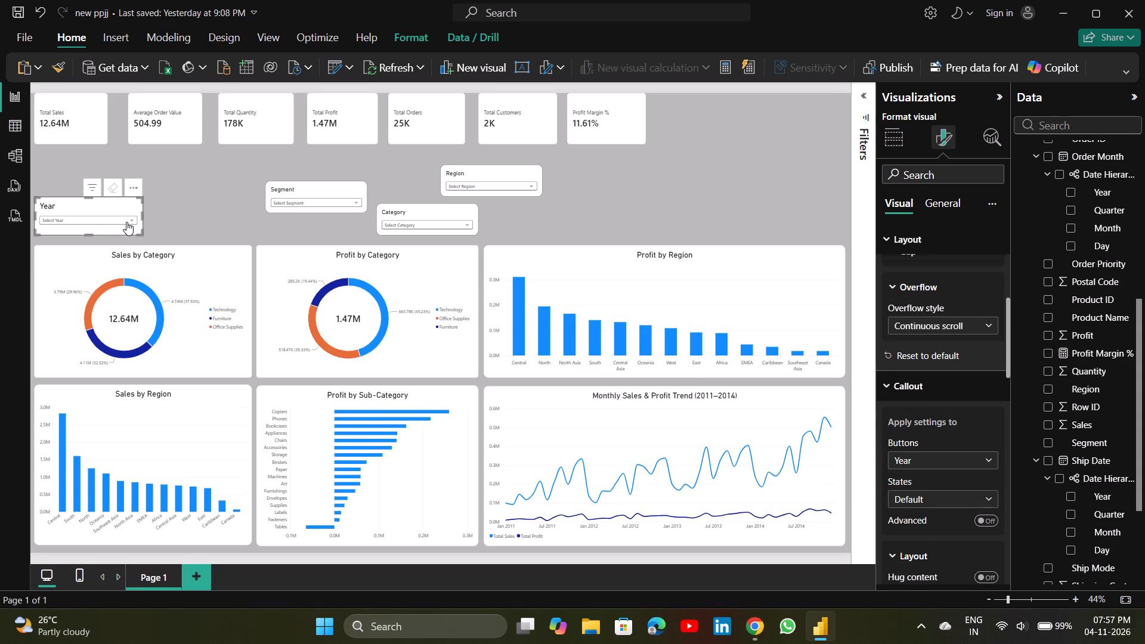
{"action": "left_click", "coordinate": [126, 222]}
{"action": "left_click", "coordinate": [103, 269]}
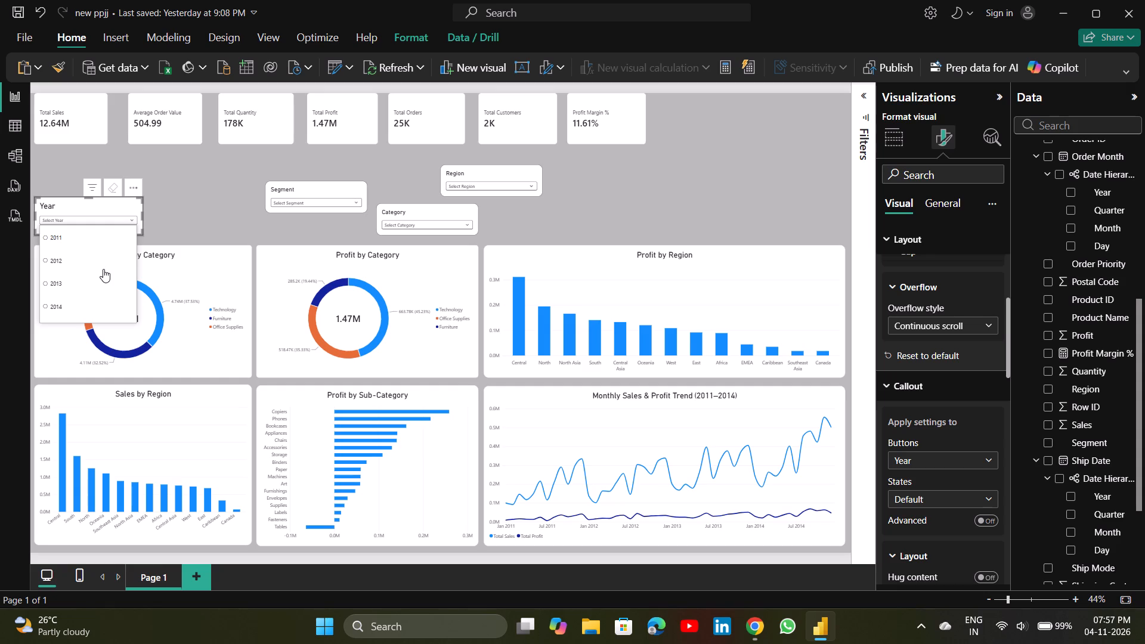
{"action": "left_click", "coordinate": [103, 269]}
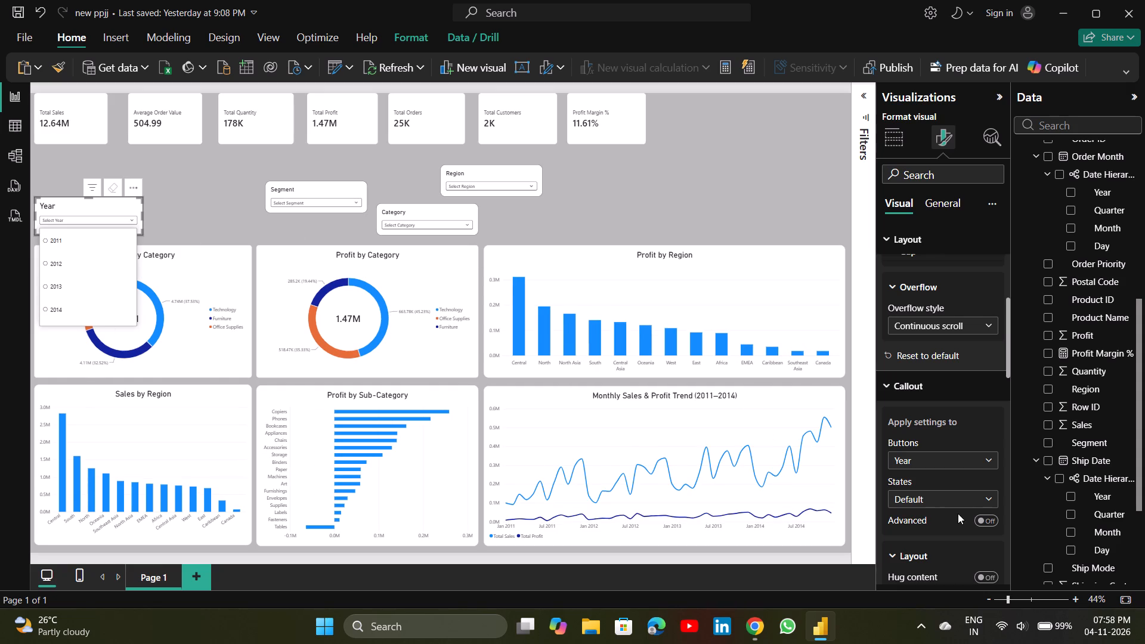
Turn on the advanced callout targeting for the Year slicer and set the interaction state to Pressed.
{"action": "left_click", "coordinate": [984, 524]}
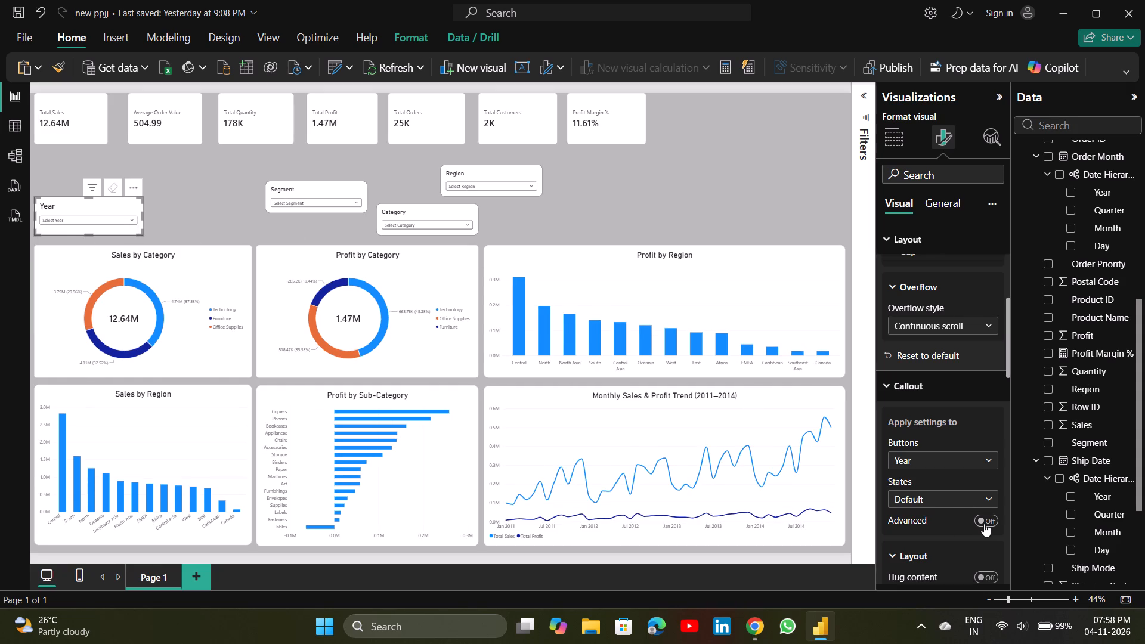
{"action": "left_click", "coordinate": [984, 524]}
{"action": "scroll", "coordinate": [984, 524], "scroll_direction": "down", "scroll_amount": 1}
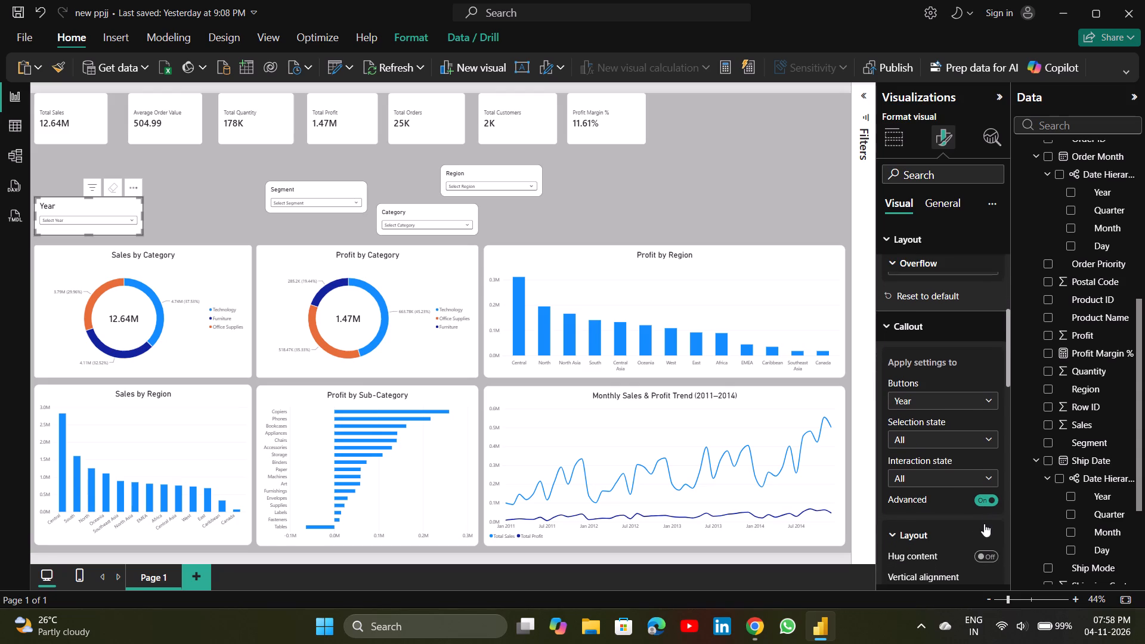
{"action": "scroll", "coordinate": [984, 524], "scroll_direction": "down", "scroll_amount": 1}
{"action": "left_click", "coordinate": [955, 478]}
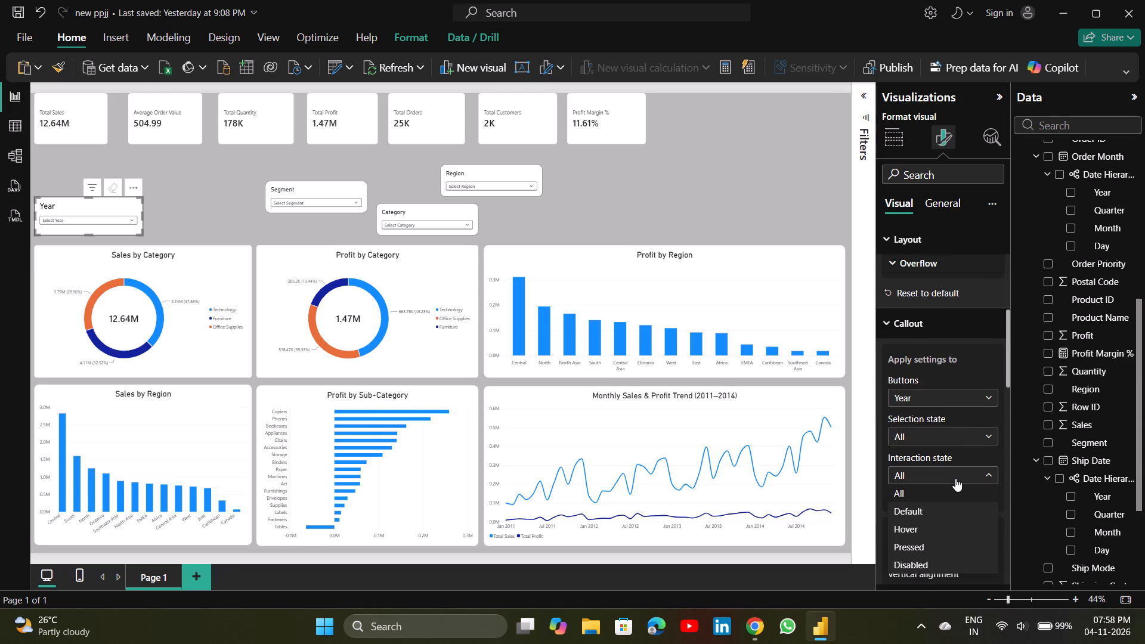
{"action": "left_click", "coordinate": [920, 543]}
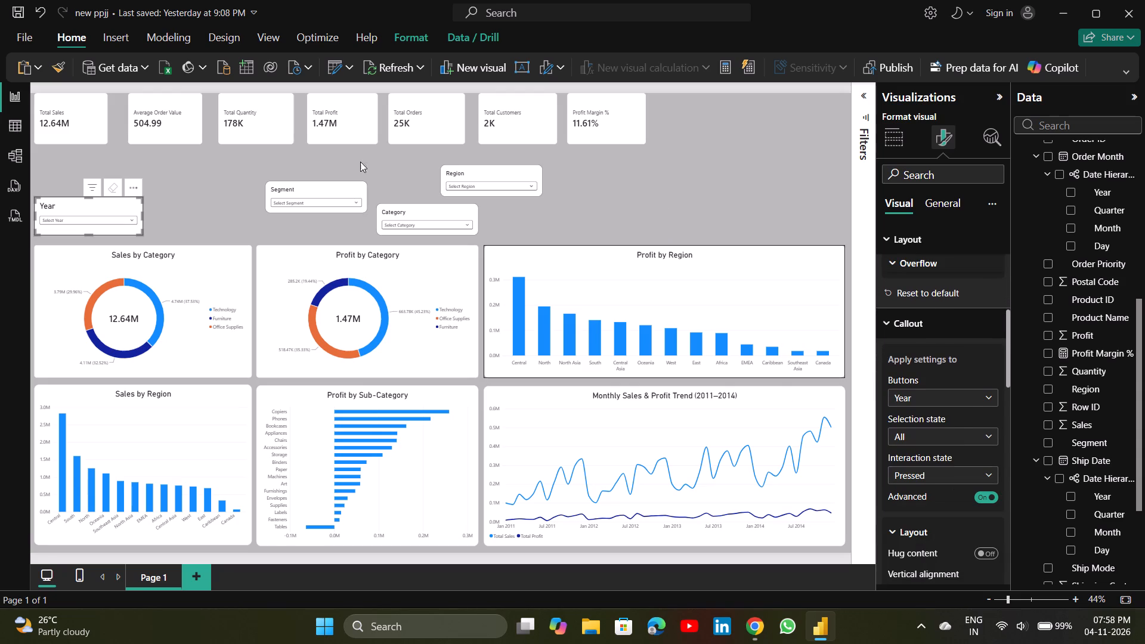
Narrow the Year slicer slightly and test its dropdown list by selecting and clearing 2011.
{"action": "left_click_drag", "start_coordinate": [135, 215], "coordinate": [129, 224]}
{"action": "left_click", "coordinate": [129, 224]}
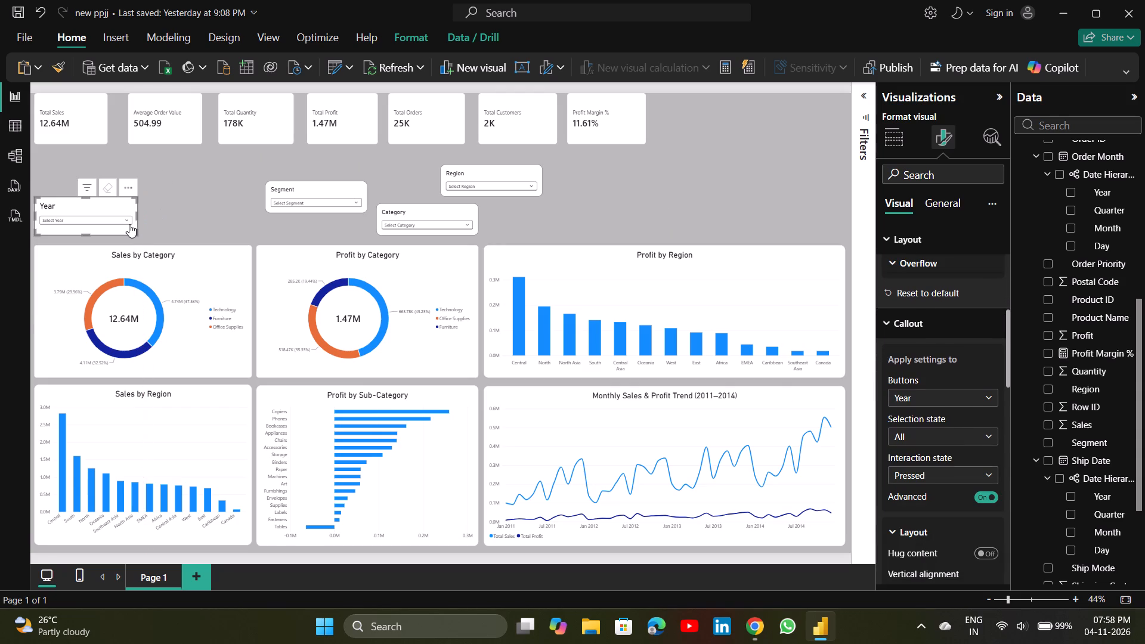
{"action": "left_click", "coordinate": [99, 242]}
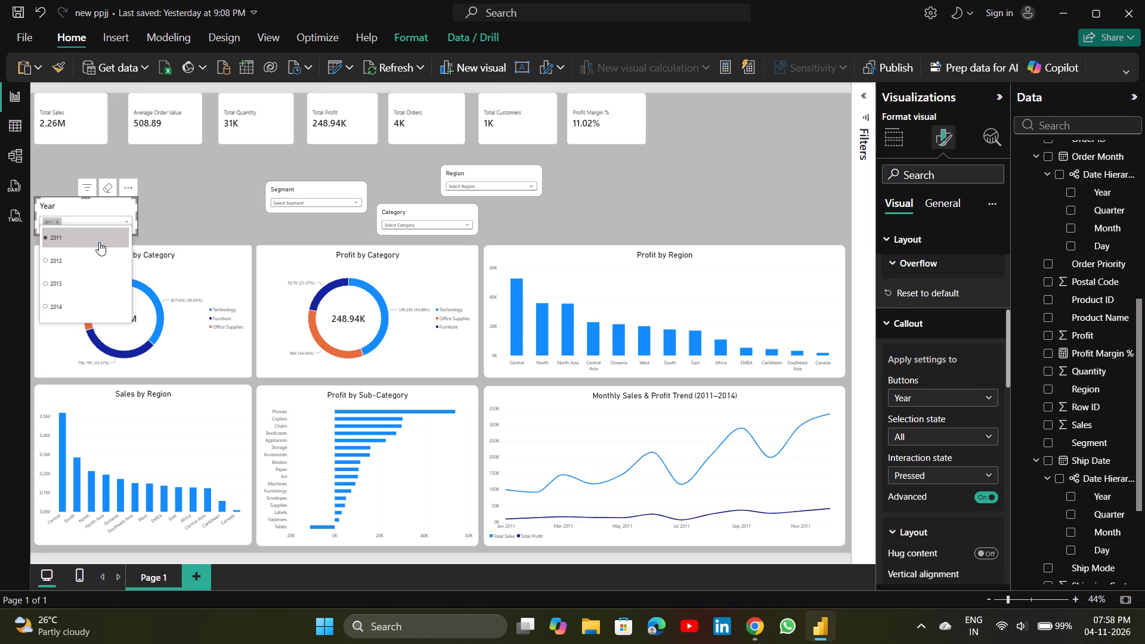
{"action": "left_click", "coordinate": [99, 242]}
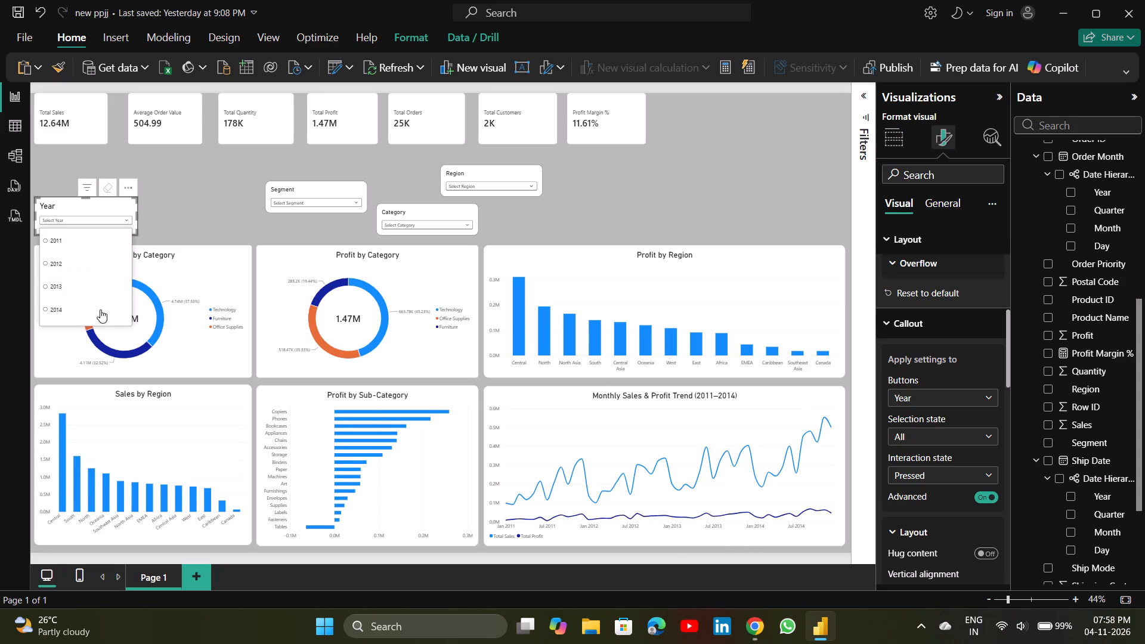
{"action": "left_click", "coordinate": [165, 216]}
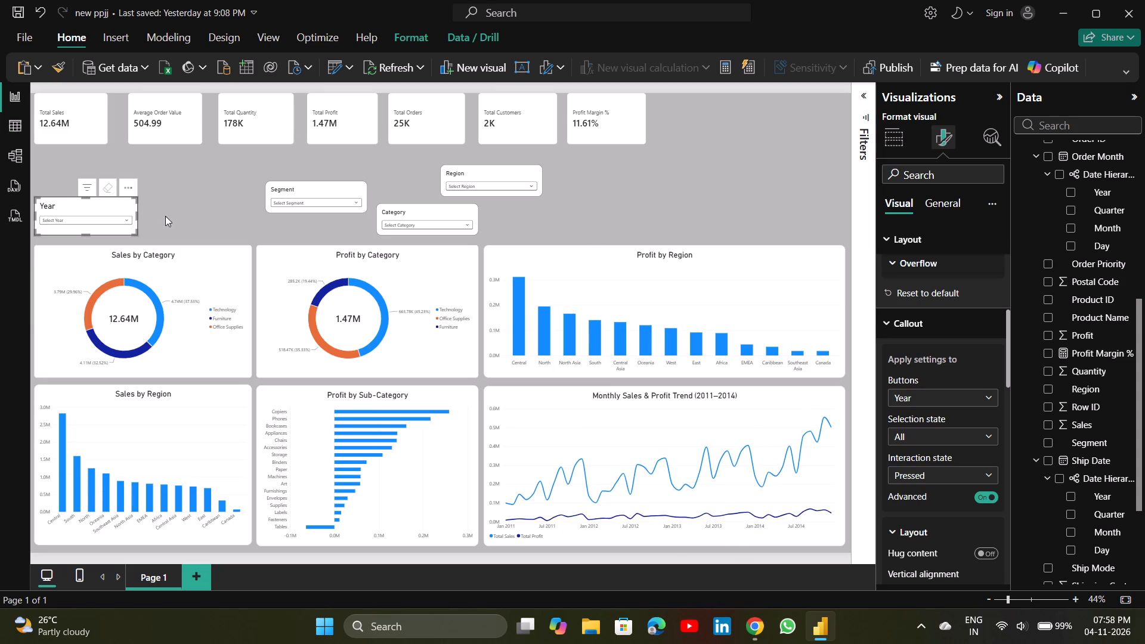
Set the font size of the Year slicer's callout value to 15 and check its dropdown list.
{"action": "scroll", "coordinate": [952, 479], "scroll_direction": "down", "scroll_amount": 2}
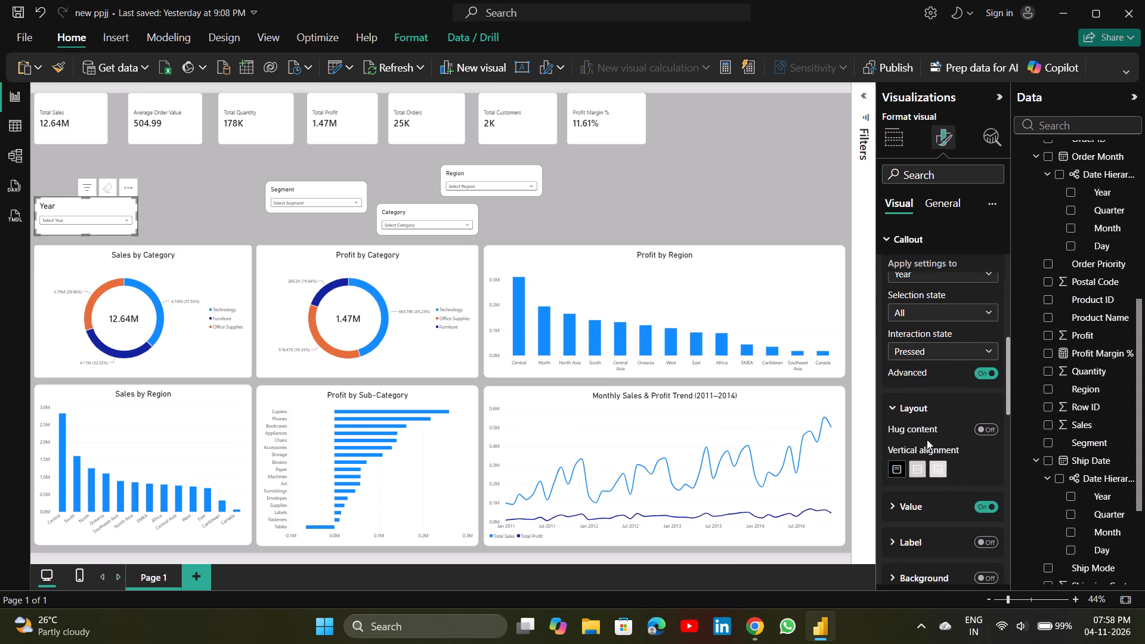
{"action": "scroll", "coordinate": [971, 450], "scroll_direction": "down", "scroll_amount": 1}
{"action": "left_click", "coordinate": [923, 413]}
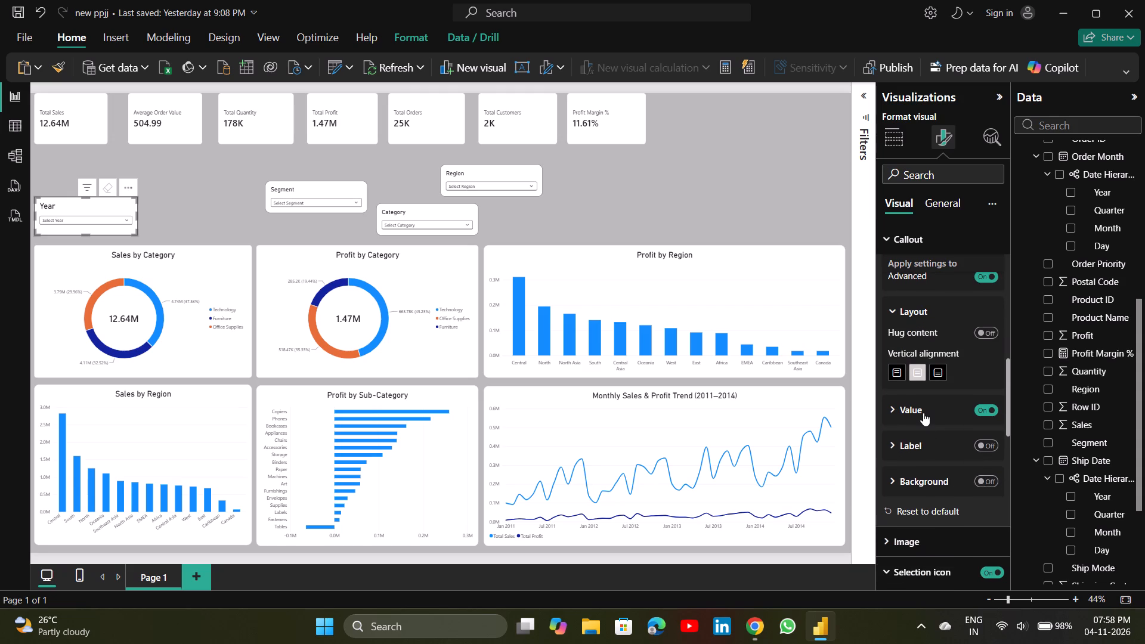
{"action": "triple_click", "coordinate": [995, 444]}
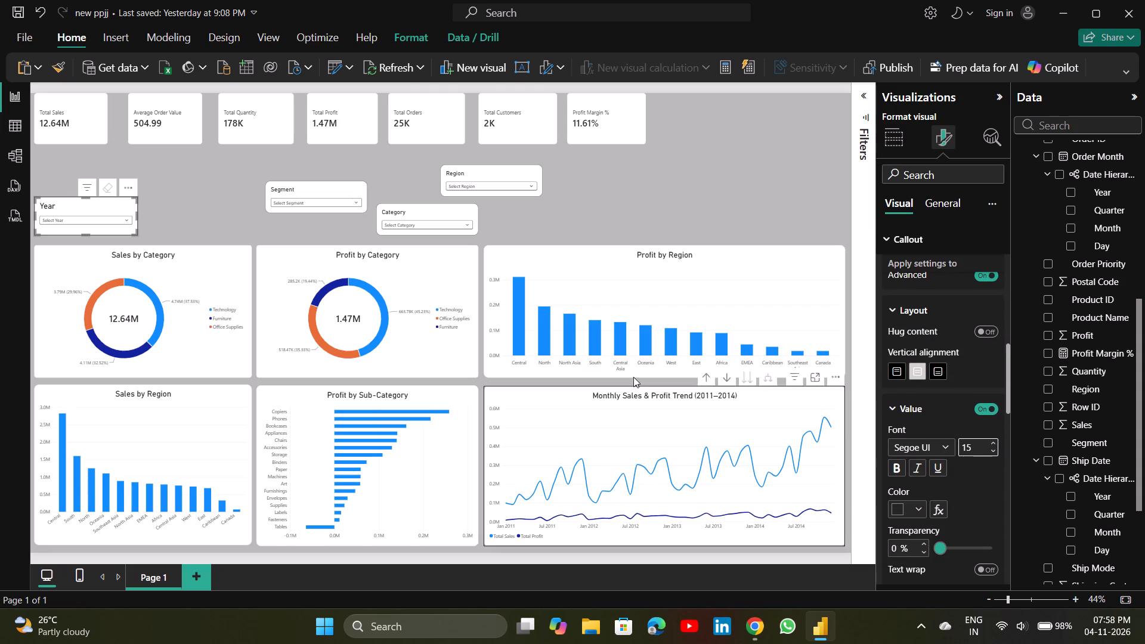
{"action": "left_click", "coordinate": [633, 377]}
{"action": "left_click", "coordinate": [129, 219]}
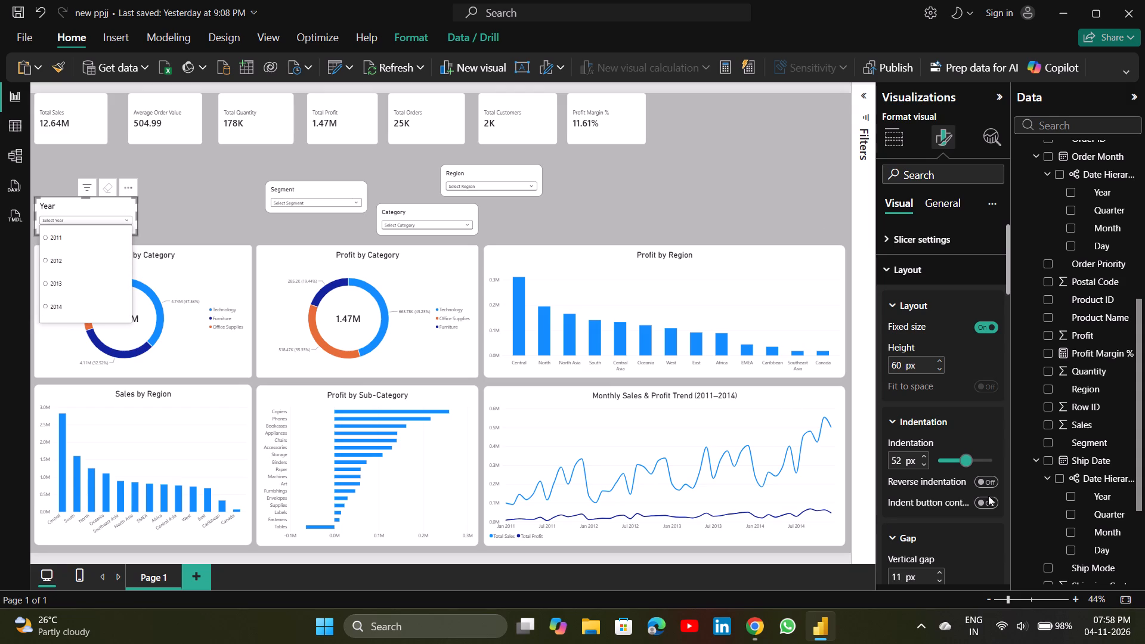
Set the transparency of the Year slicer's callout value to 61% and check its dropdown list.
{"action": "scroll", "coordinate": [1000, 503], "scroll_direction": "down", "scroll_amount": 1}
{"action": "scroll", "coordinate": [935, 527], "scroll_direction": "down", "scroll_amount": 2}
{"action": "scroll", "coordinate": [933, 473], "scroll_direction": "down", "scroll_amount": 3}
{"action": "right_click", "coordinate": [947, 433]}
{"action": "scroll", "coordinate": [947, 433], "scroll_direction": "down", "scroll_amount": 1}
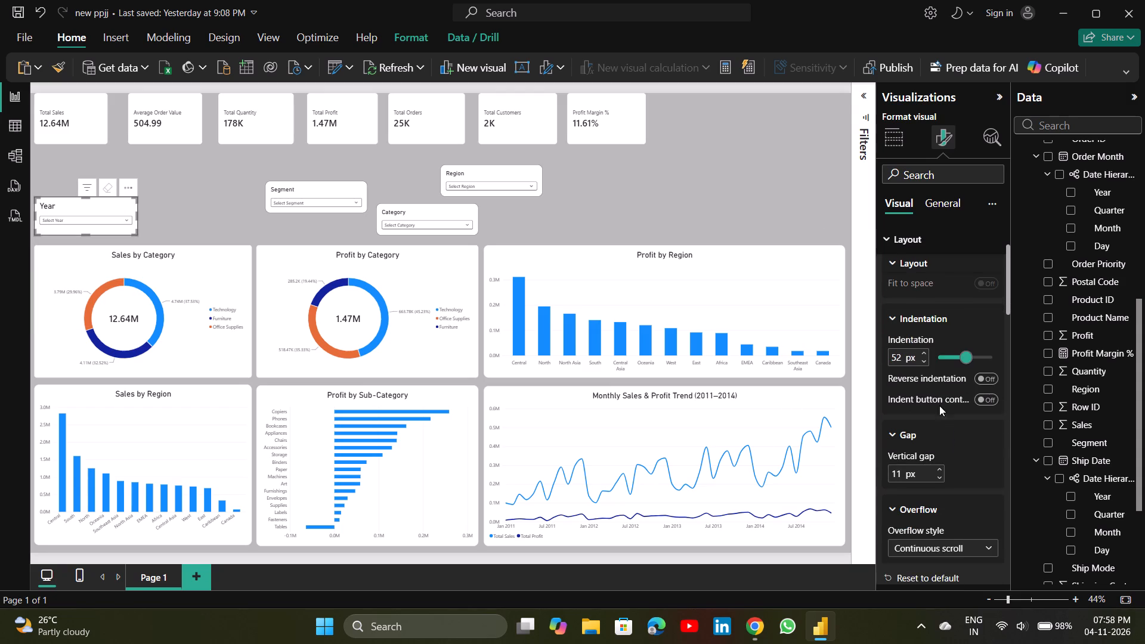
{"action": "scroll", "coordinate": [937, 399], "scroll_direction": "down", "scroll_amount": 3}
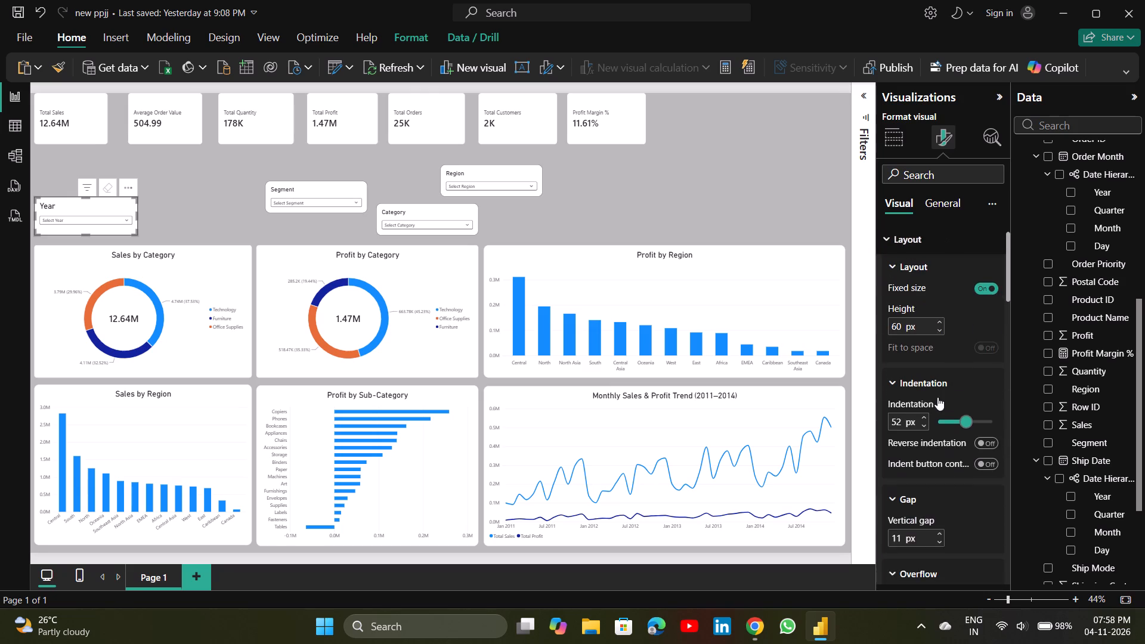
{"action": "scroll", "coordinate": [937, 397], "scroll_direction": "down", "scroll_amount": 3}
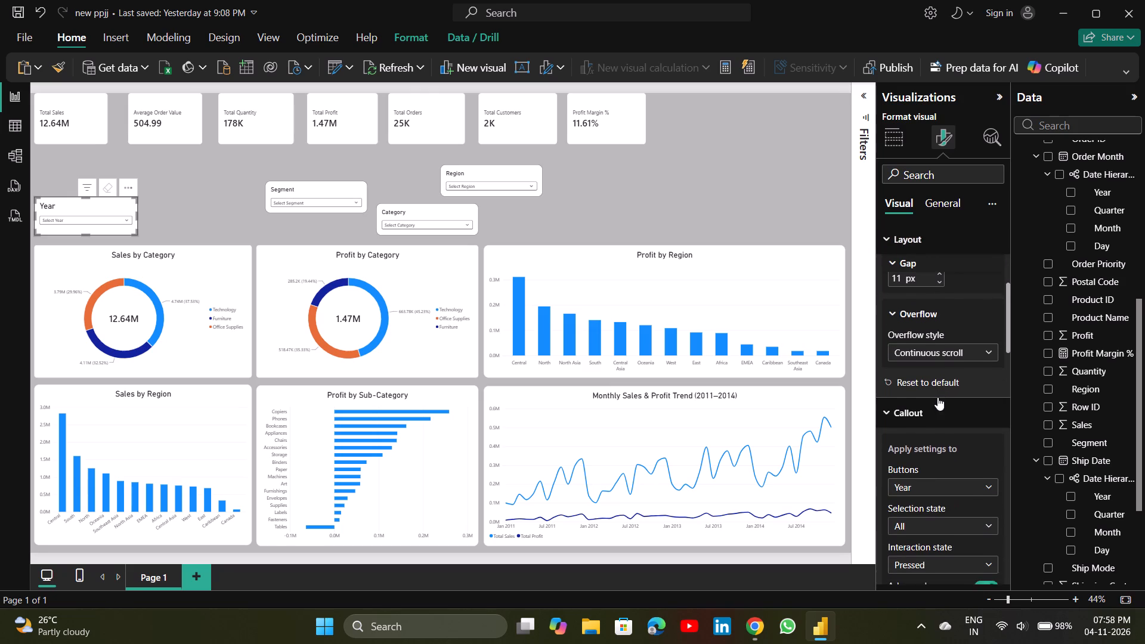
{"action": "scroll", "coordinate": [937, 397], "scroll_direction": "down", "scroll_amount": 2}
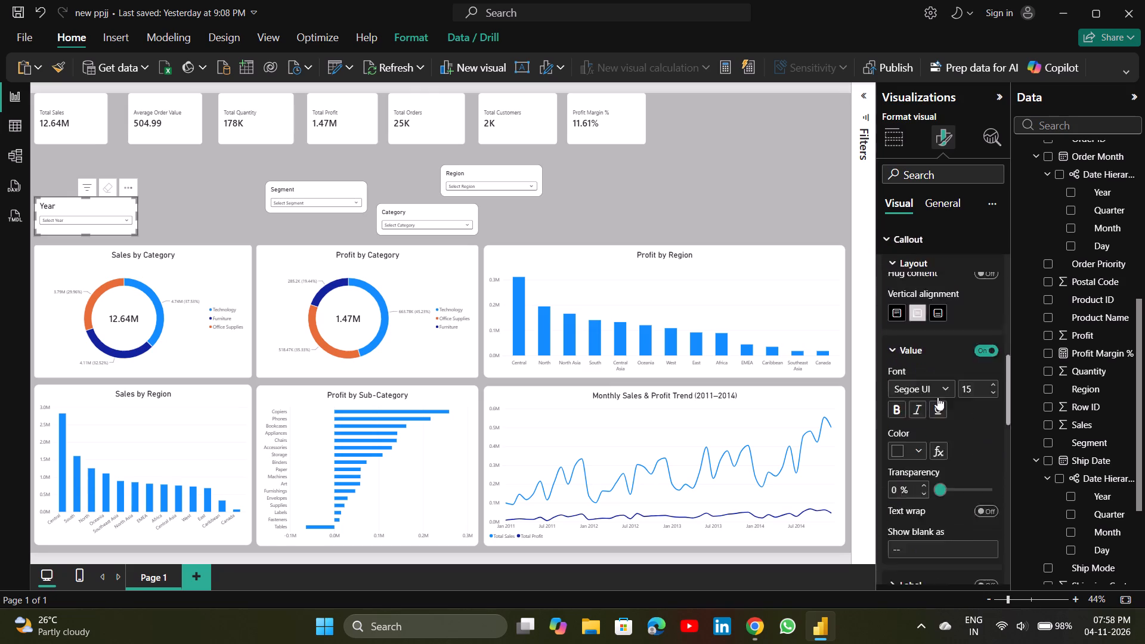
{"action": "scroll", "coordinate": [937, 397], "scroll_direction": "down", "scroll_amount": 1}
{"action": "left_click_drag", "start_coordinate": [937, 397], "coordinate": [953, 392]}
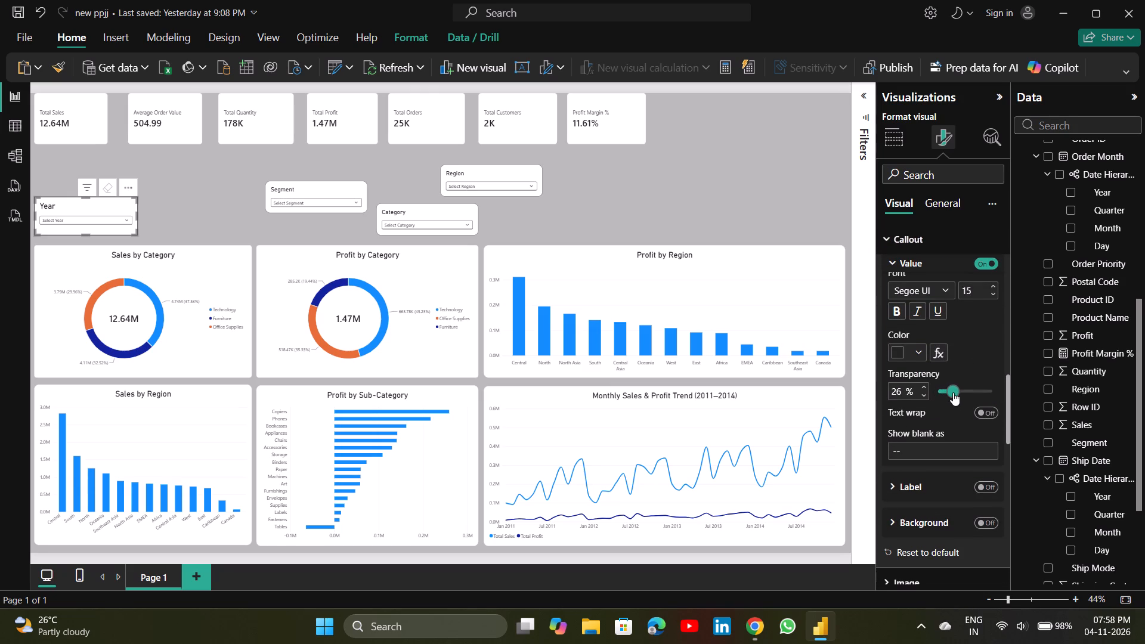
{"action": "left_click_drag", "start_coordinate": [953, 392], "coordinate": [971, 389]}
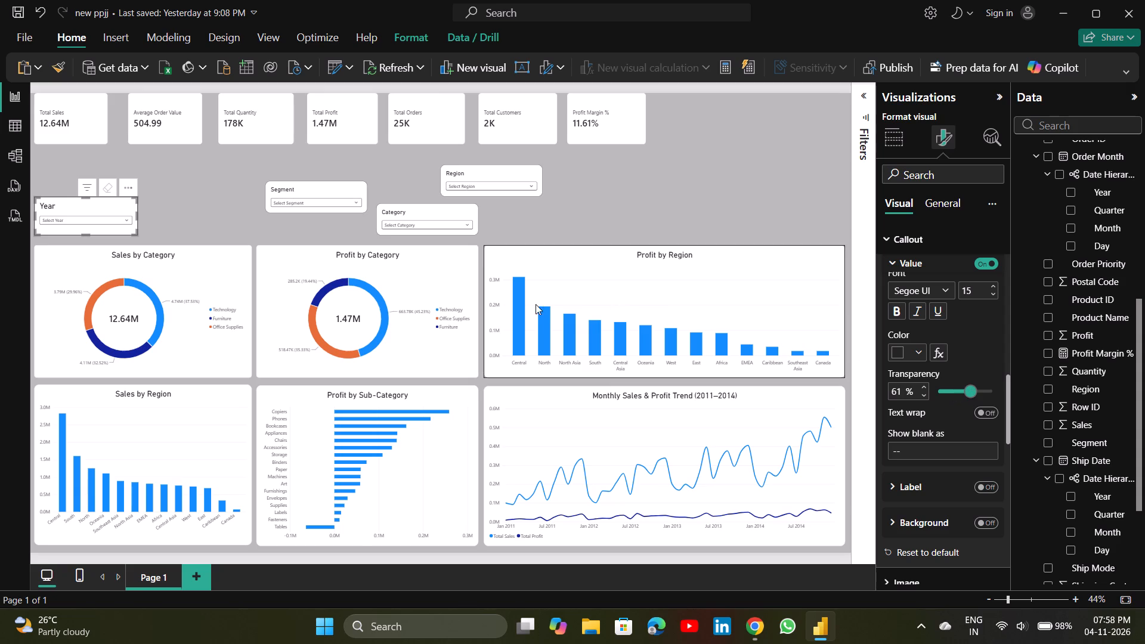
{"action": "left_click", "coordinate": [126, 221]}
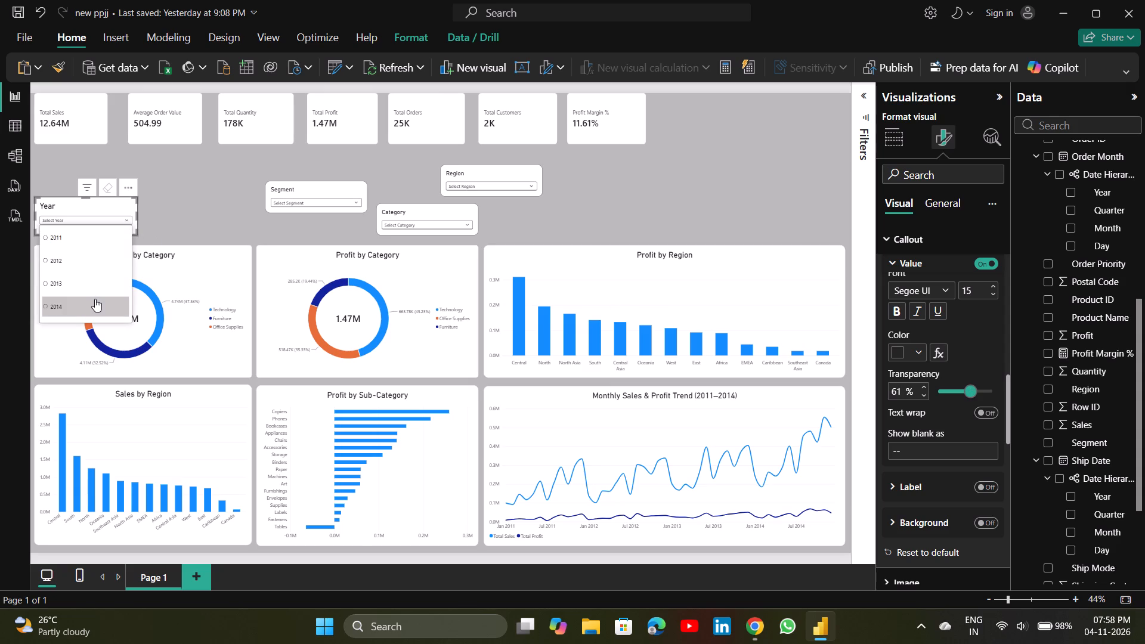
{"action": "left_click", "coordinate": [146, 213]}
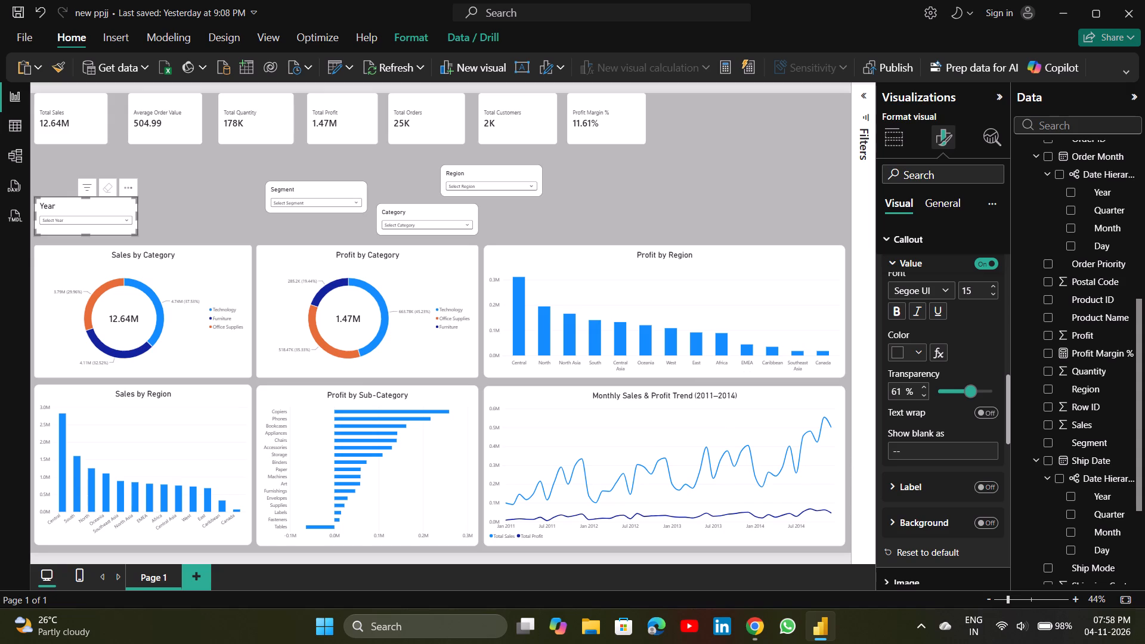
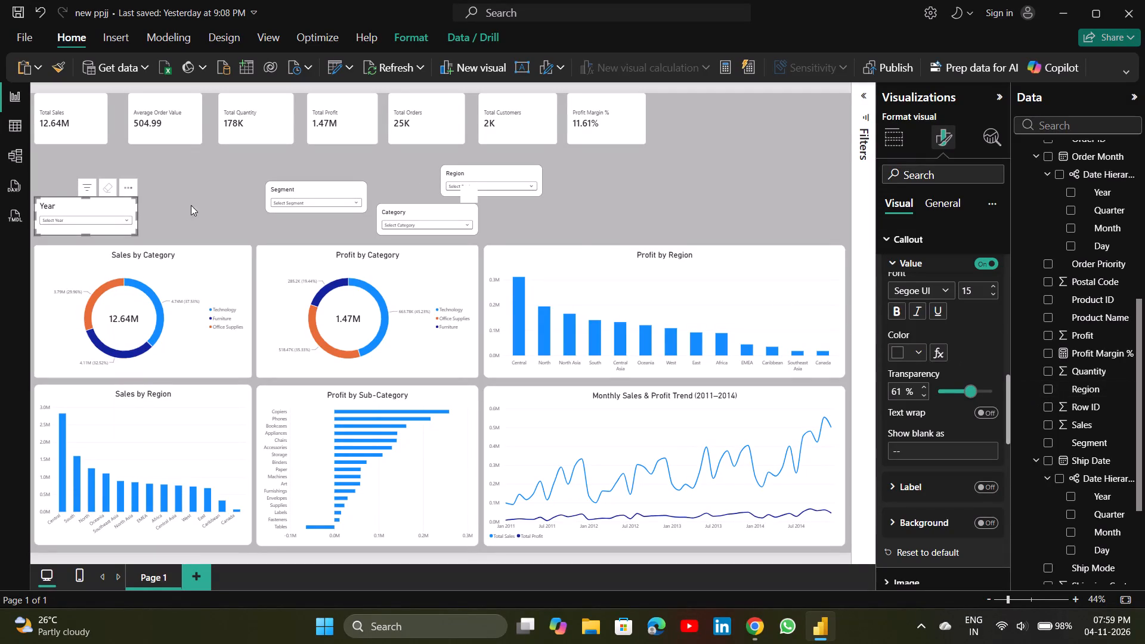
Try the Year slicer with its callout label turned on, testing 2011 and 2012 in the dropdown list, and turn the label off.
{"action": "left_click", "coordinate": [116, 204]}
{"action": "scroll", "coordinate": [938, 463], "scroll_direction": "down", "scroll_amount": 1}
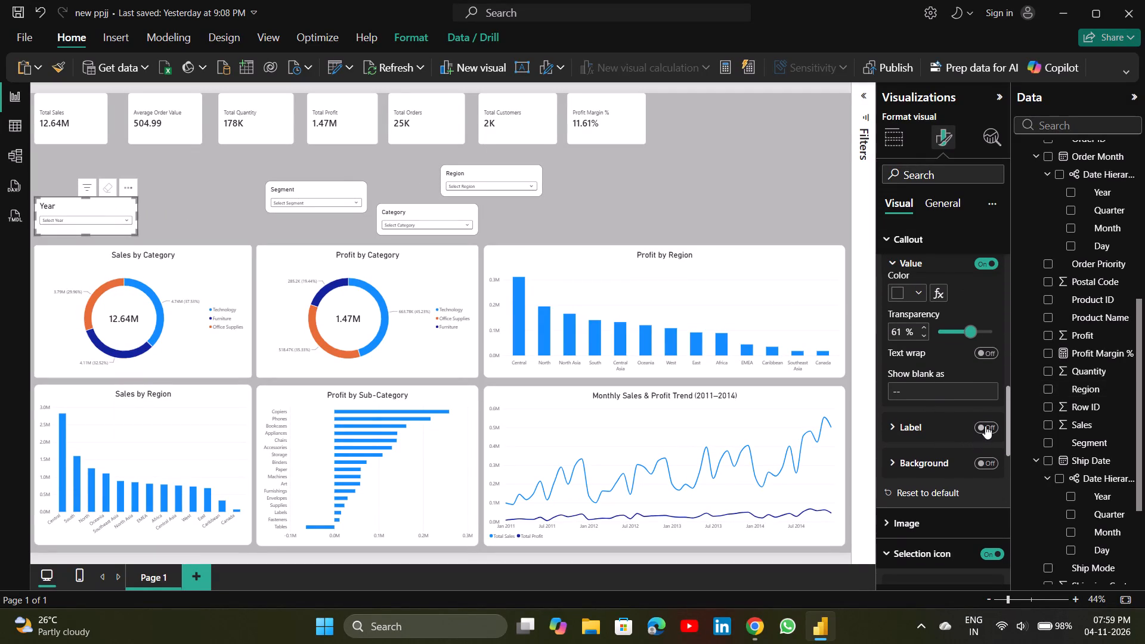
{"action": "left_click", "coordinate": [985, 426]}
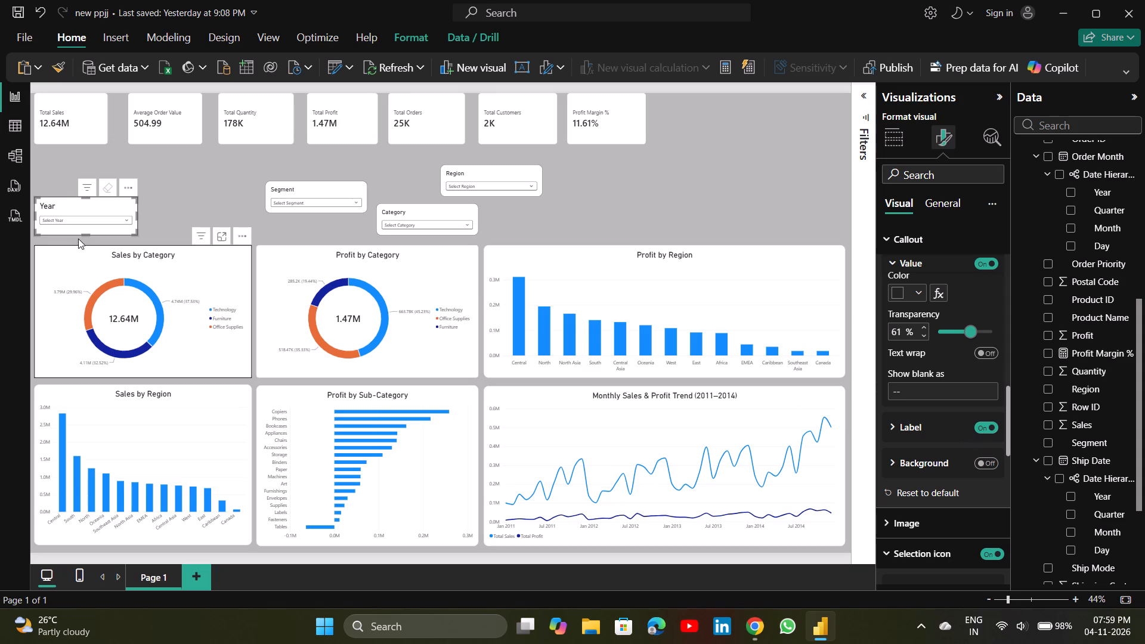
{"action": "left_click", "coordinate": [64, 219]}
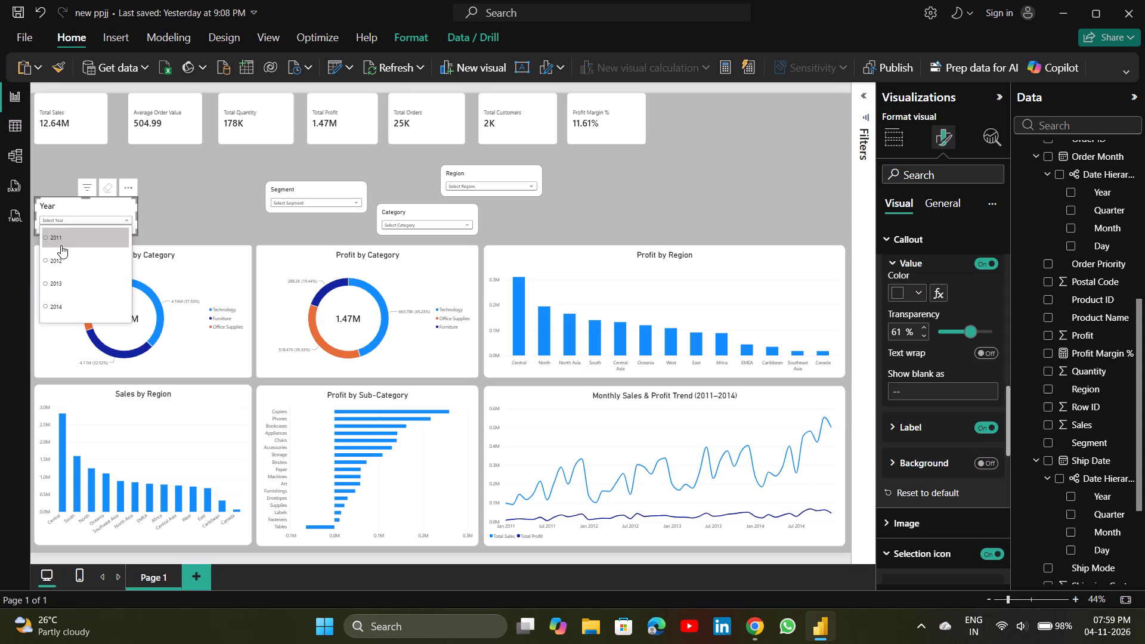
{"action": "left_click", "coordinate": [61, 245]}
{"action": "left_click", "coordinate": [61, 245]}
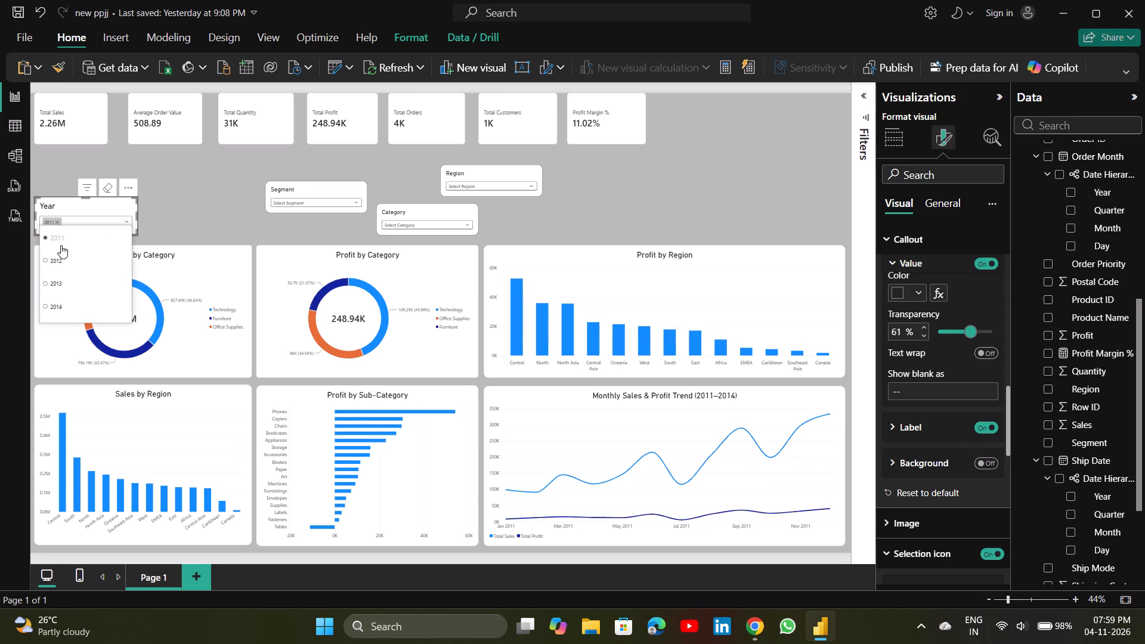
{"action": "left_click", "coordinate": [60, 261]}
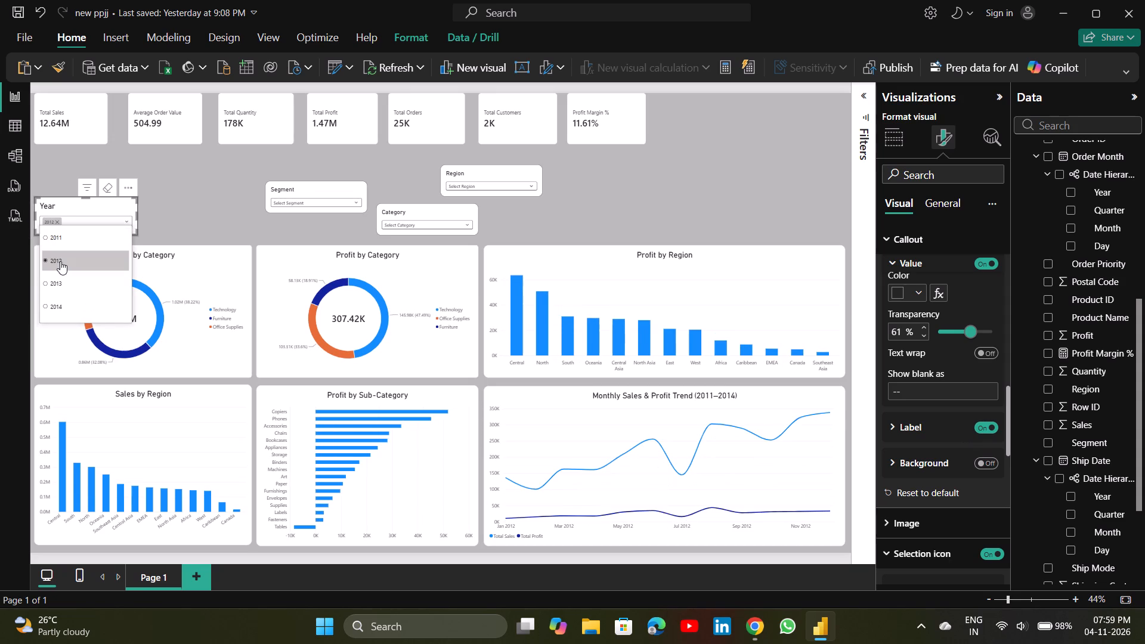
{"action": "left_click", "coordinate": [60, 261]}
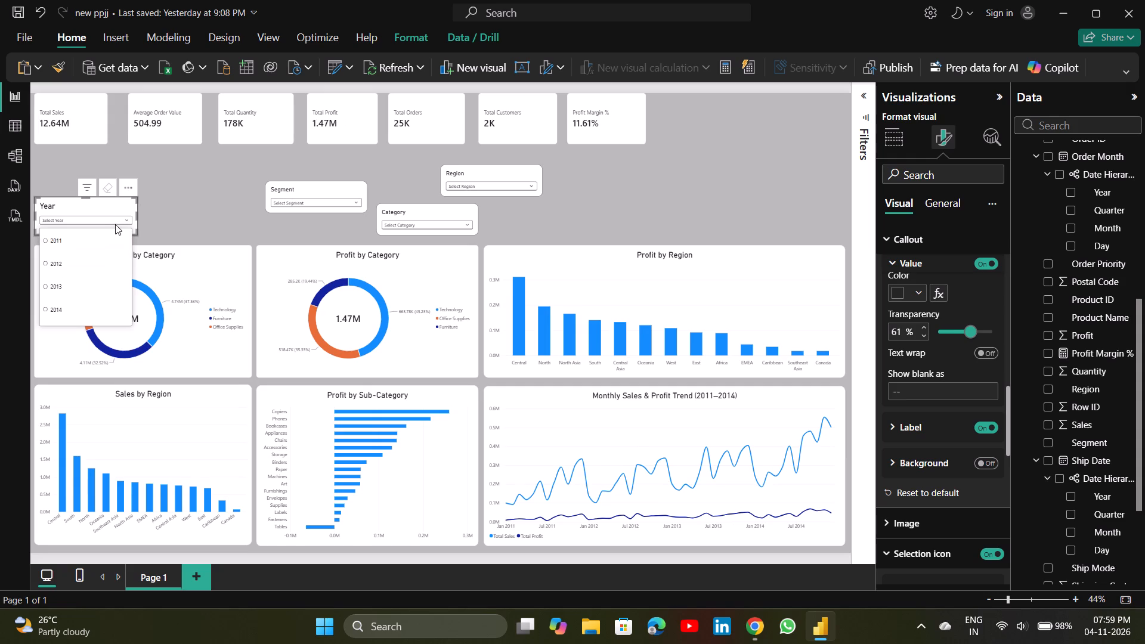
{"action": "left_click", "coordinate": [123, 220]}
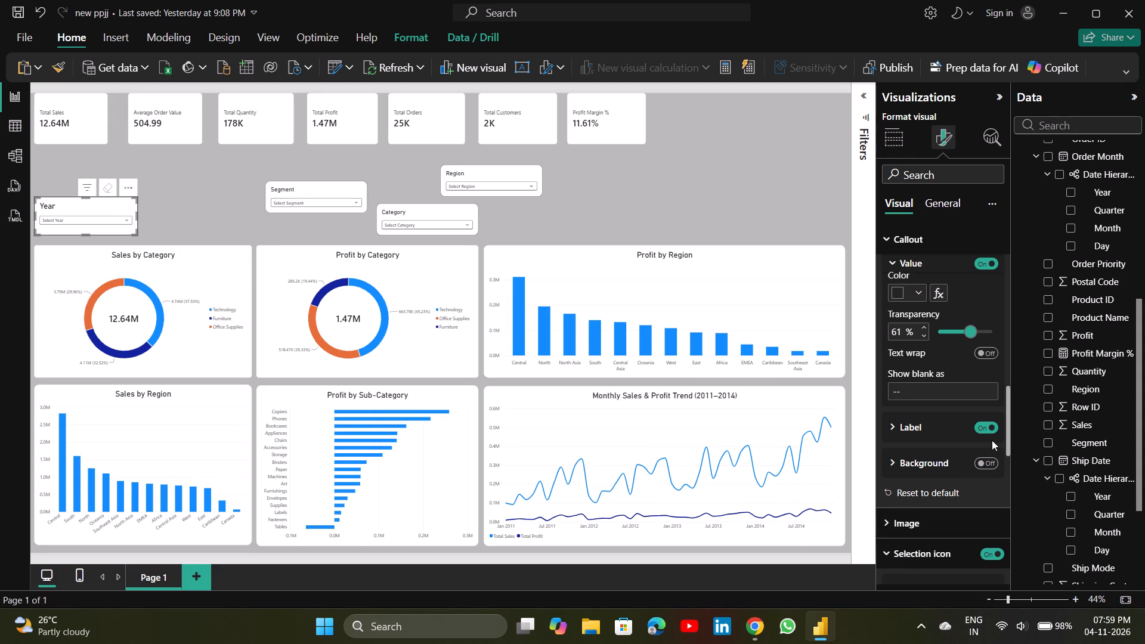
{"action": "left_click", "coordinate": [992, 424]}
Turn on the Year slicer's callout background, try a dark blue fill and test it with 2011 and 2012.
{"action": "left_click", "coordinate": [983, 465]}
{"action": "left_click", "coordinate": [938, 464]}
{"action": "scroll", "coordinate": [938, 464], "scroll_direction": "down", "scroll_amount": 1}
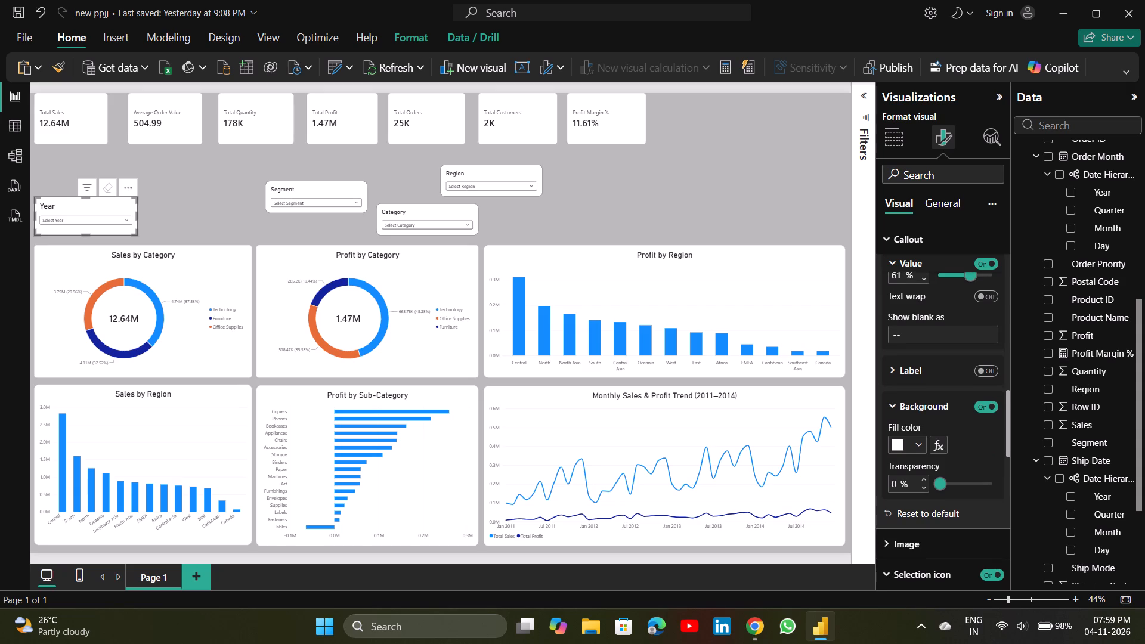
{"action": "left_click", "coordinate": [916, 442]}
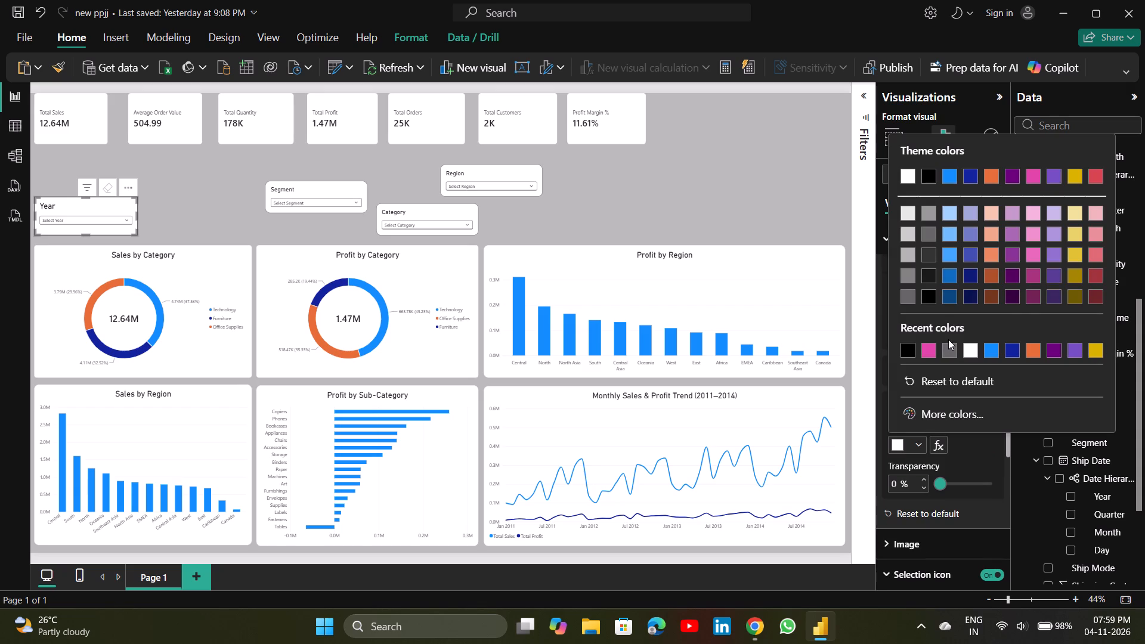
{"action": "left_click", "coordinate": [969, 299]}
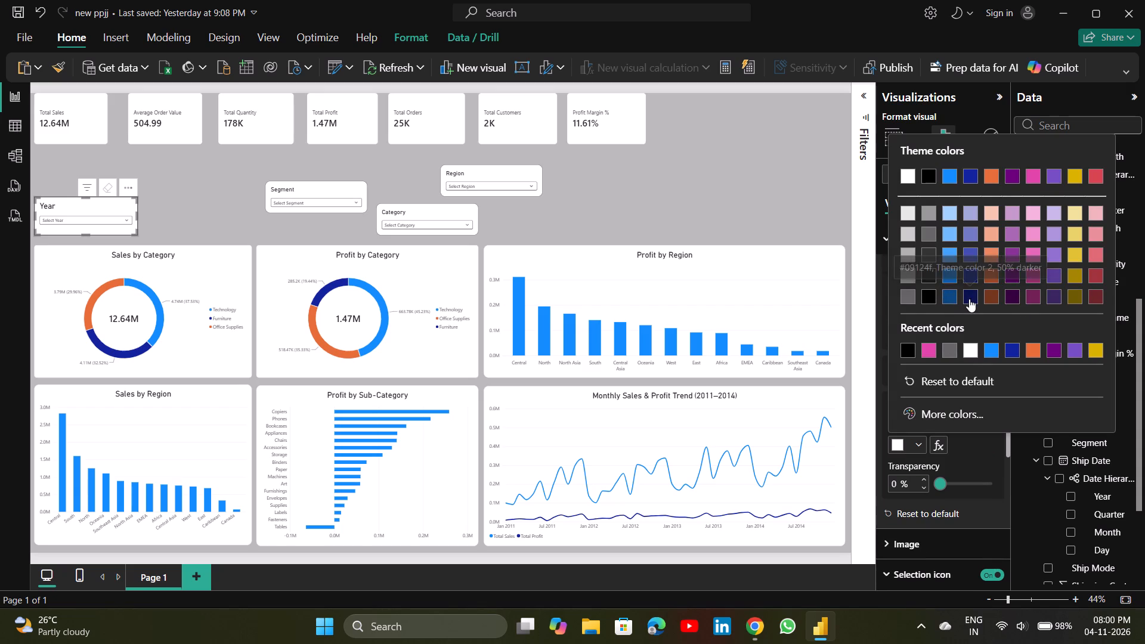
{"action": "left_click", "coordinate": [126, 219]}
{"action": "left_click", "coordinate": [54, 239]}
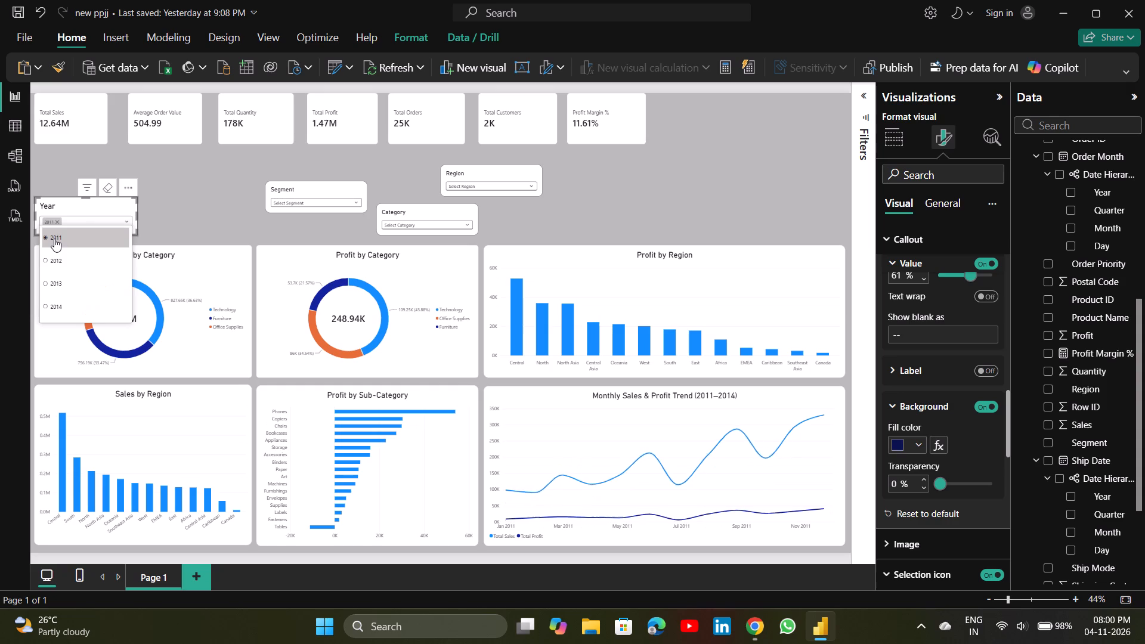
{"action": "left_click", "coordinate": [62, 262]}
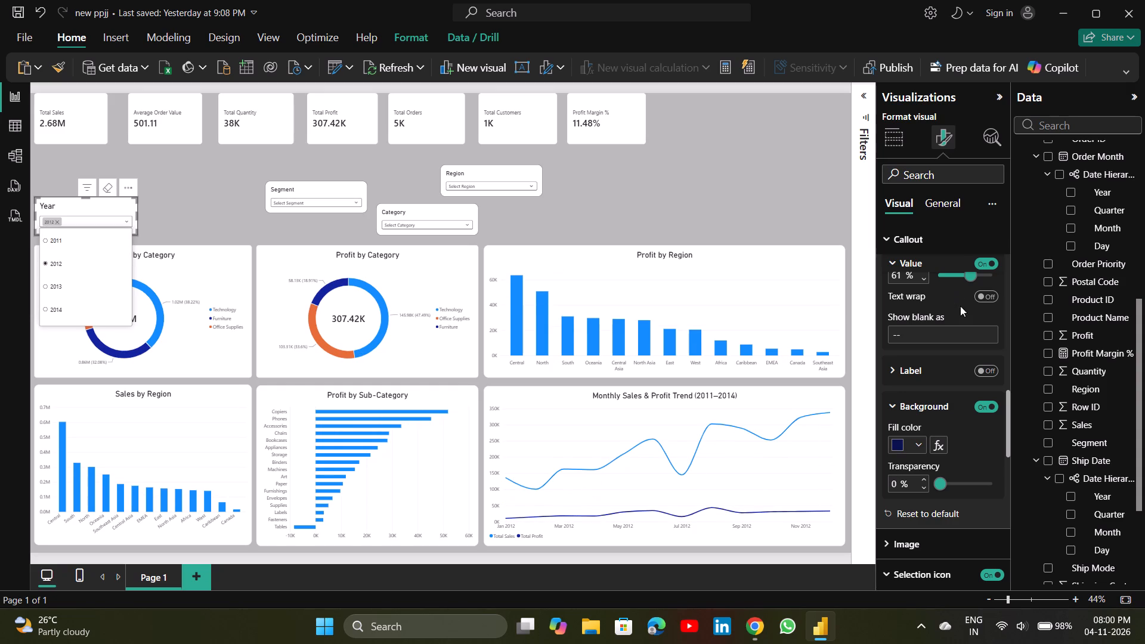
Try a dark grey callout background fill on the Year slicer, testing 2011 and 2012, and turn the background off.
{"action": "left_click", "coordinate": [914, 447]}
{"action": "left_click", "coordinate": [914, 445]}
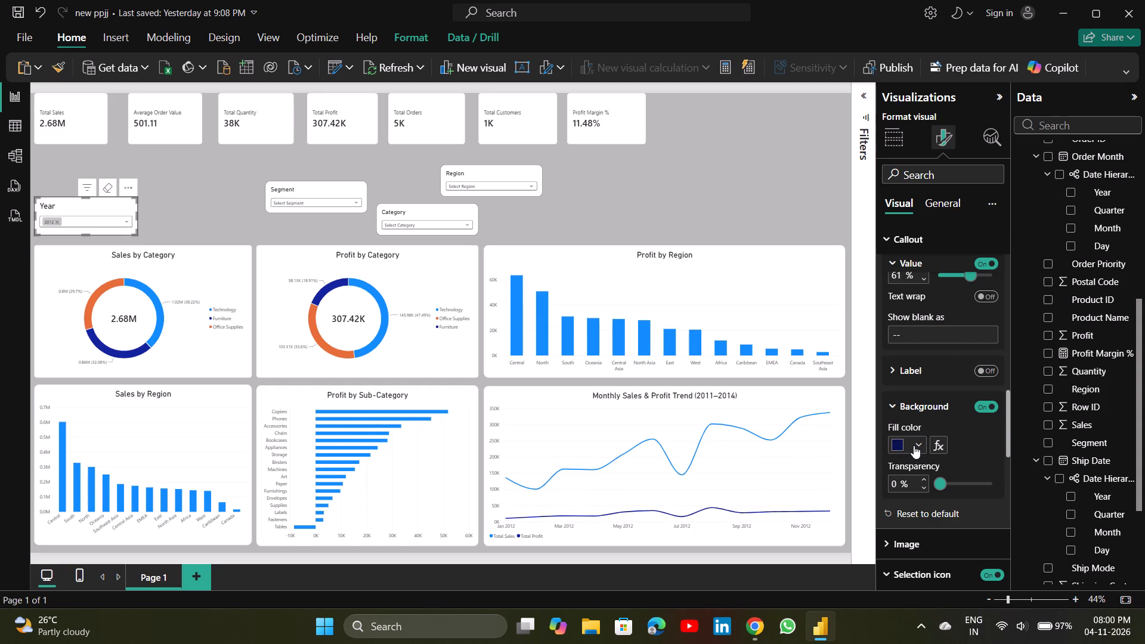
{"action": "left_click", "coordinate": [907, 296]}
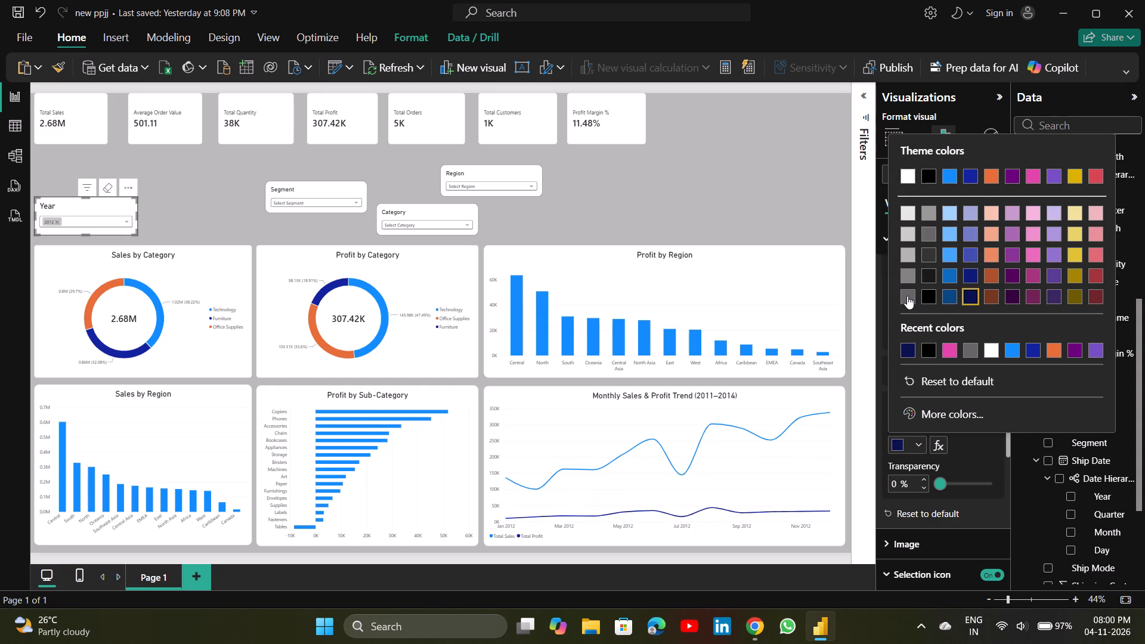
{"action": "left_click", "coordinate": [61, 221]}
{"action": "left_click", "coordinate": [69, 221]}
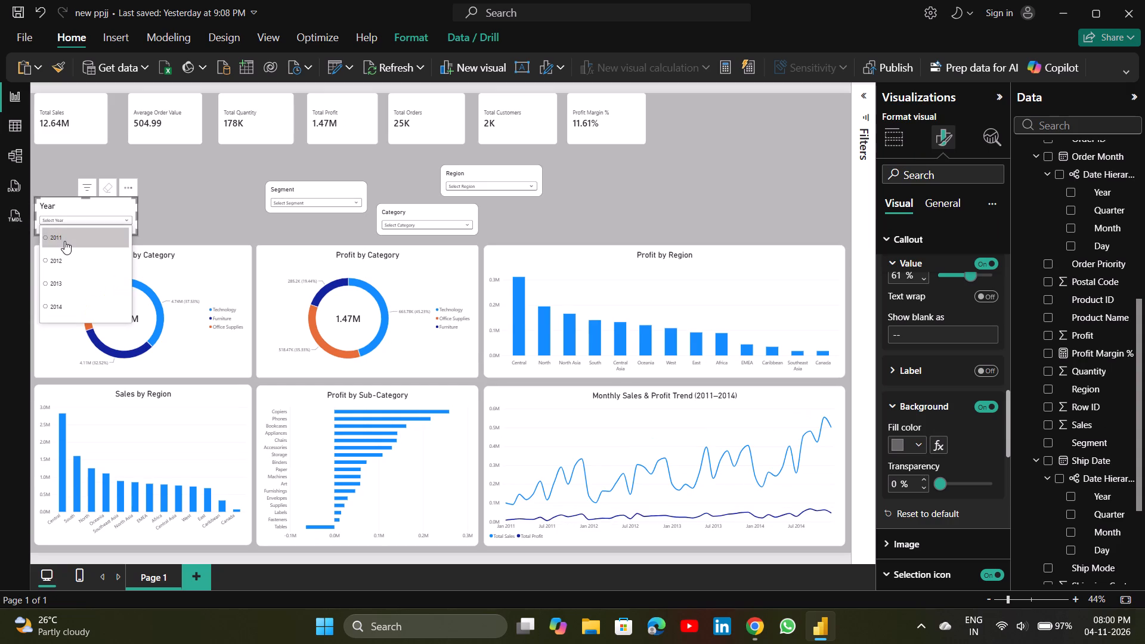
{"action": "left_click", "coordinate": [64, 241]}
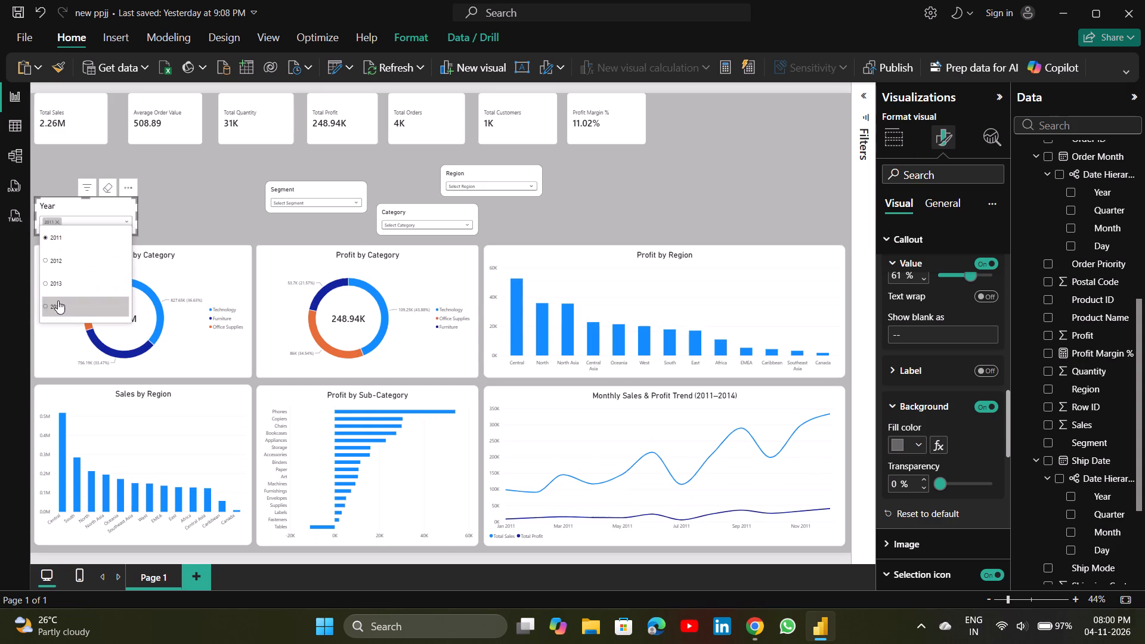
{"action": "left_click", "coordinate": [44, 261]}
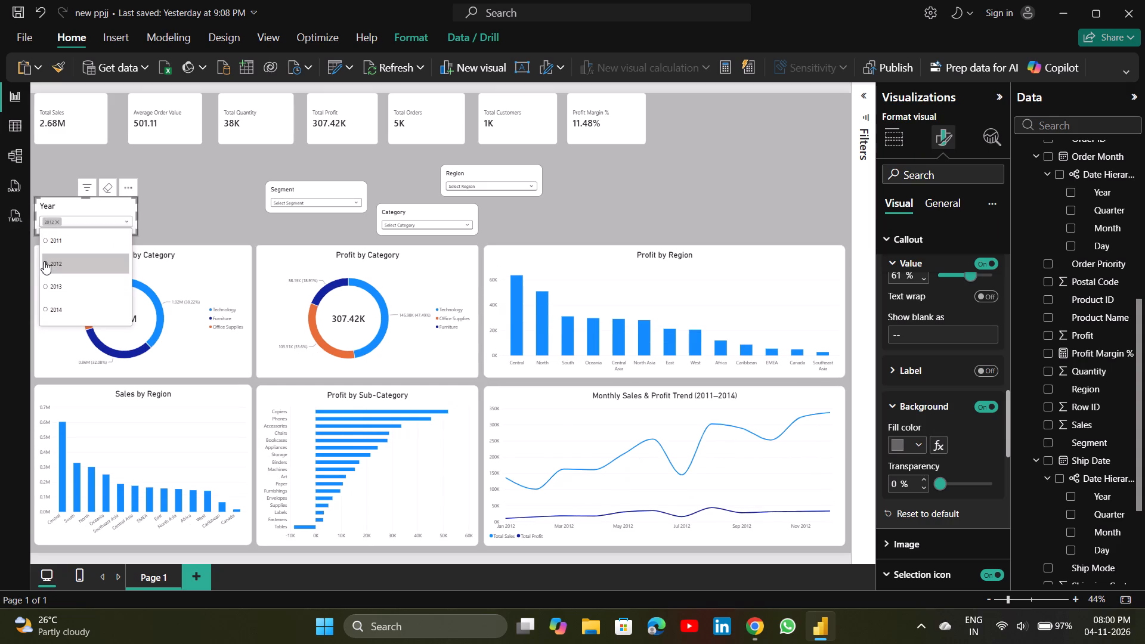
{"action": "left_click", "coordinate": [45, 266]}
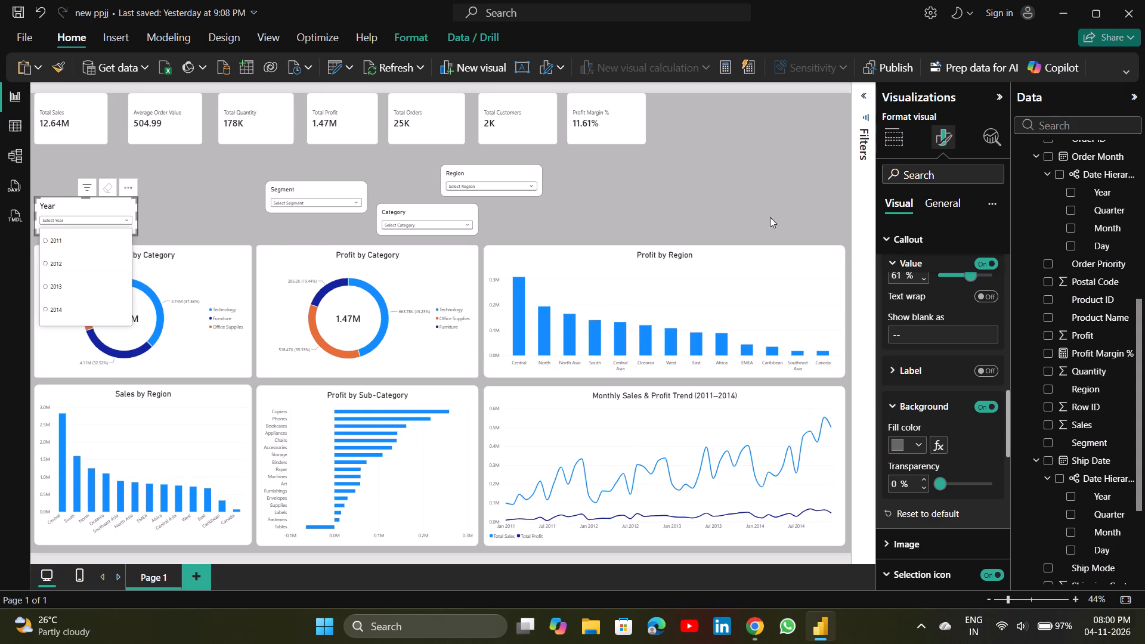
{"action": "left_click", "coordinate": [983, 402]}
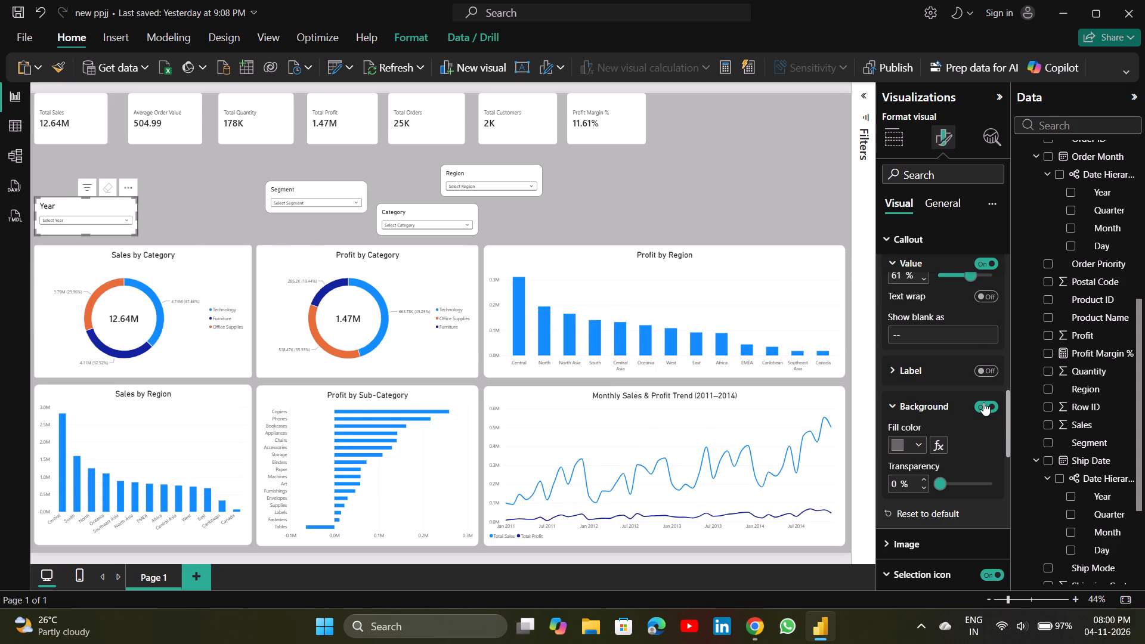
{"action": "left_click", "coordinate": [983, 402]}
Apply the Year slicer's selection icon settings to the Year button in the Default state.
{"action": "scroll", "coordinate": [964, 457], "scroll_direction": "down", "scroll_amount": 2}
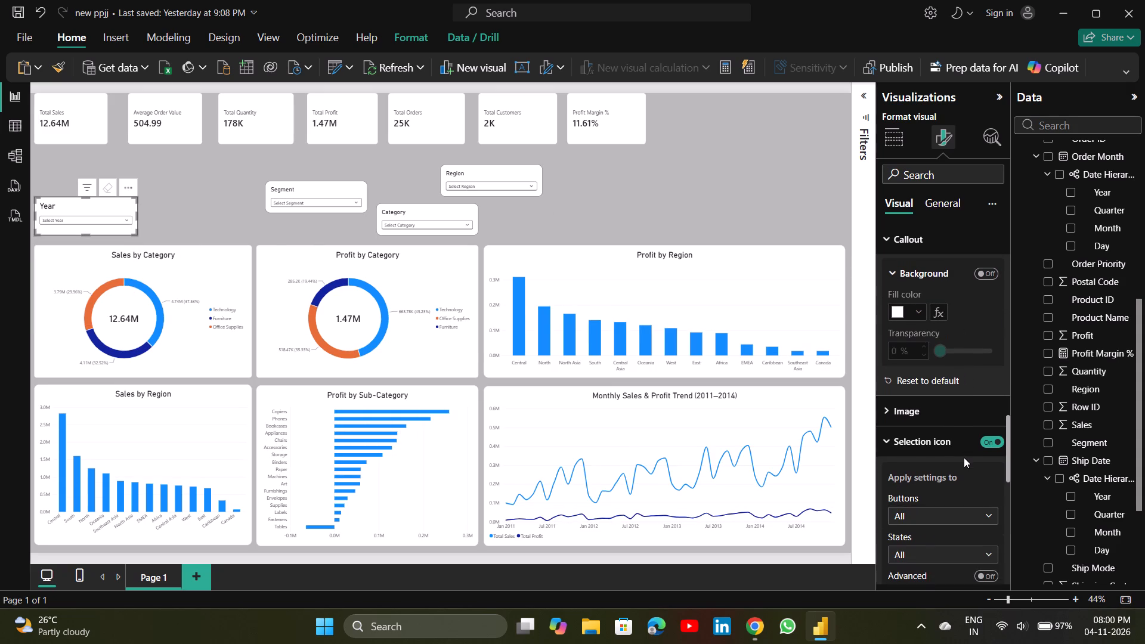
{"action": "scroll", "coordinate": [930, 443], "scroll_direction": "down", "scroll_amount": 1}
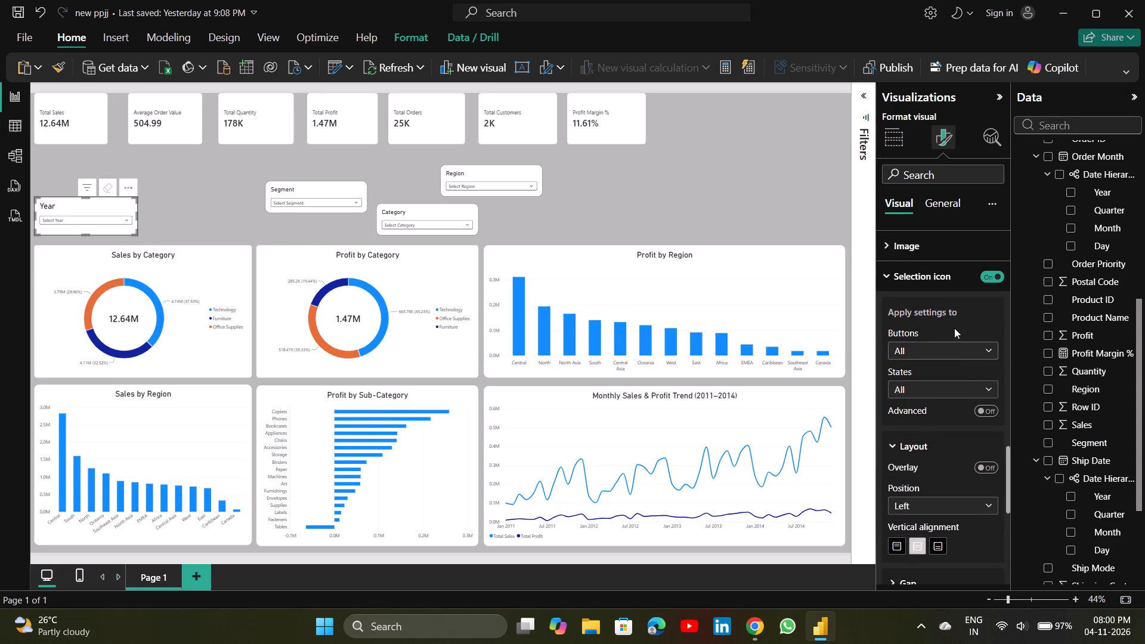
{"action": "left_click", "coordinate": [951, 344]}
{"action": "left_click", "coordinate": [942, 380]}
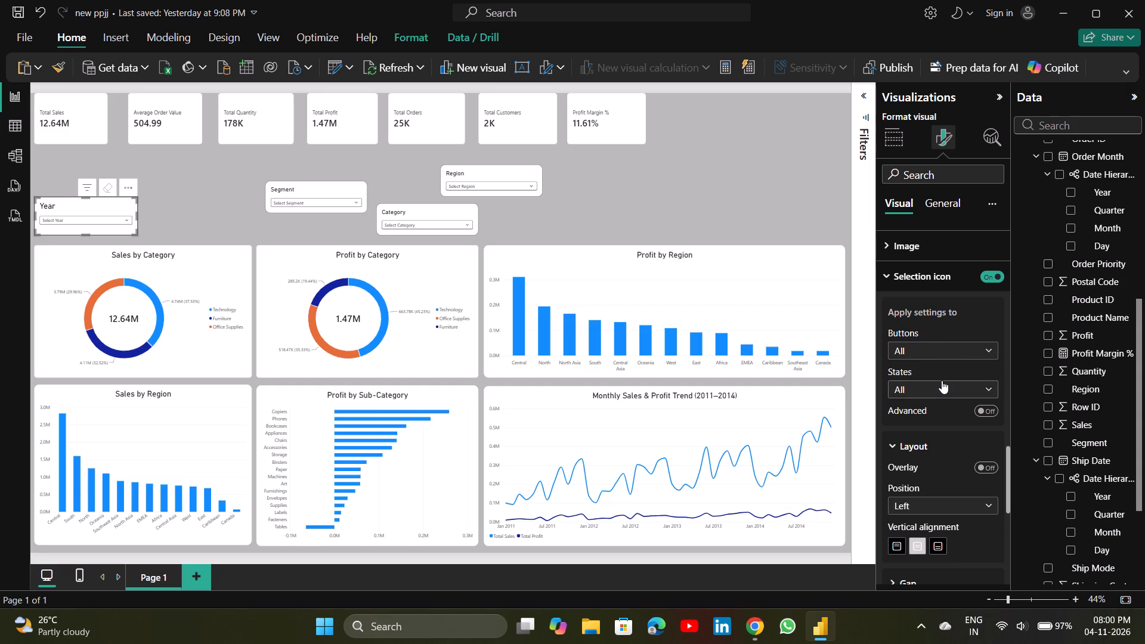
{"action": "left_click", "coordinate": [942, 382]}
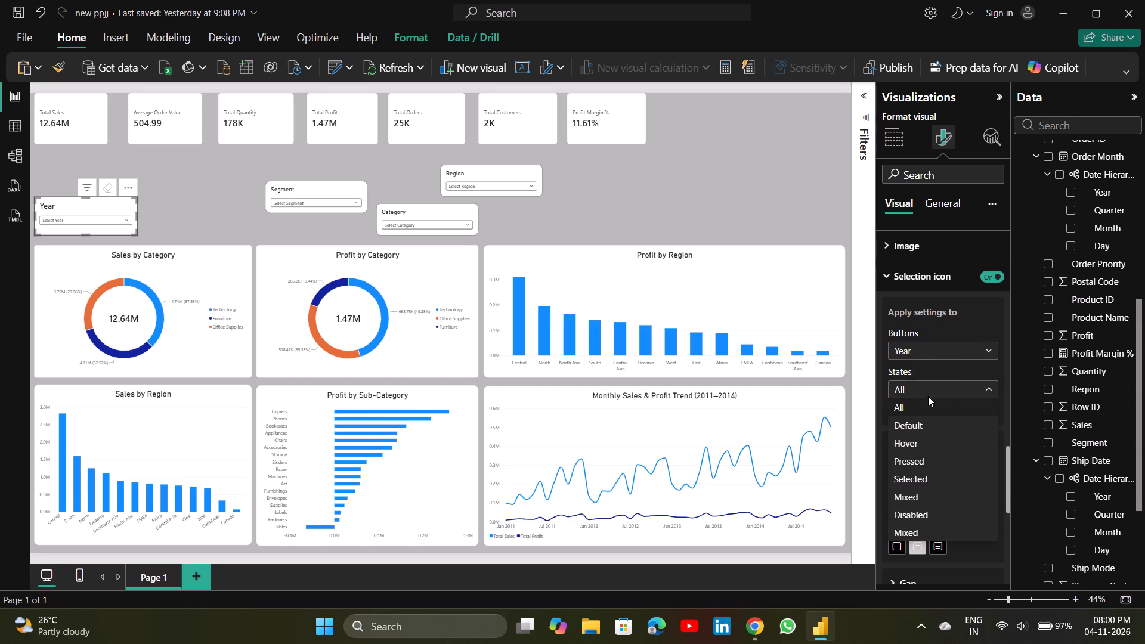
{"action": "left_click", "coordinate": [929, 425]}
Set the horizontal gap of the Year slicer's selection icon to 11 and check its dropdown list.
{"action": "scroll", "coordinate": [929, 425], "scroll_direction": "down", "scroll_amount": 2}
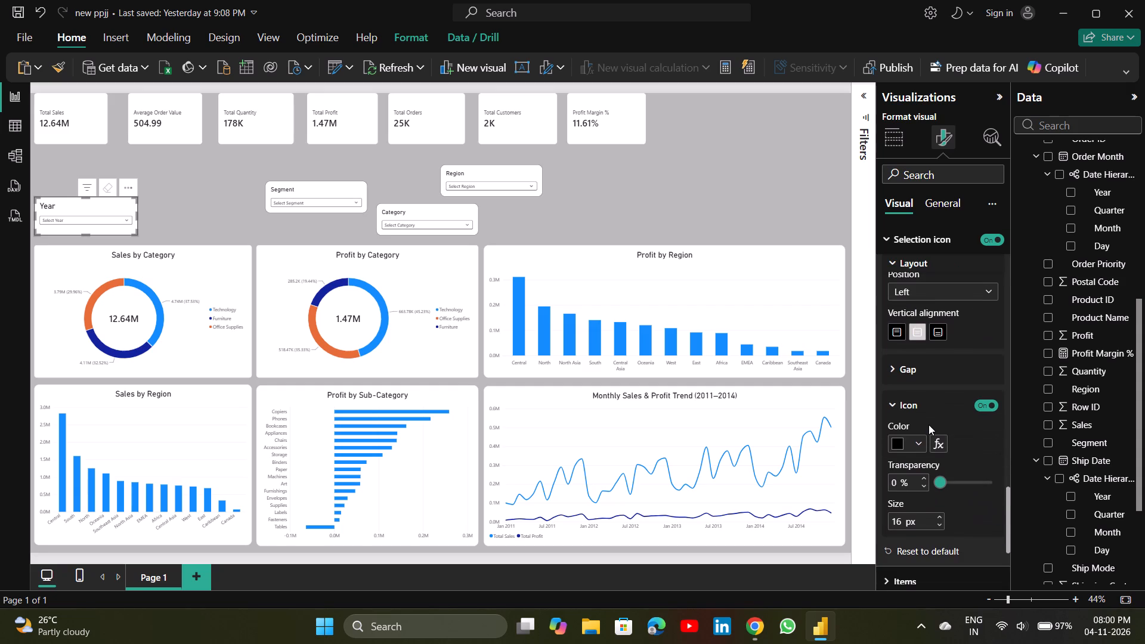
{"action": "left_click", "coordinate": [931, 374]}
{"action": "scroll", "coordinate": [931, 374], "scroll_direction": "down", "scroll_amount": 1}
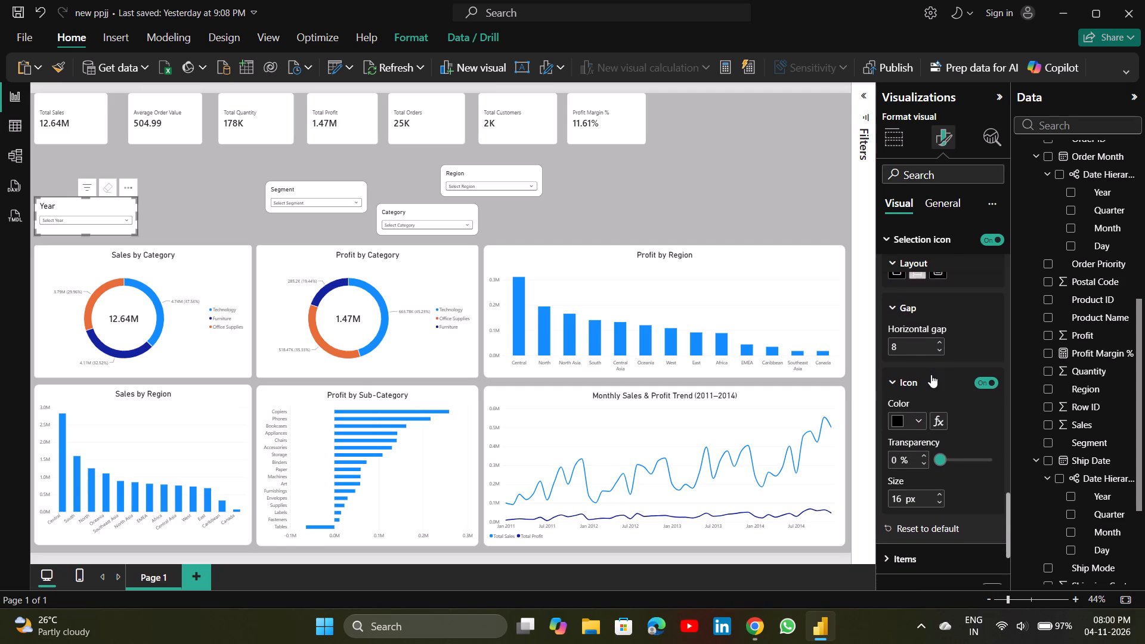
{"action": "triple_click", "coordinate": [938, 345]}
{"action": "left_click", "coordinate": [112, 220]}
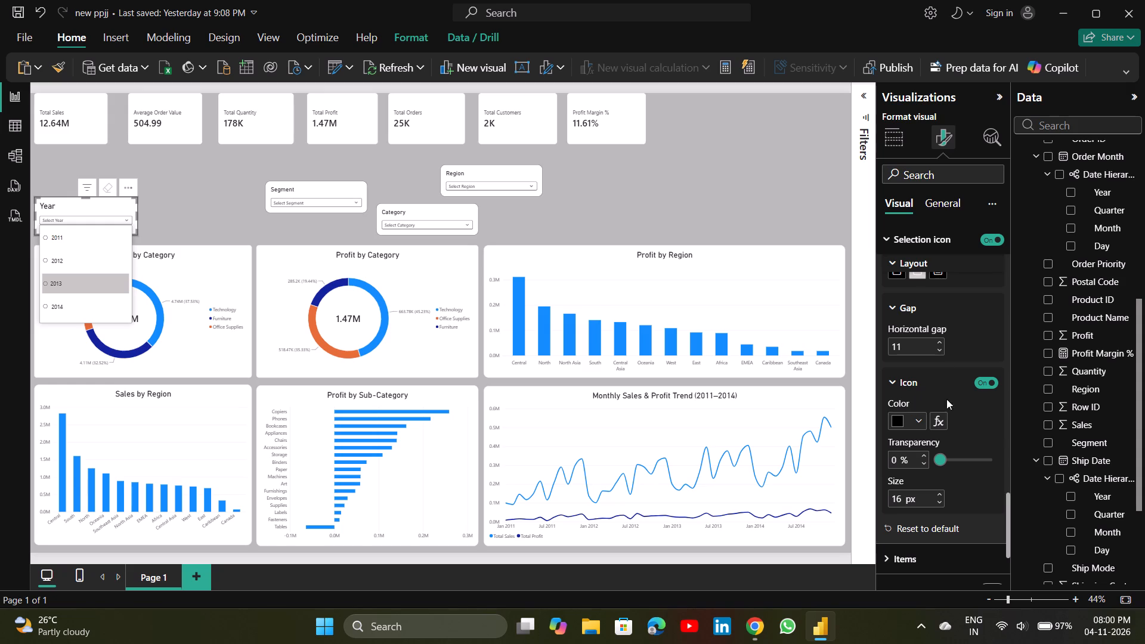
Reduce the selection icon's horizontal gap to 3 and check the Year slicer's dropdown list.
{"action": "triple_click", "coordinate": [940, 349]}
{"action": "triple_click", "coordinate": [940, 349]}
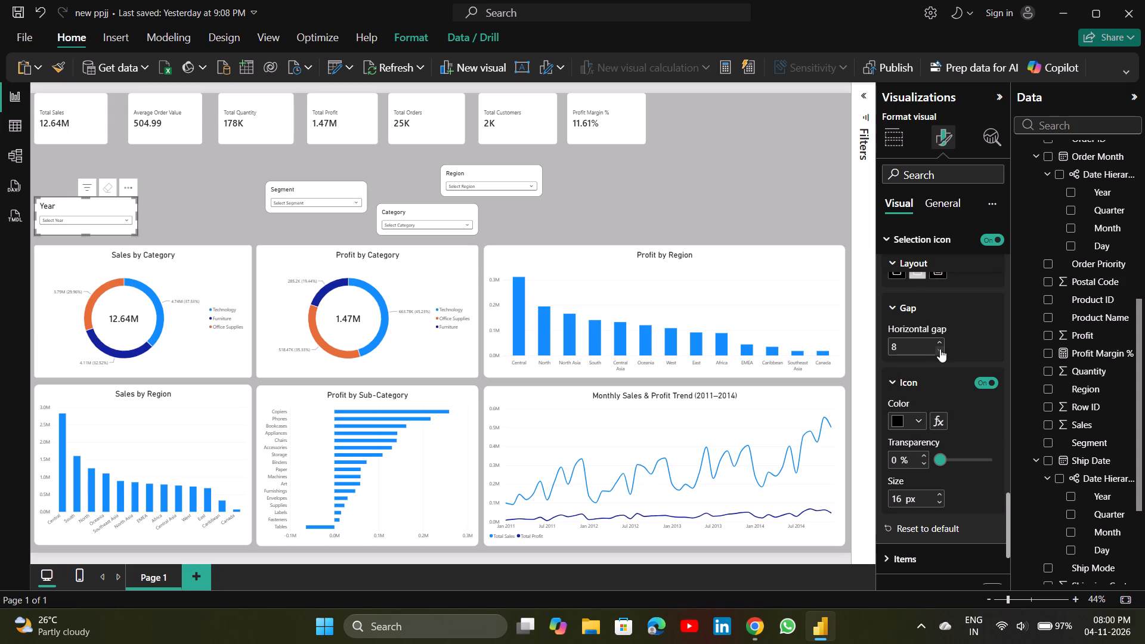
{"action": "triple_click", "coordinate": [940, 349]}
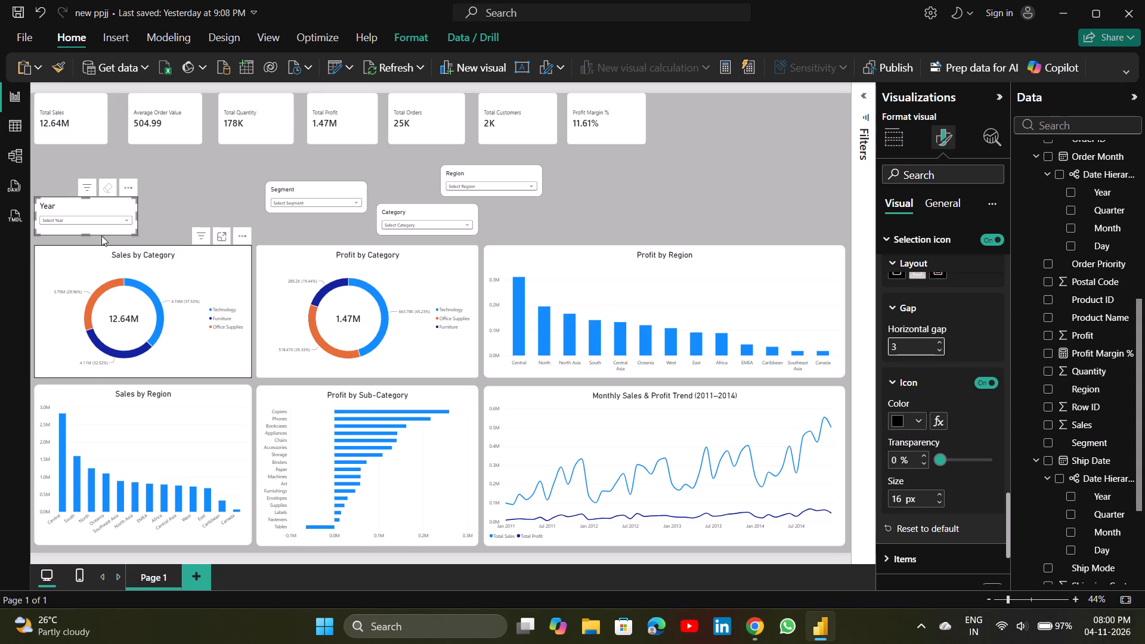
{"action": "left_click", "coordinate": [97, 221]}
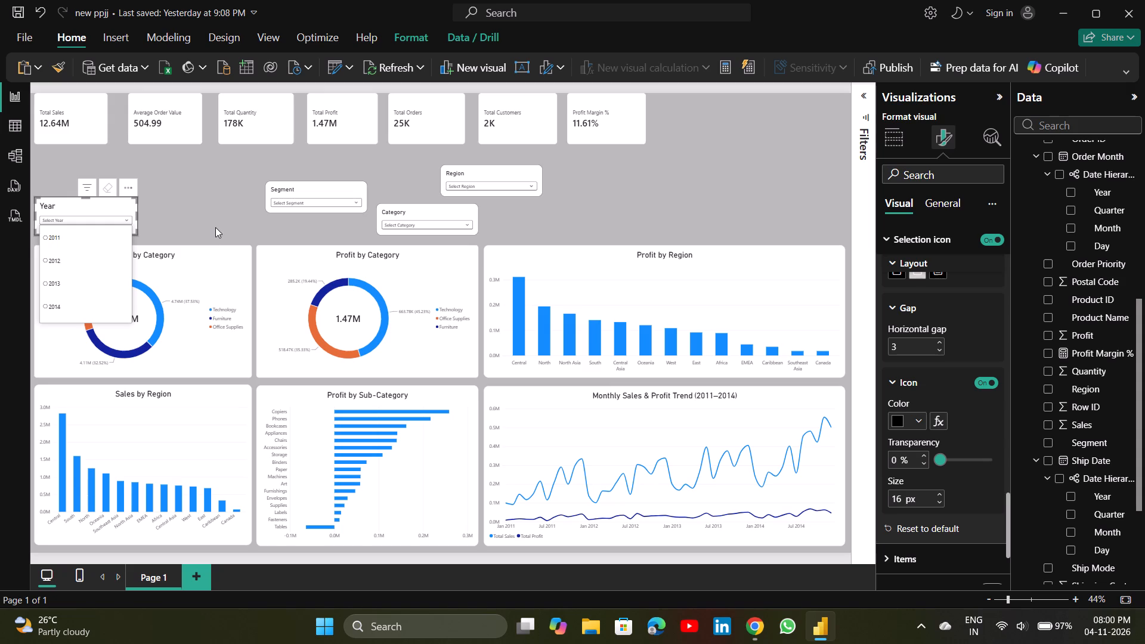
Set the horizontal gap of the Year slicer's selection icon to 9.
{"action": "triple_click", "coordinate": [941, 342]}
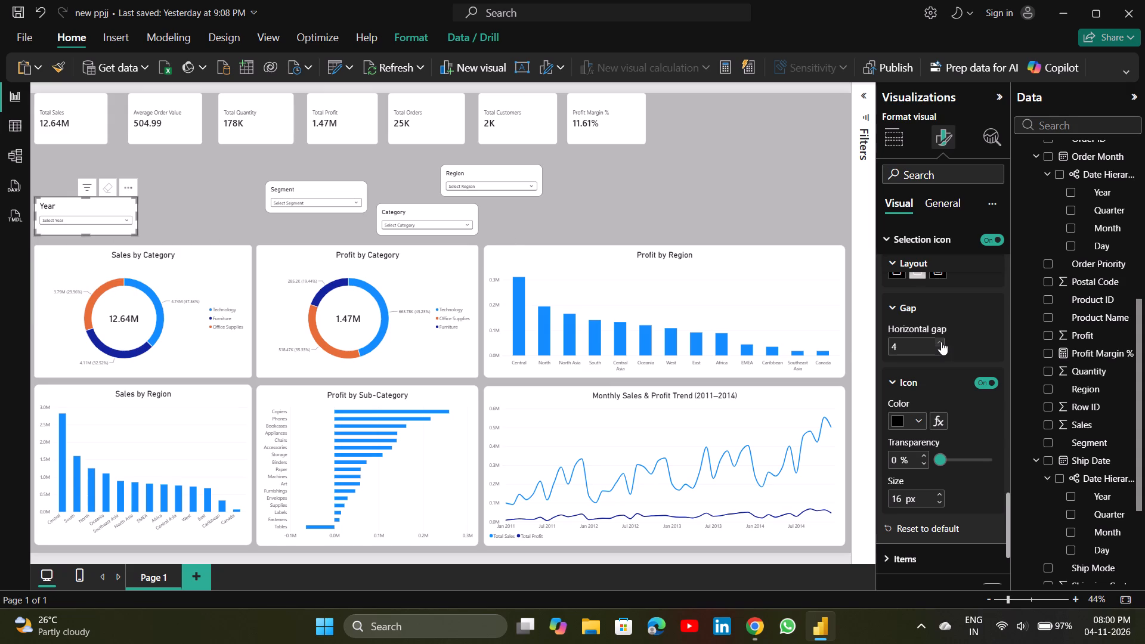
{"action": "triple_click", "coordinate": [941, 342]}
{"action": "left_click", "coordinate": [941, 342]}
{"action": "left_click", "coordinate": [941, 342]}
{"action": "scroll", "coordinate": [942, 372], "scroll_direction": "down", "scroll_amount": 1}
{"action": "scroll", "coordinate": [948, 423], "scroll_direction": "down", "scroll_amount": 1}
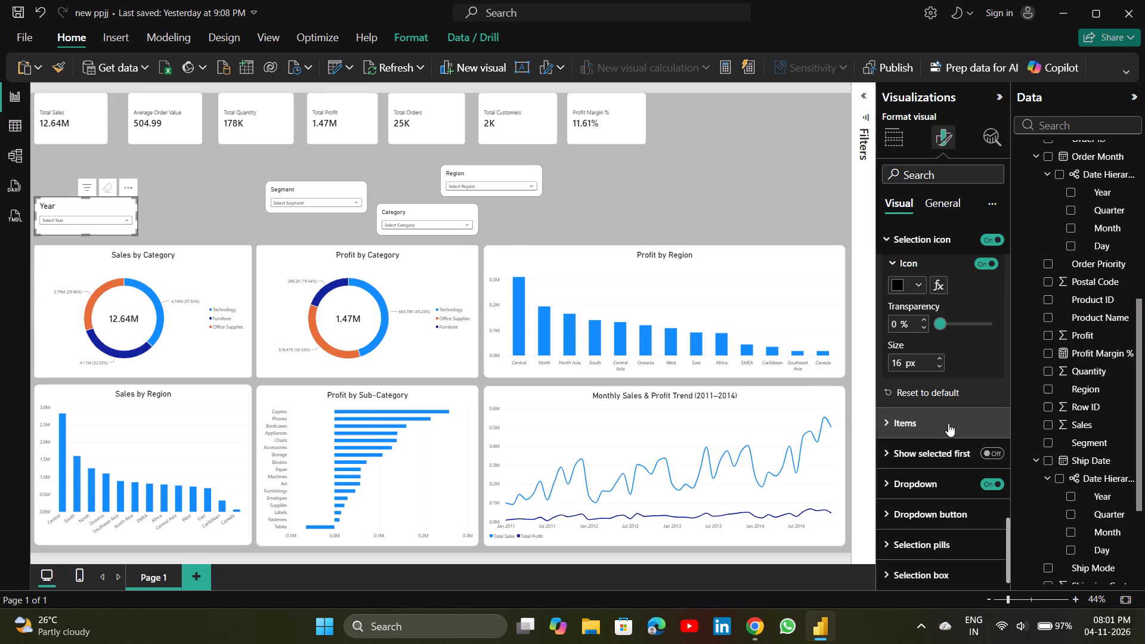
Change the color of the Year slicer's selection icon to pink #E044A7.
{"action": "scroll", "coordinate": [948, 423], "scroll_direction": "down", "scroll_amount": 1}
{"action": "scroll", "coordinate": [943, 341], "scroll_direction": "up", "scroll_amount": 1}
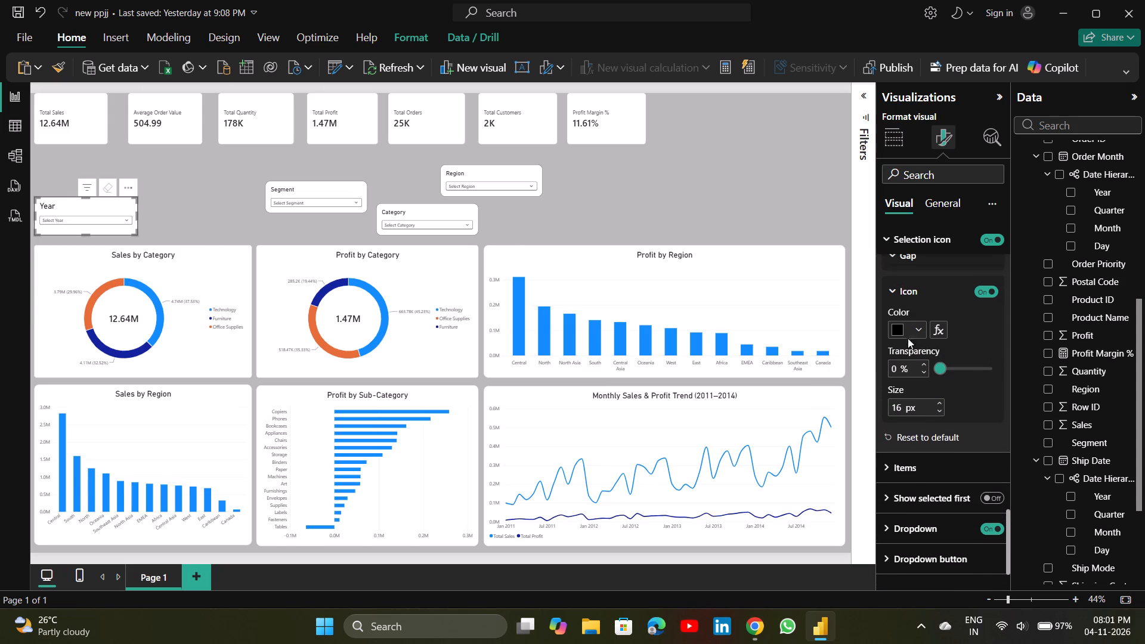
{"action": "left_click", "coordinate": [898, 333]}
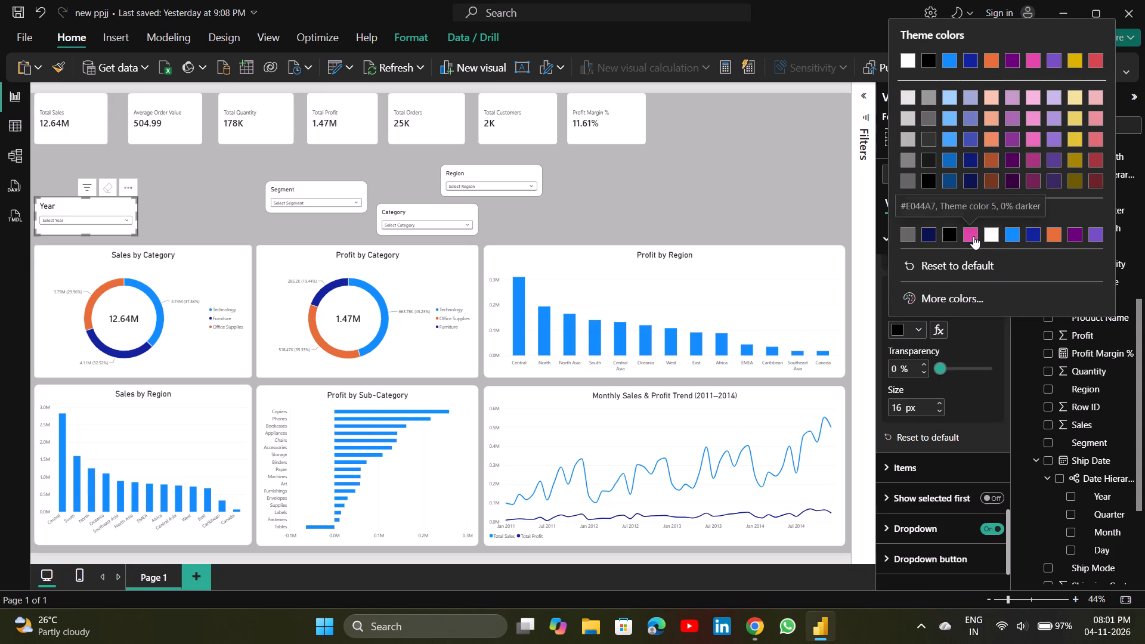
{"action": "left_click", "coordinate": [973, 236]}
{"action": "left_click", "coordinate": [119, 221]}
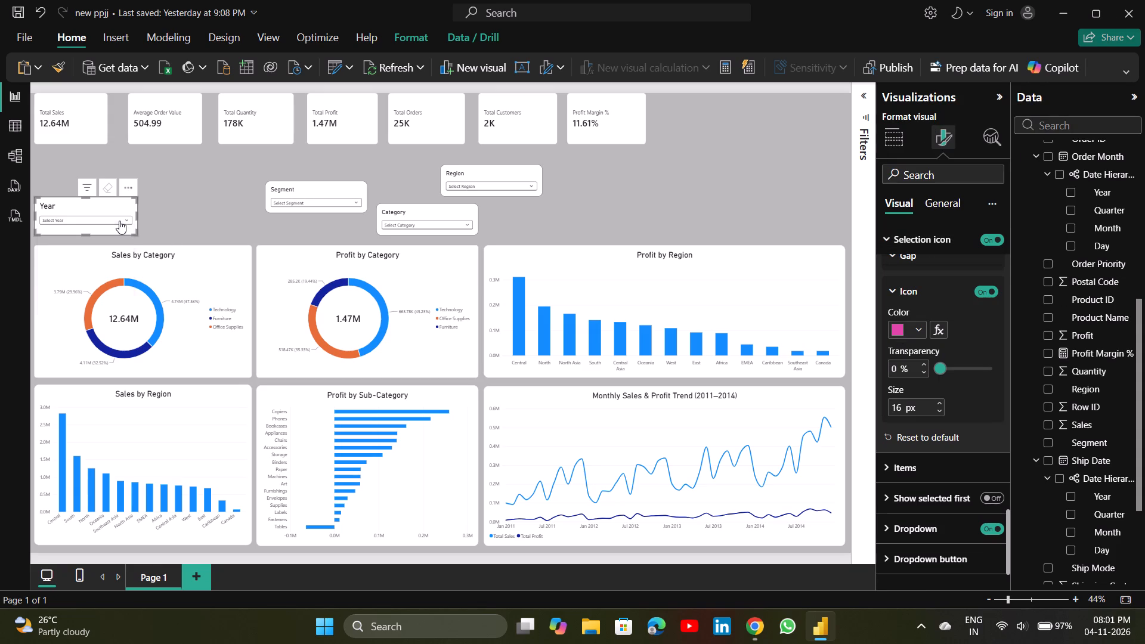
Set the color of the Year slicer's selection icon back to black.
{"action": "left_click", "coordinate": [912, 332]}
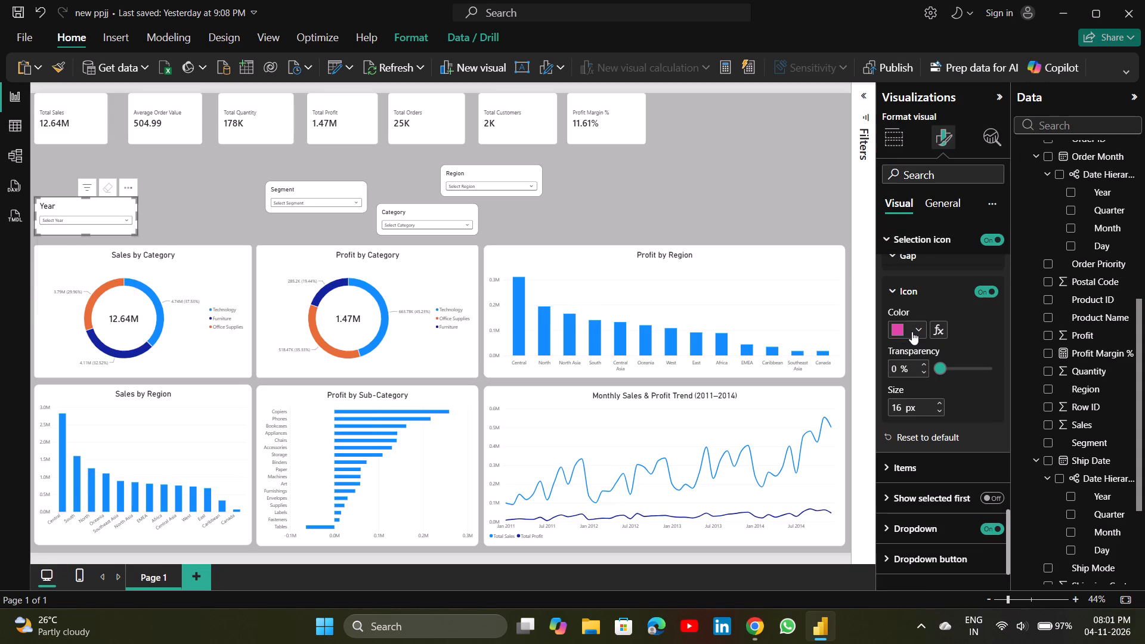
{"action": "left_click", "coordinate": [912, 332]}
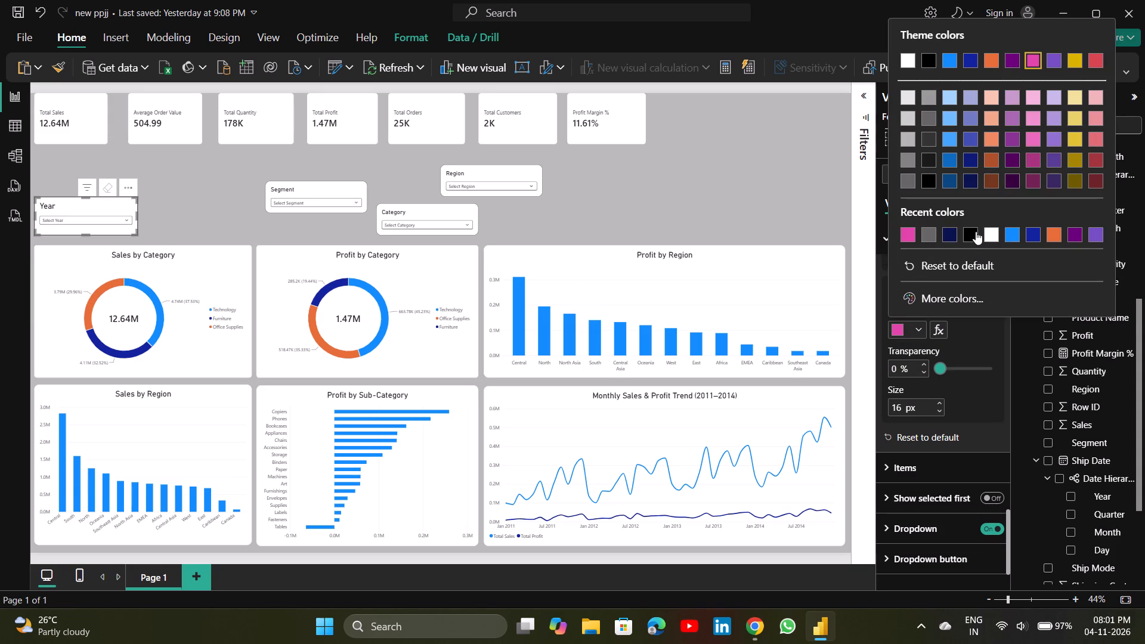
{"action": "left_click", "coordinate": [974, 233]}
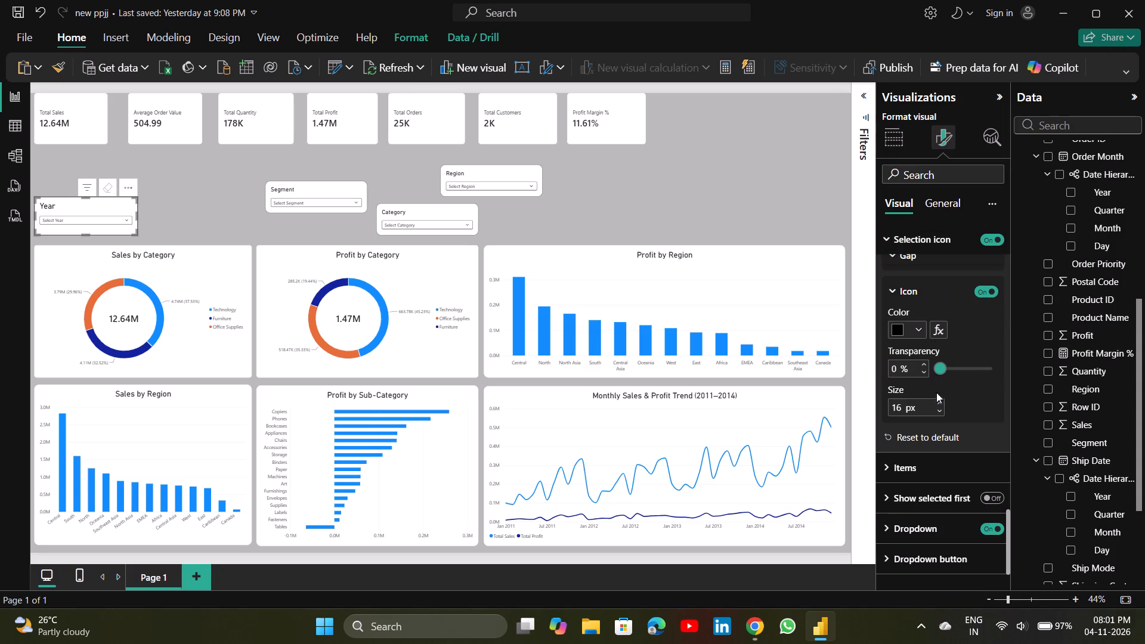
Set the size of the Year slicer's selection icon to 39 px and check its dropdown list.
{"action": "triple_click", "coordinate": [942, 406]}
{"action": "triple_click", "coordinate": [942, 406]}
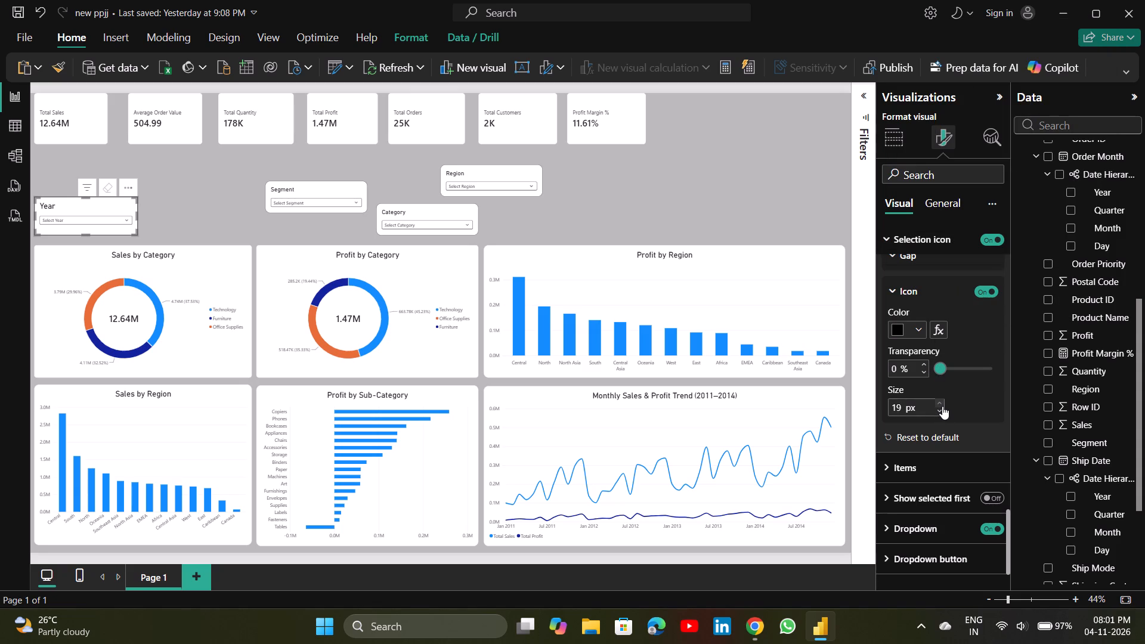
{"action": "triple_click", "coordinate": [942, 406]}
{"action": "triple_click", "coordinate": [942, 406]}
{"action": "triple_click", "coordinate": [942, 406]}
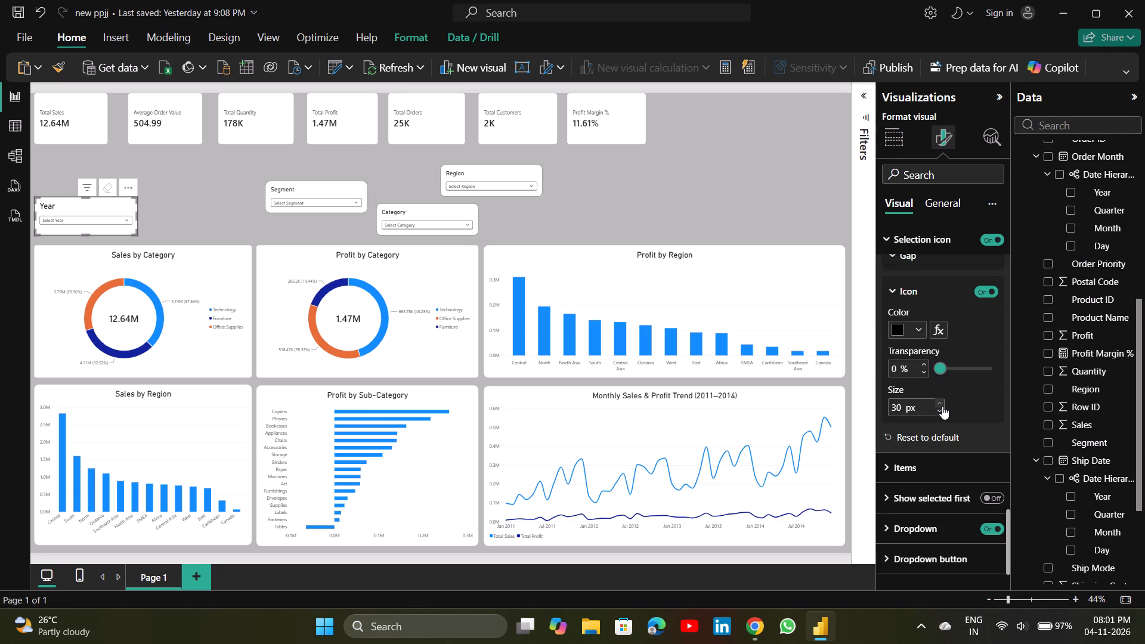
{"action": "triple_click", "coordinate": [942, 406]}
{"action": "triple_click", "coordinate": [942, 406]}
{"action": "left_click", "coordinate": [942, 406]}
{"action": "double_click", "coordinate": [942, 406]}
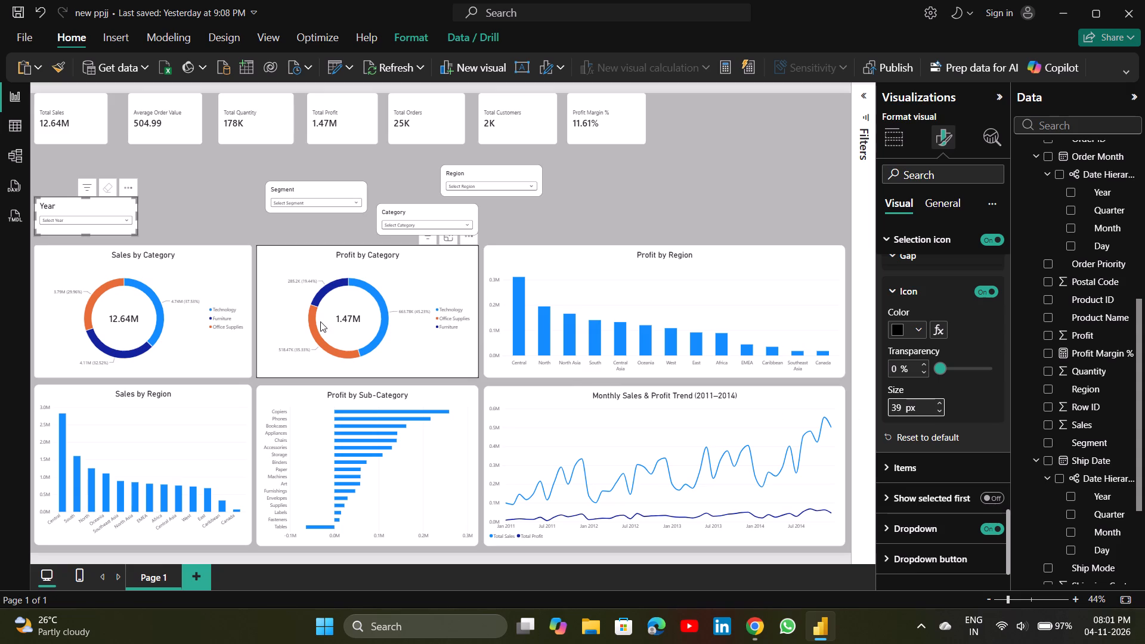
{"action": "left_click", "coordinate": [119, 219]}
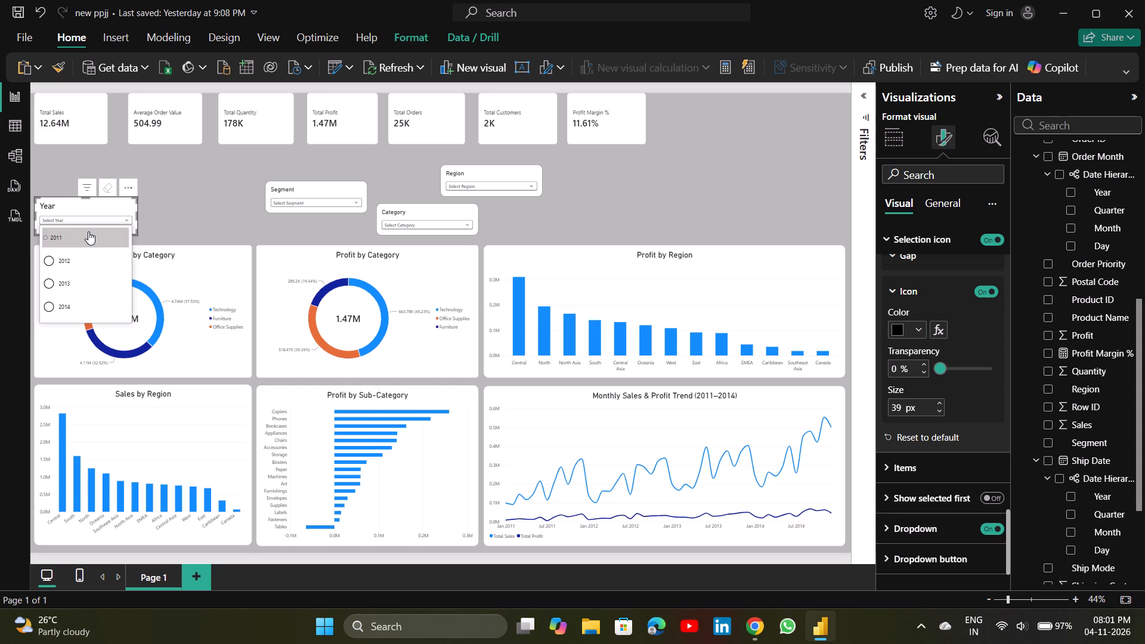
Set the transparency of the Year slicer's callout value to 0% and check its dropdown list.
{"action": "scroll", "coordinate": [914, 386], "scroll_direction": "down", "scroll_amount": 1}
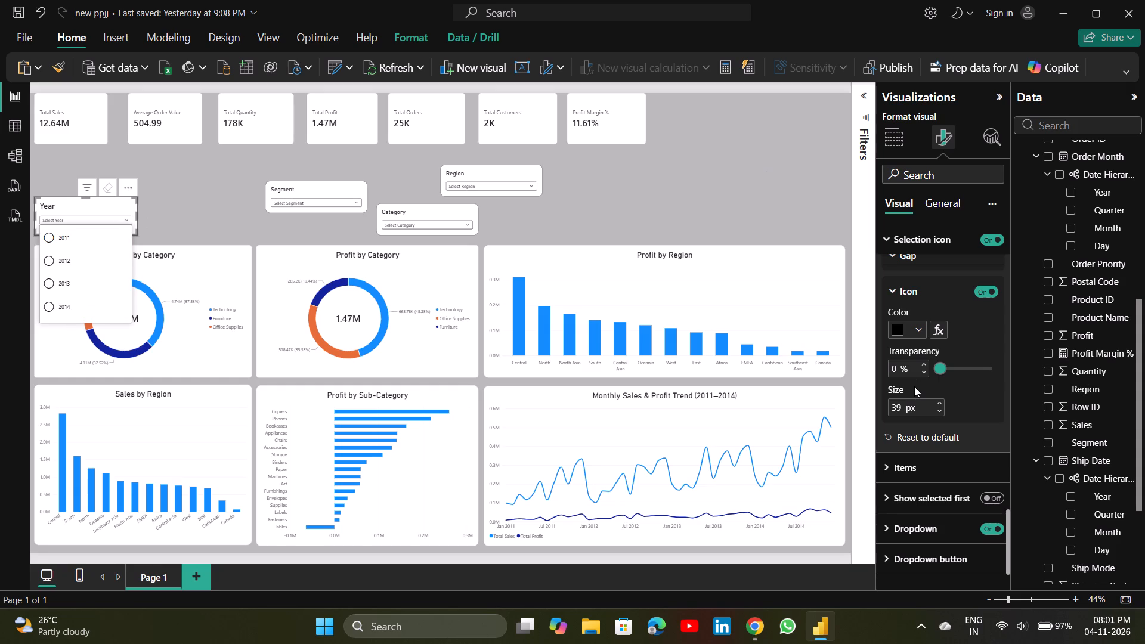
{"action": "scroll", "coordinate": [947, 473], "scroll_direction": "up", "scroll_amount": 3}
{"action": "scroll", "coordinate": [943, 344], "scroll_direction": "up", "scroll_amount": 2}
{"action": "left_click", "coordinate": [892, 239]}
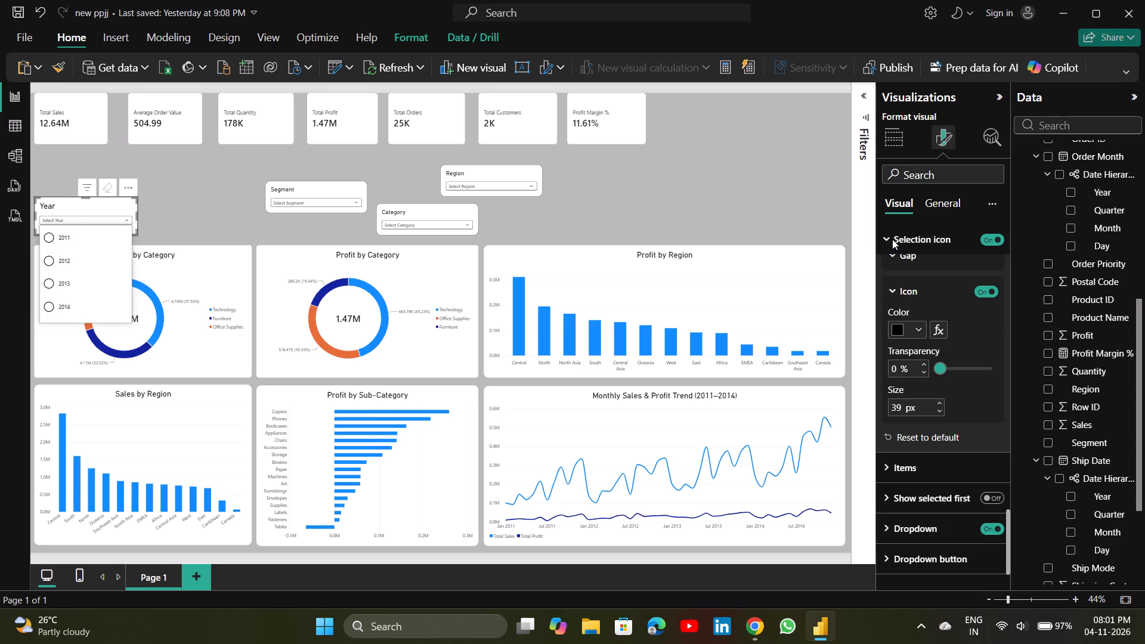
{"action": "left_click", "coordinate": [884, 236]}
{"action": "scroll", "coordinate": [933, 323], "scroll_direction": "up", "scroll_amount": 5}
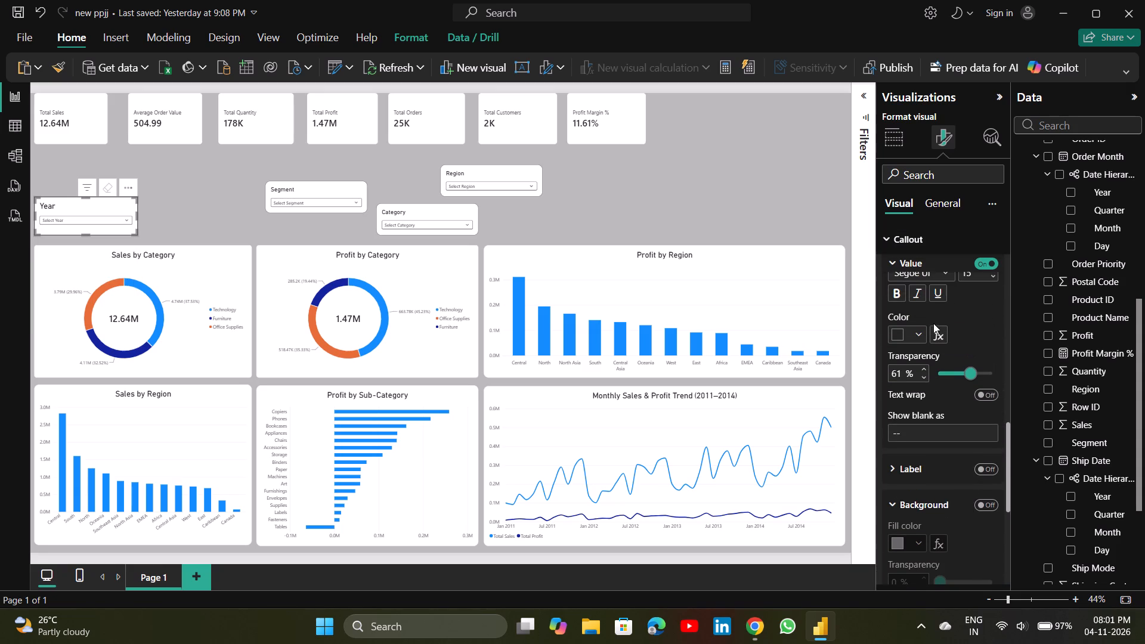
{"action": "left_click_drag", "start_coordinate": [973, 379], "coordinate": [935, 378]}
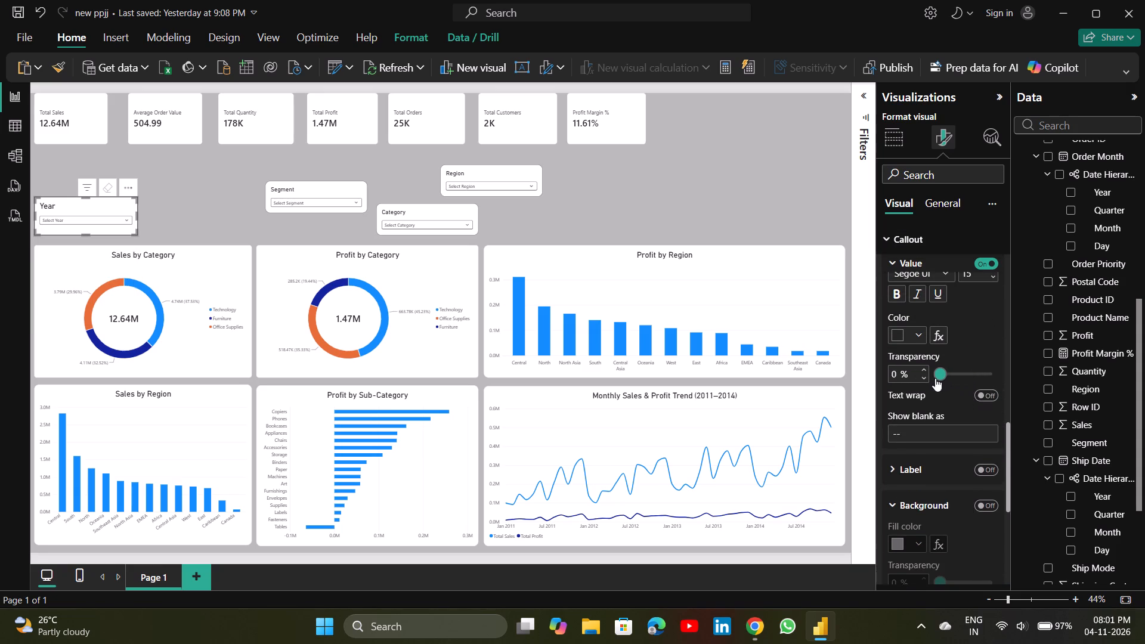
{"action": "left_click_drag", "start_coordinate": [935, 378], "coordinate": [915, 378]}
{"action": "left_click", "coordinate": [113, 219]}
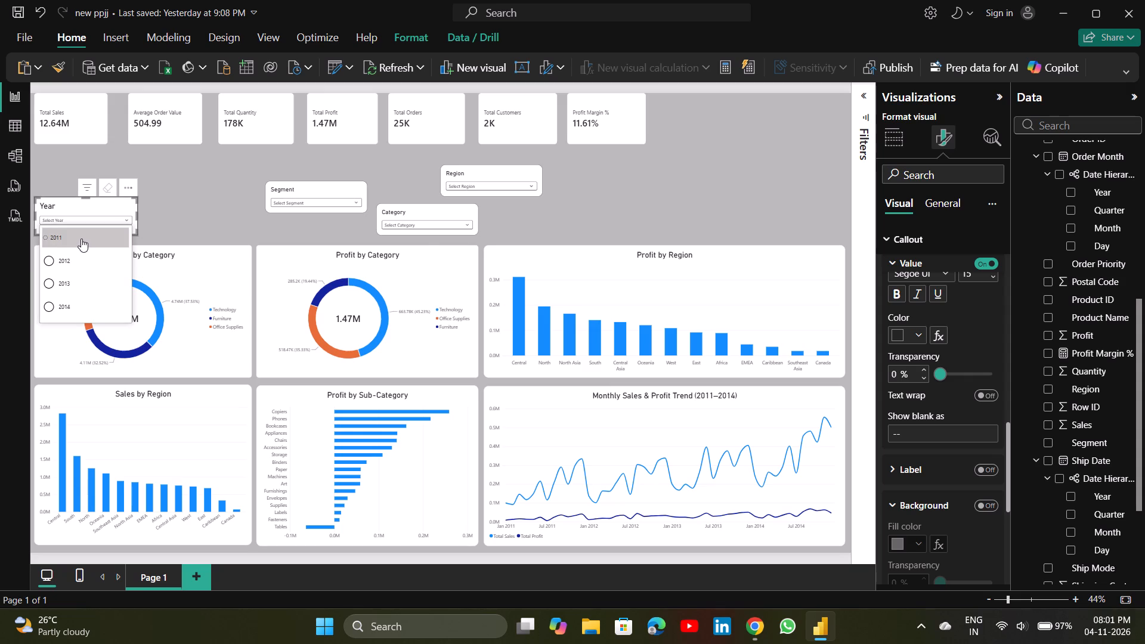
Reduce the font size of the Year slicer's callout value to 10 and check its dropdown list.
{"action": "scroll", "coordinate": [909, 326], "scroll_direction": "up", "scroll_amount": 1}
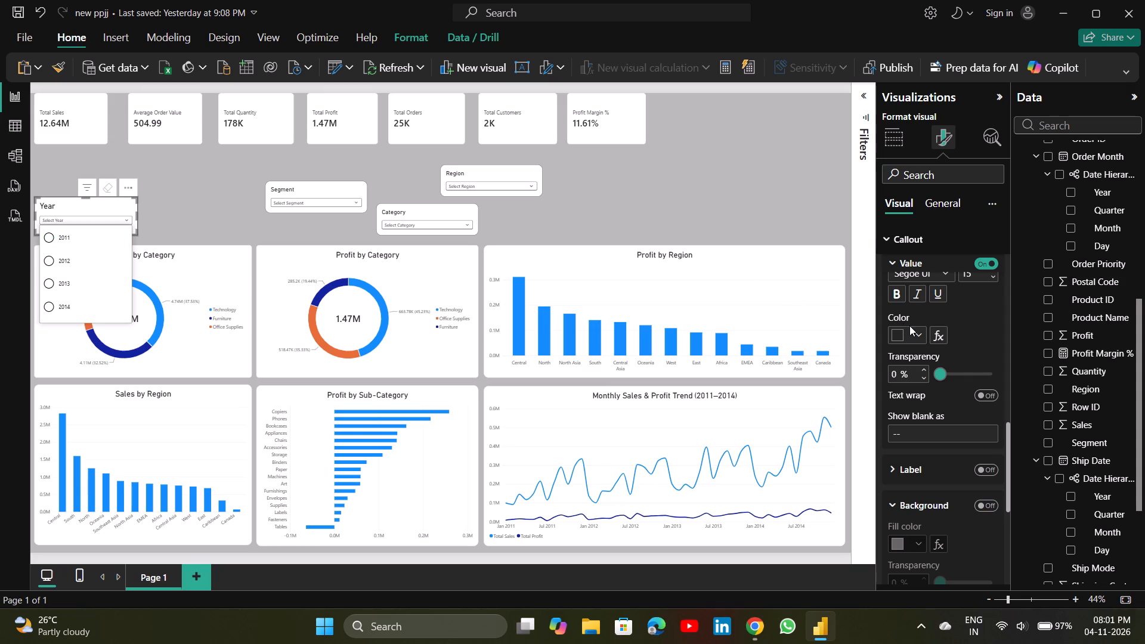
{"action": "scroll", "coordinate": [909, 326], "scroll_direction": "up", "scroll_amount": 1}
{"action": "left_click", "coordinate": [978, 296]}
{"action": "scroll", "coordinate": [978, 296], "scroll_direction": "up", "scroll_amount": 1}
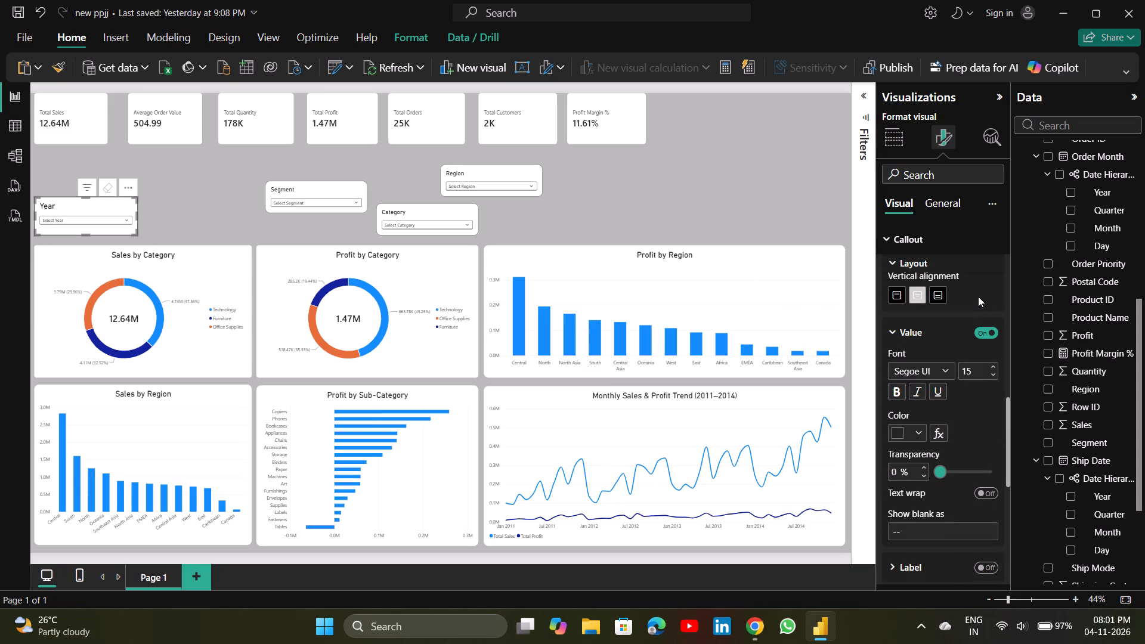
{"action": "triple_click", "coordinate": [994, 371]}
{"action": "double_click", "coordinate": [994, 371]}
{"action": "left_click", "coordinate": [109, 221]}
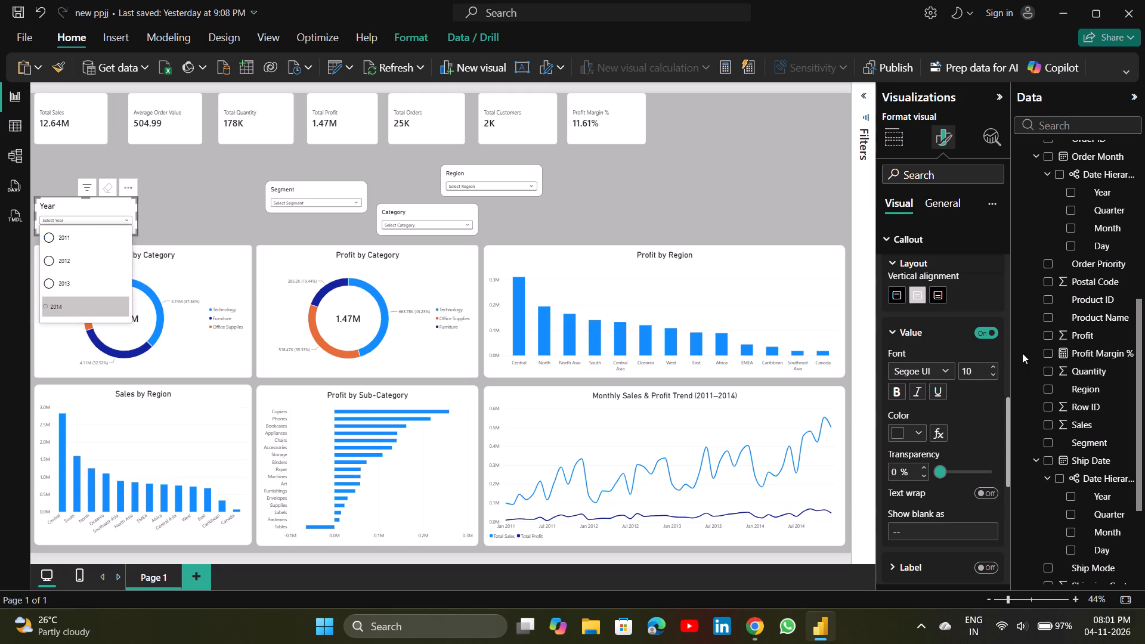
Set the font size of the Year slicer's callout value to 26.
{"action": "triple_click", "coordinate": [995, 365]}
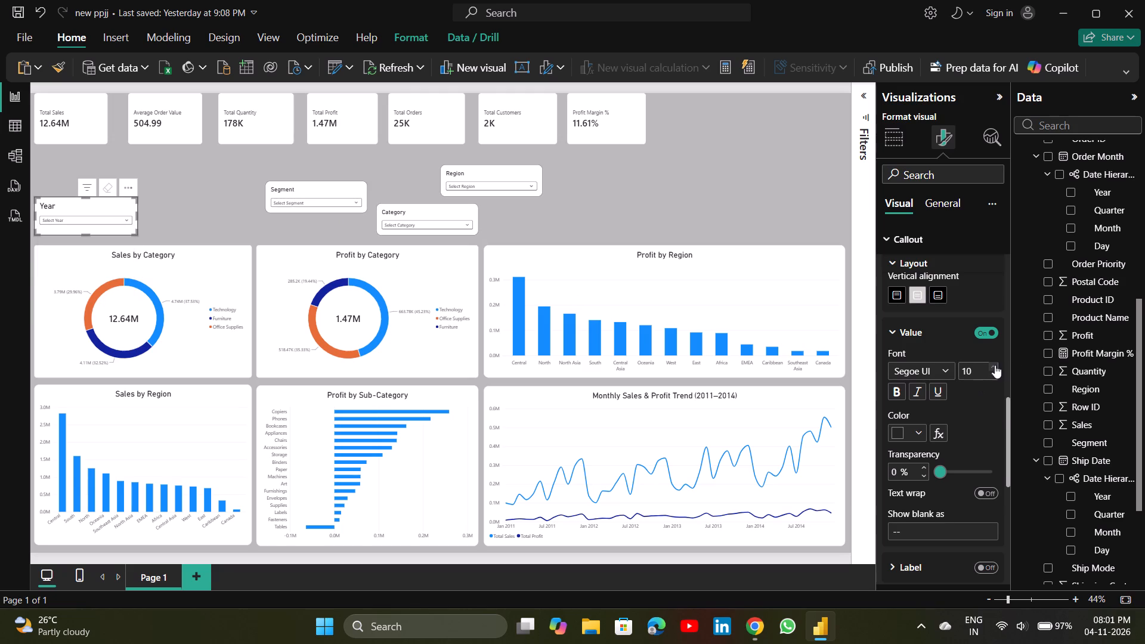
{"action": "triple_click", "coordinate": [995, 365]}
{"action": "triple_click", "coordinate": [995, 365]}
{"action": "triple_click", "coordinate": [995, 365]}
{"action": "triple_click", "coordinate": [995, 365]}
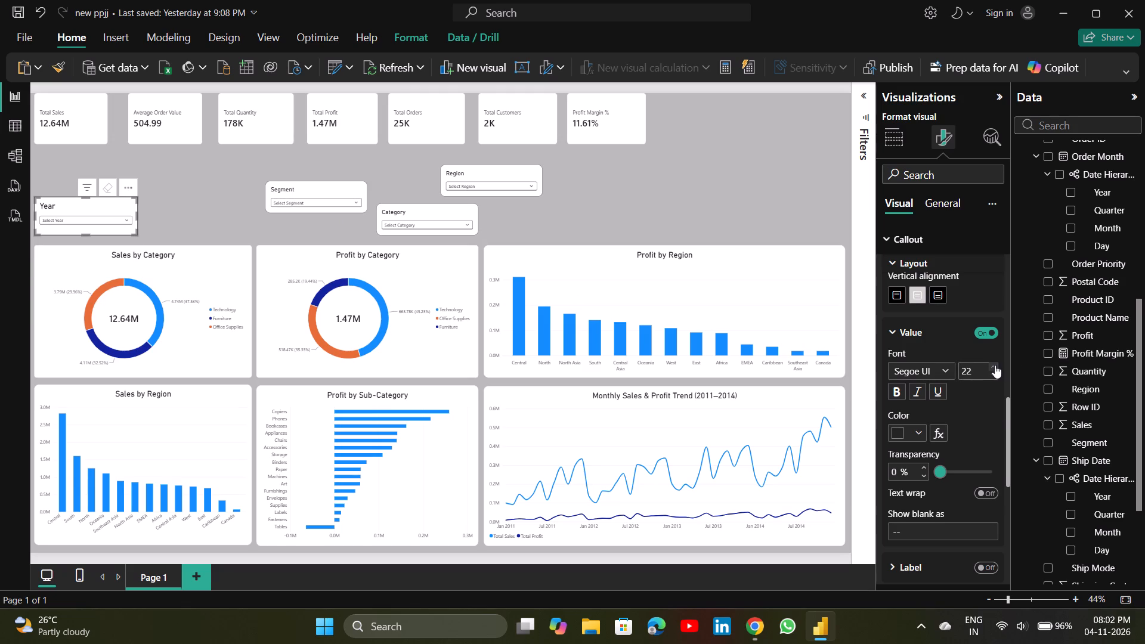
{"action": "left_click", "coordinate": [995, 365]}
{"action": "left_click", "coordinate": [995, 365]}
Test the Year slicer by selecting 2013, 2014, 2013 again and 2011 in turn, finishing with the selection cleared.
{"action": "left_click", "coordinate": [81, 224]}
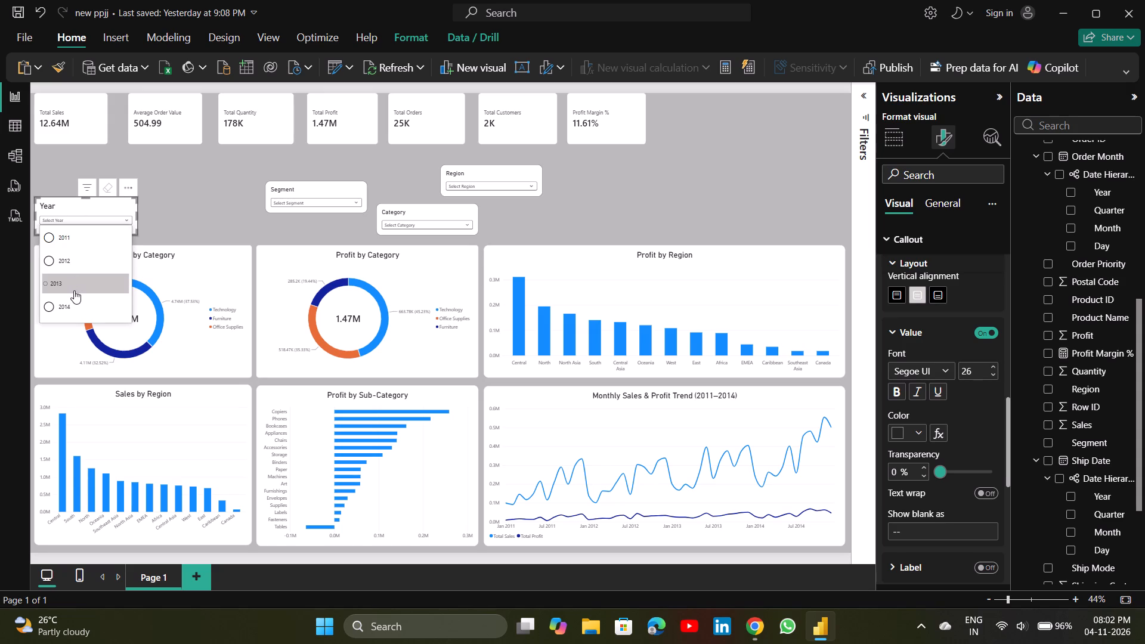
{"action": "left_click", "coordinate": [74, 290]}
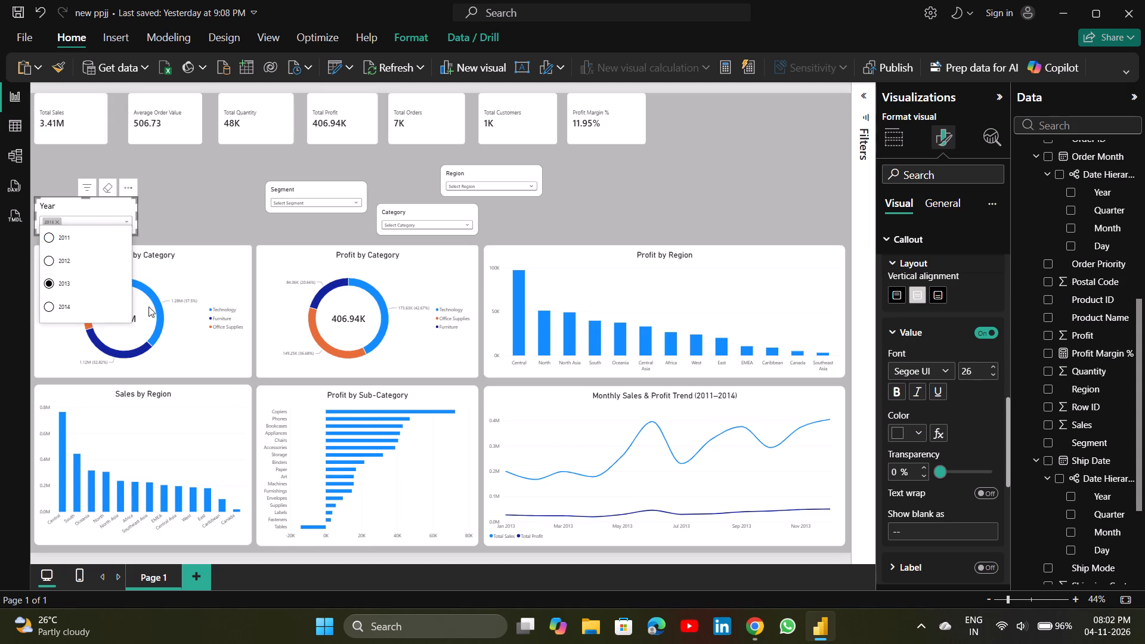
{"action": "left_click", "coordinate": [89, 309]}
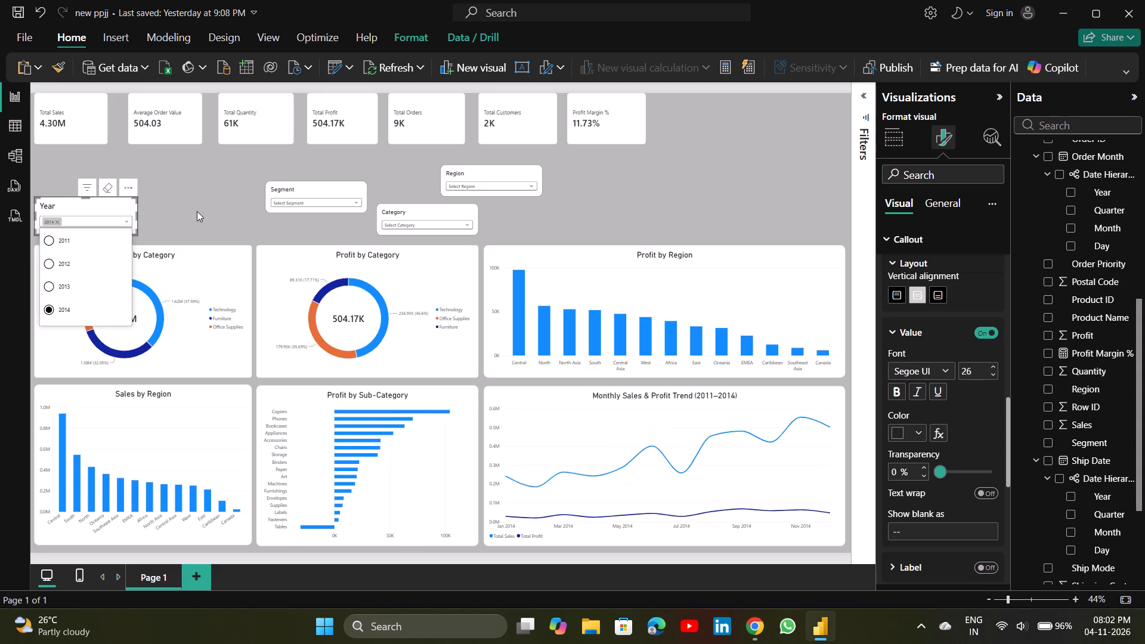
{"action": "left_click", "coordinate": [91, 284]}
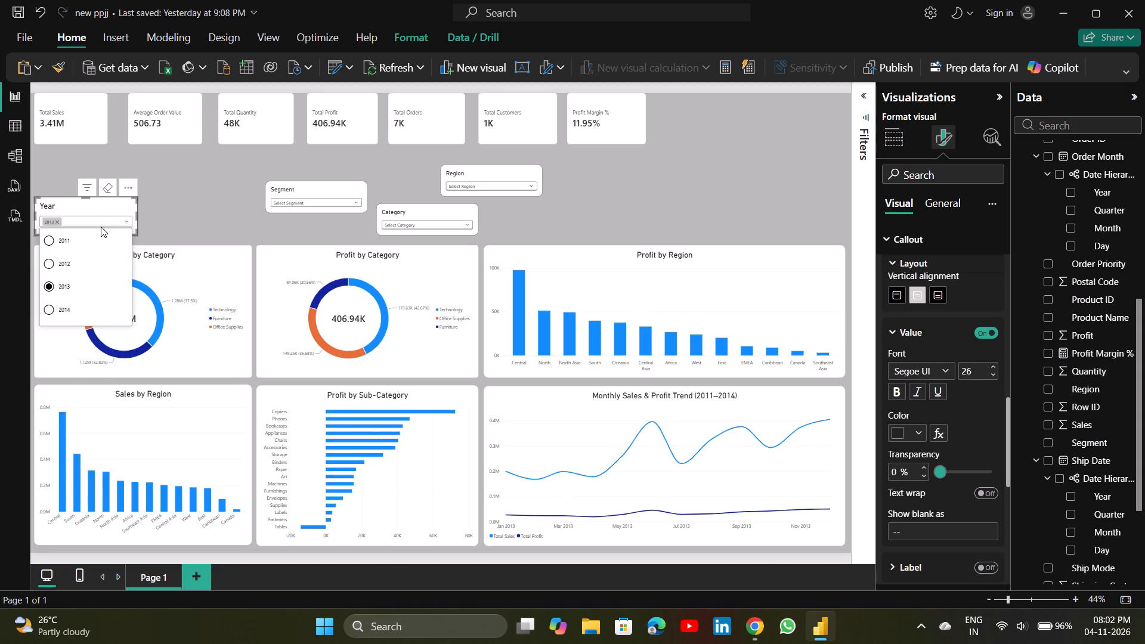
{"action": "left_click", "coordinate": [99, 235]}
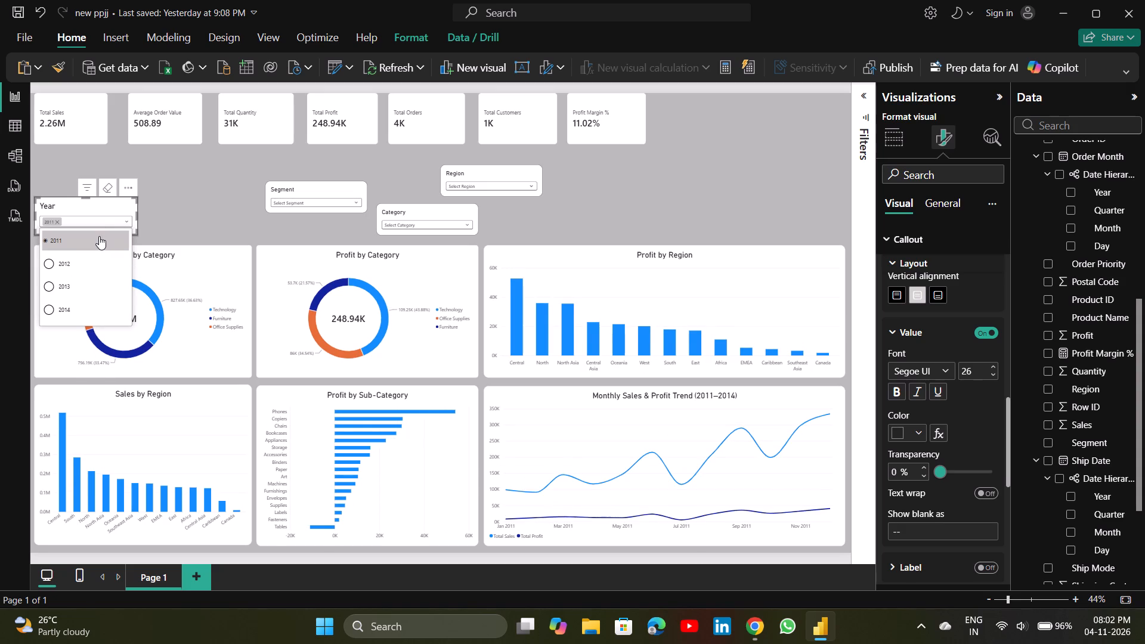
{"action": "left_click", "coordinate": [99, 236]}
{"action": "left_click", "coordinate": [189, 209]}
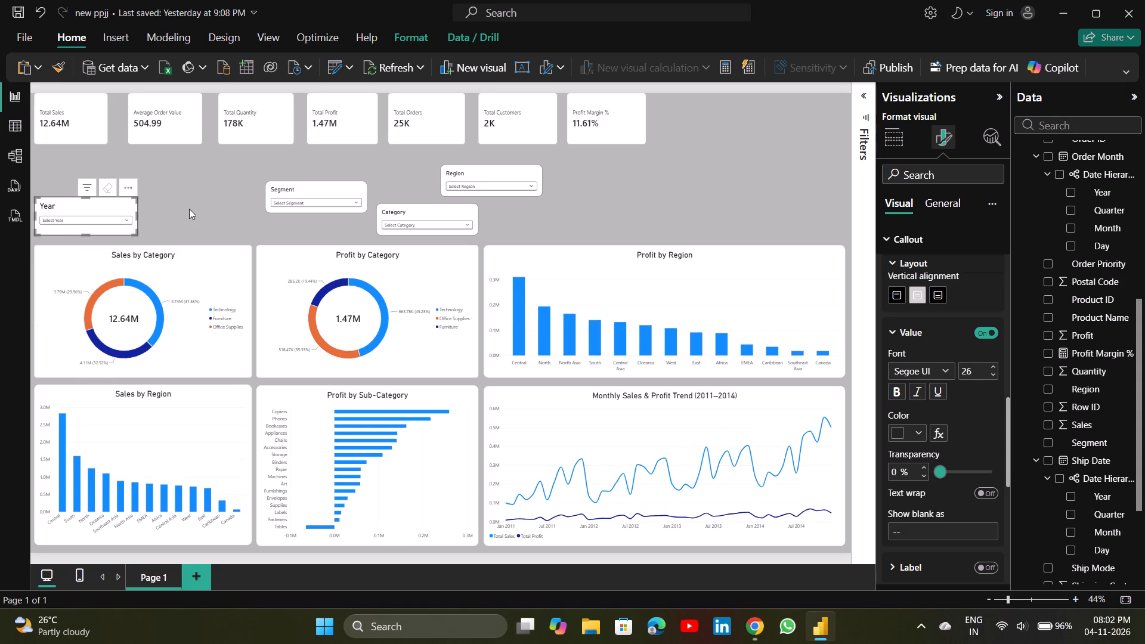
Apply the Year slicer's Items settings to the Year button in the Pressed state and check its dropdown list.
{"action": "scroll", "coordinate": [976, 465], "scroll_direction": "down", "scroll_amount": 5}
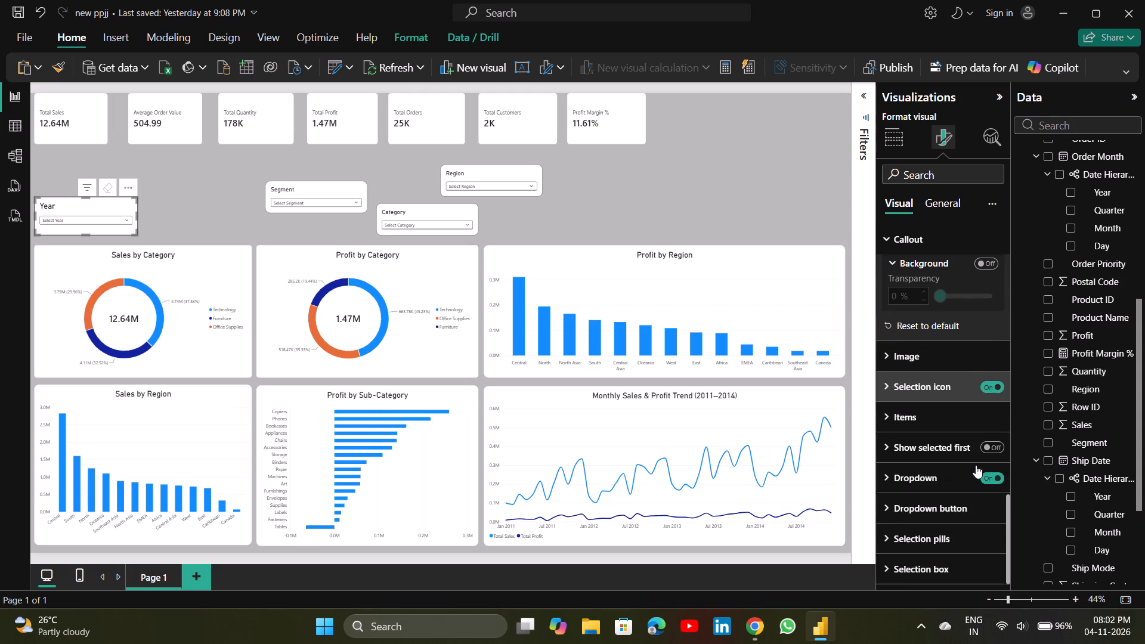
{"action": "scroll", "coordinate": [976, 465], "scroll_direction": "down", "scroll_amount": 1}
{"action": "left_click", "coordinate": [918, 410]}
{"action": "scroll", "coordinate": [918, 410], "scroll_direction": "down", "scroll_amount": 1}
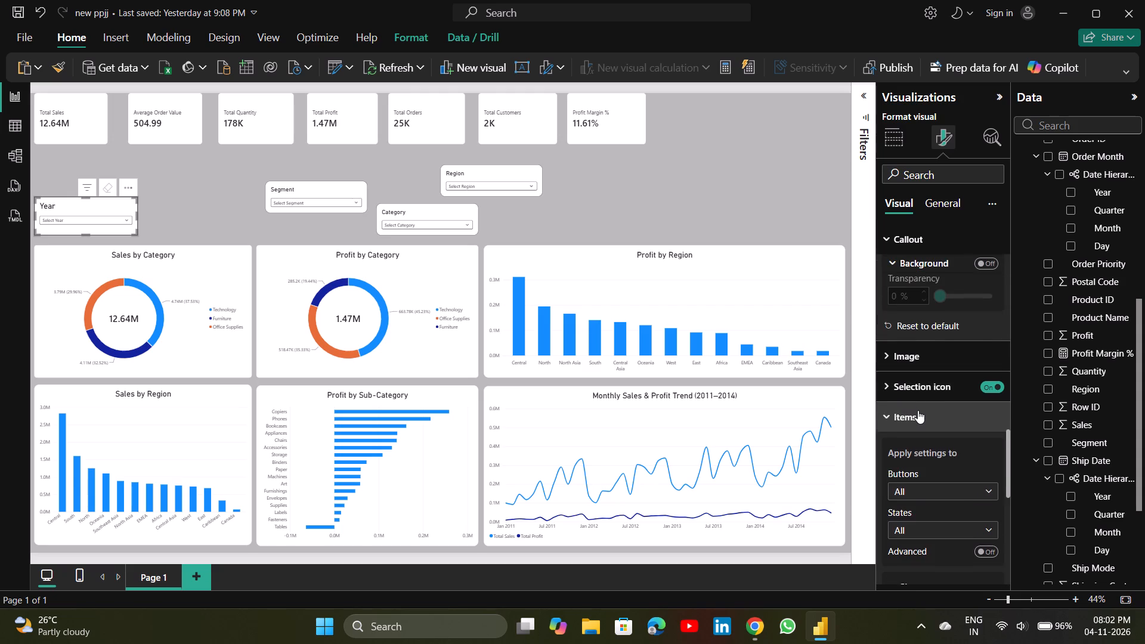
{"action": "scroll", "coordinate": [918, 410], "scroll_direction": "down", "scroll_amount": 1}
{"action": "left_click", "coordinate": [918, 407]}
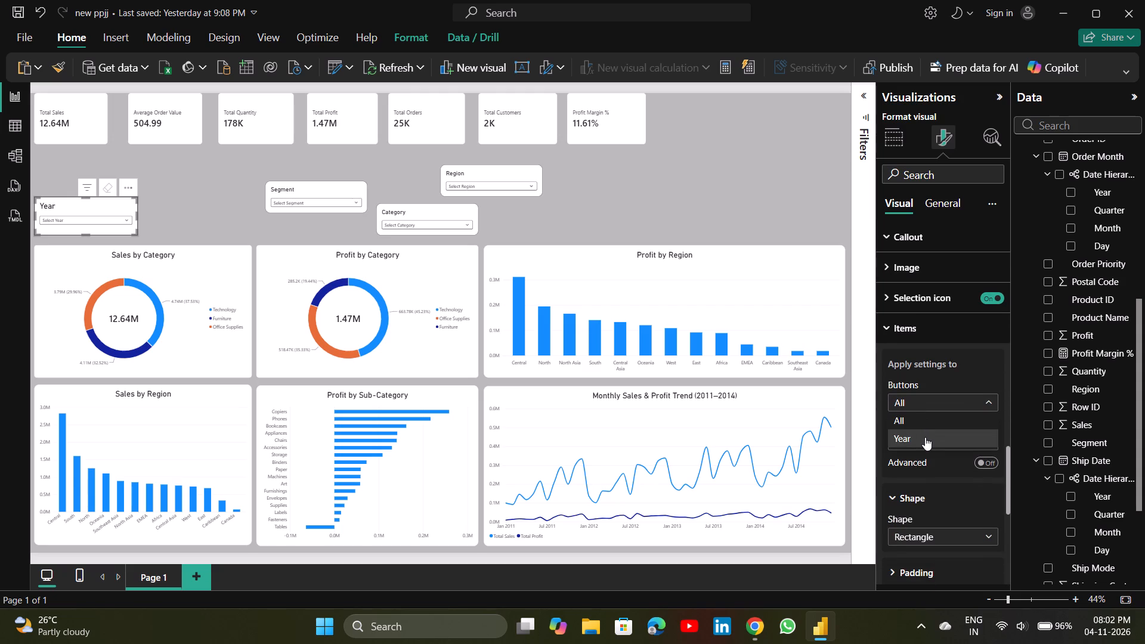
{"action": "left_click", "coordinate": [925, 437]}
{"action": "left_click", "coordinate": [929, 445]}
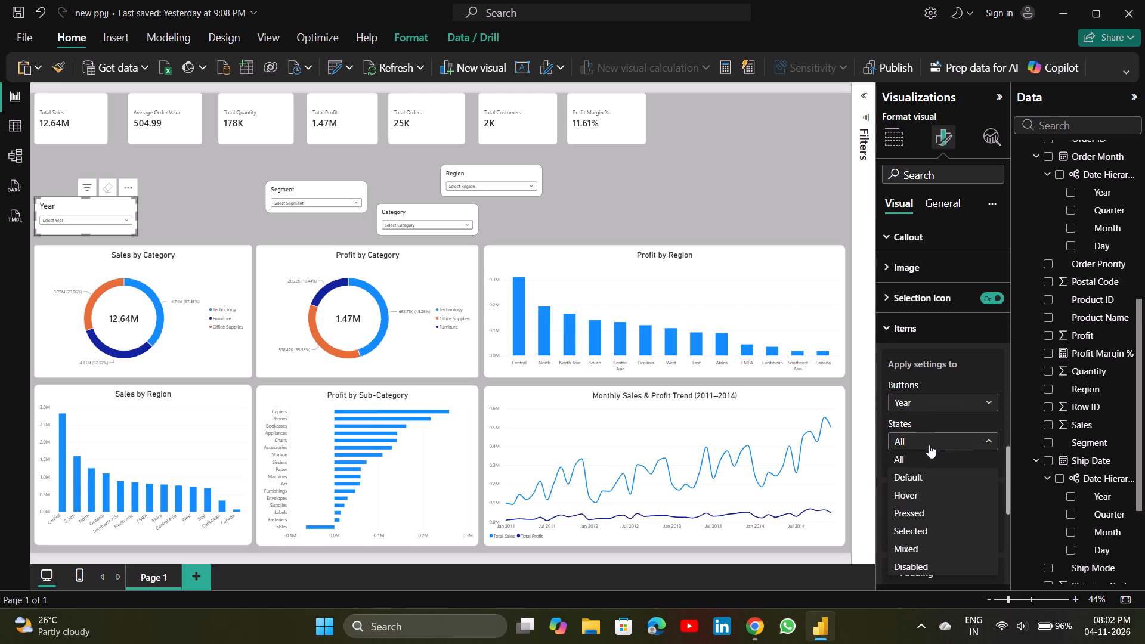
{"action": "left_click", "coordinate": [928, 515]}
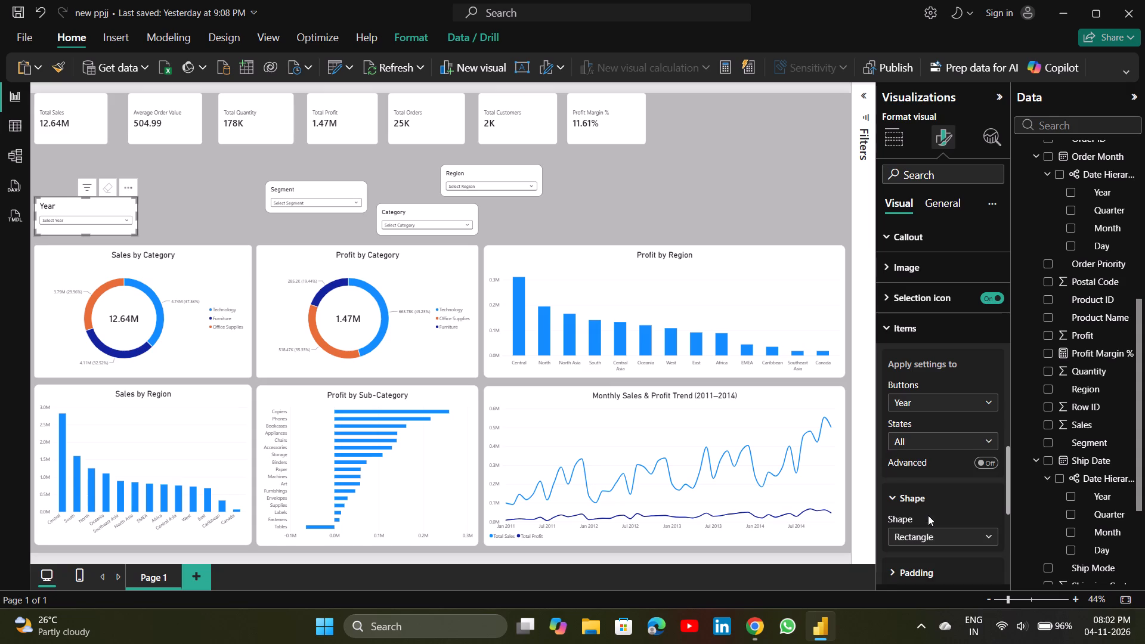
{"action": "left_click", "coordinate": [119, 218]}
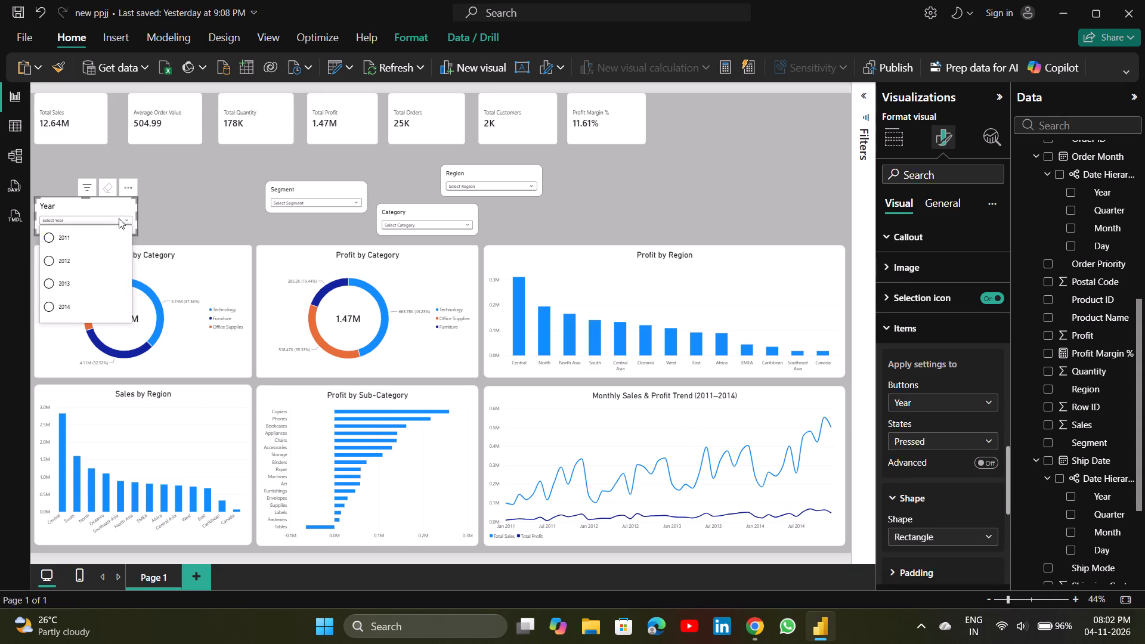
Test the Year slicer by selecting the years from 2011 to 2014 in turn, then clear the selection and close the list.
{"action": "left_click", "coordinate": [88, 241]}
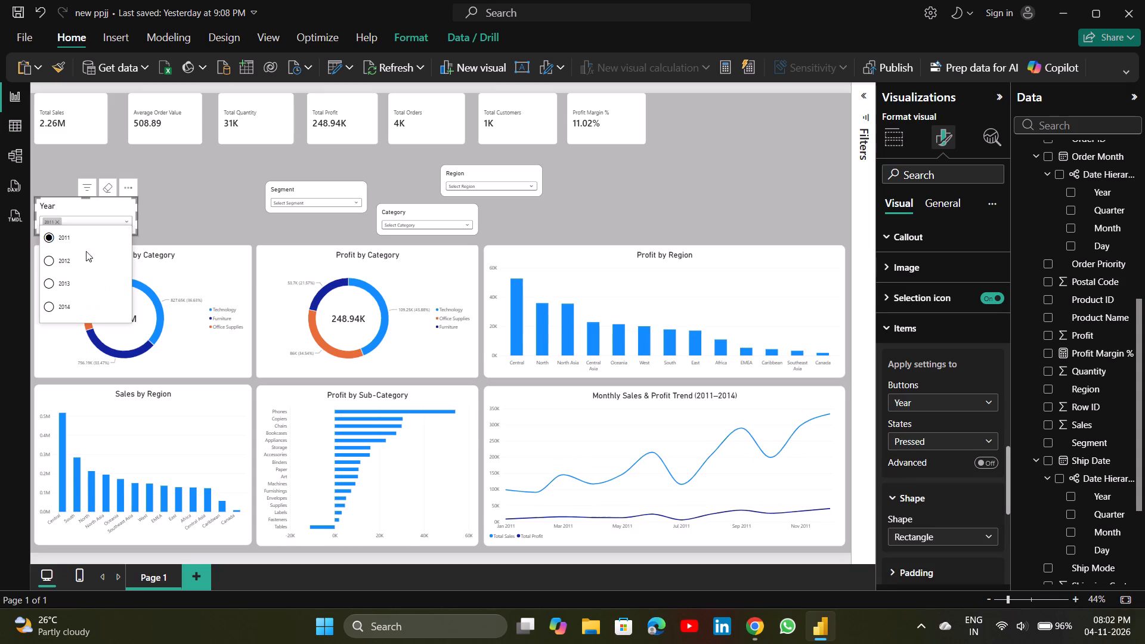
{"action": "left_click", "coordinate": [85, 257]}
{"action": "left_click", "coordinate": [83, 277]}
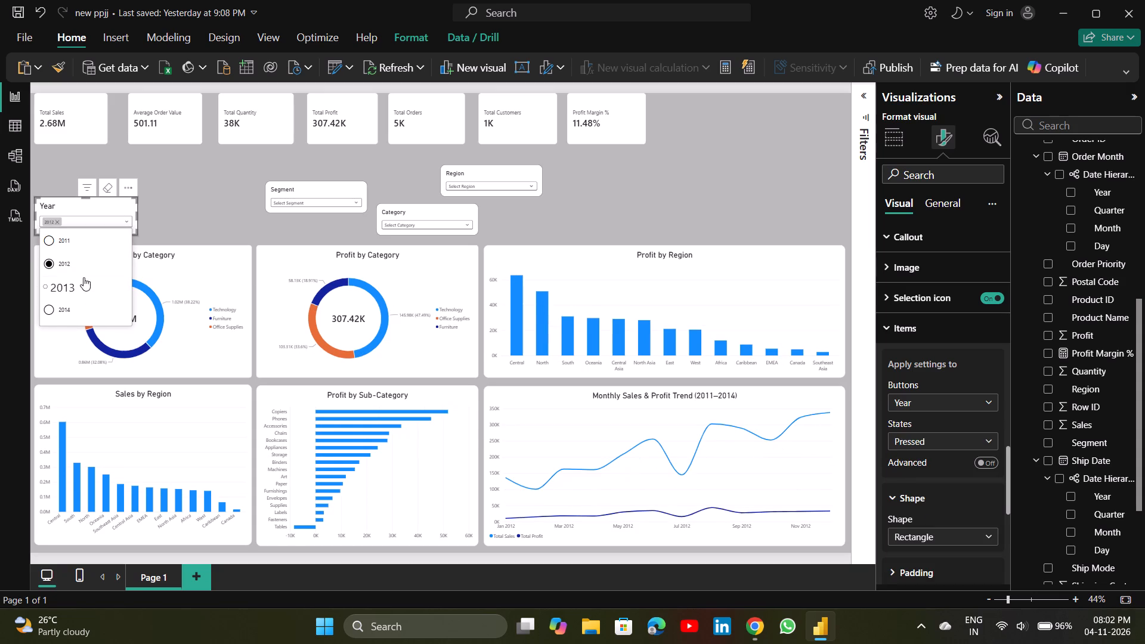
{"action": "left_click", "coordinate": [85, 307]}
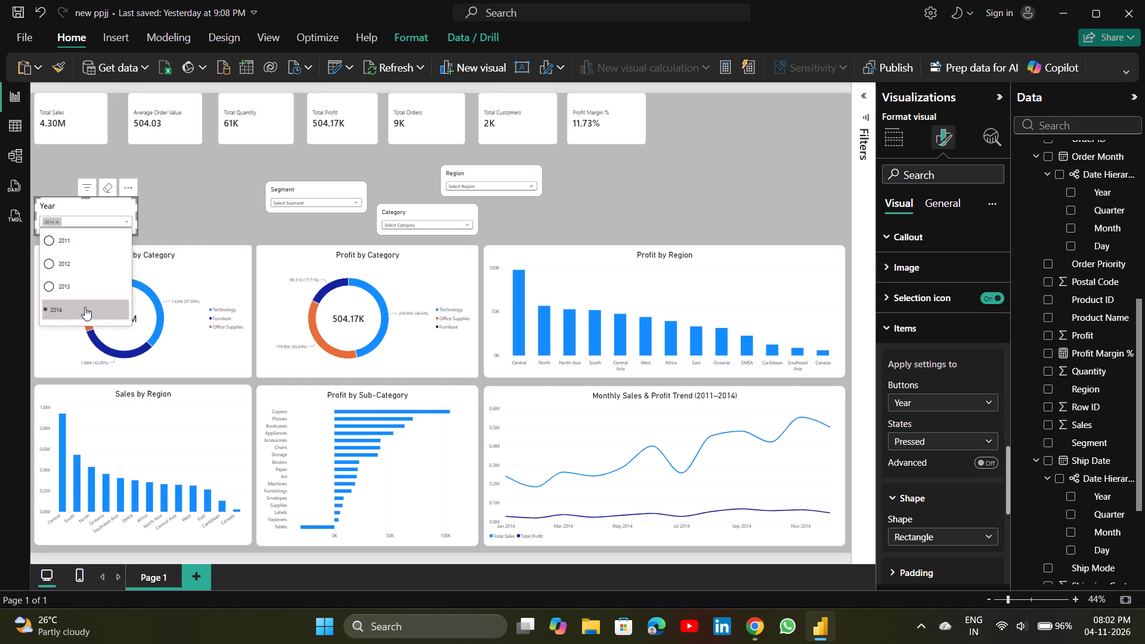
{"action": "left_click", "coordinate": [85, 307]}
{"action": "left_click", "coordinate": [222, 185]}
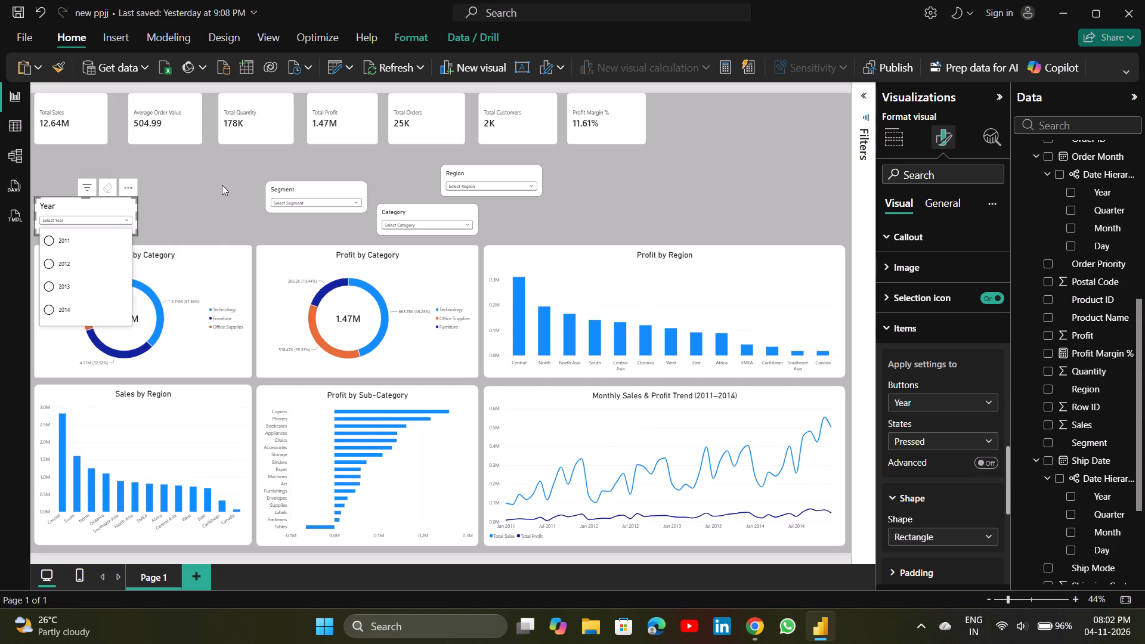
Set the Year slicer's Pressed item shape to Rounded rectangle with a corner radius of 948 px.
{"action": "scroll", "coordinate": [968, 555], "scroll_direction": "down", "scroll_amount": 1}
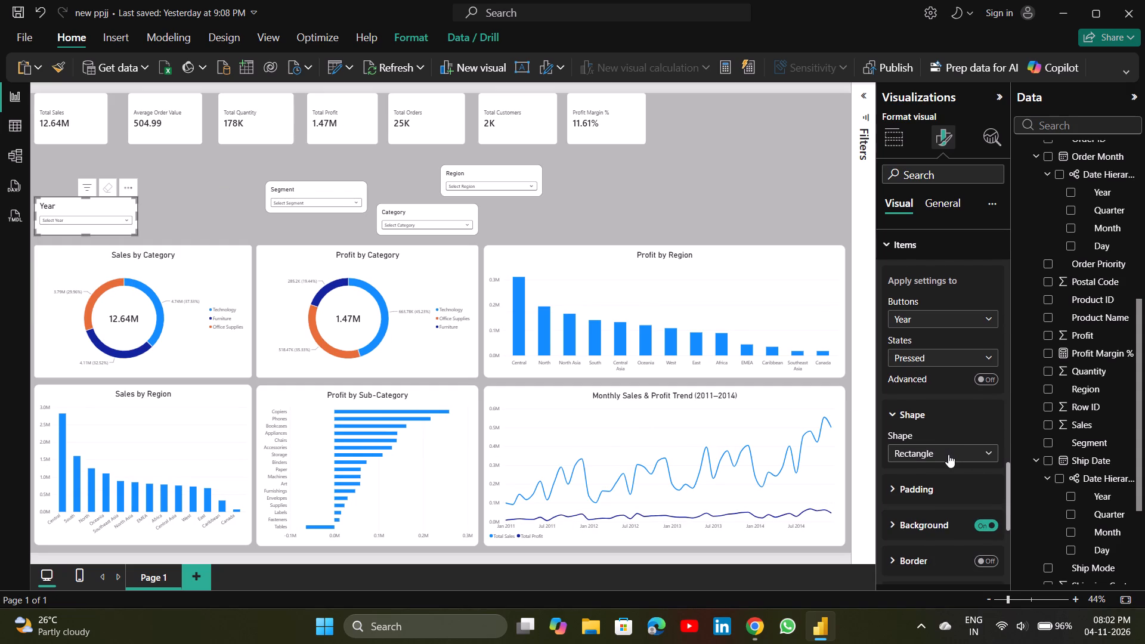
{"action": "left_click", "coordinate": [948, 454]}
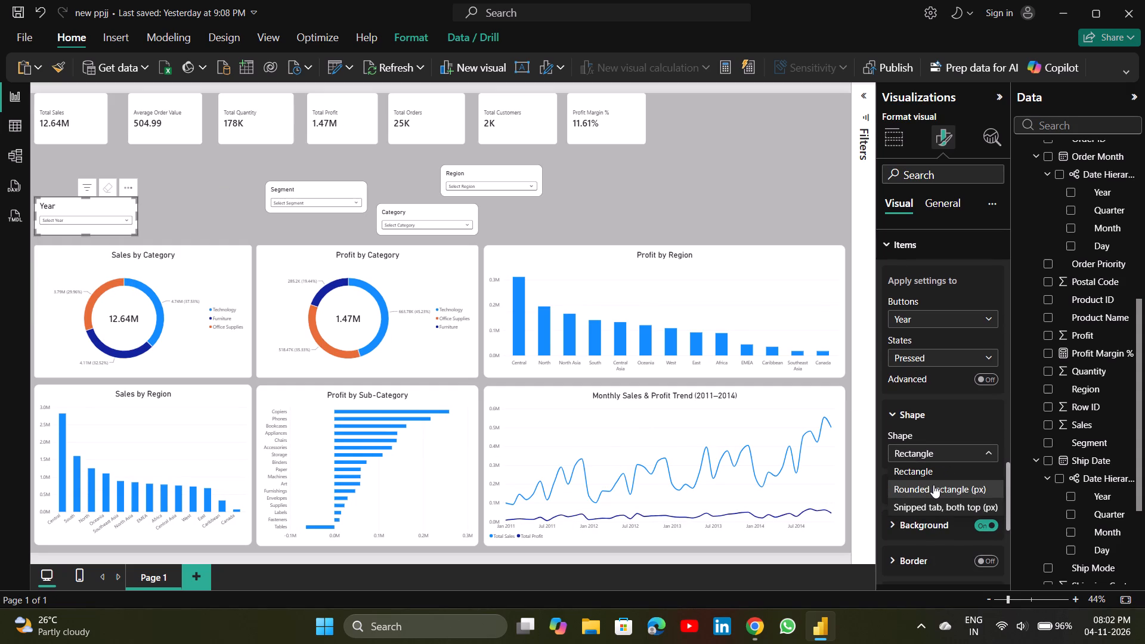
{"action": "left_click", "coordinate": [933, 485]}
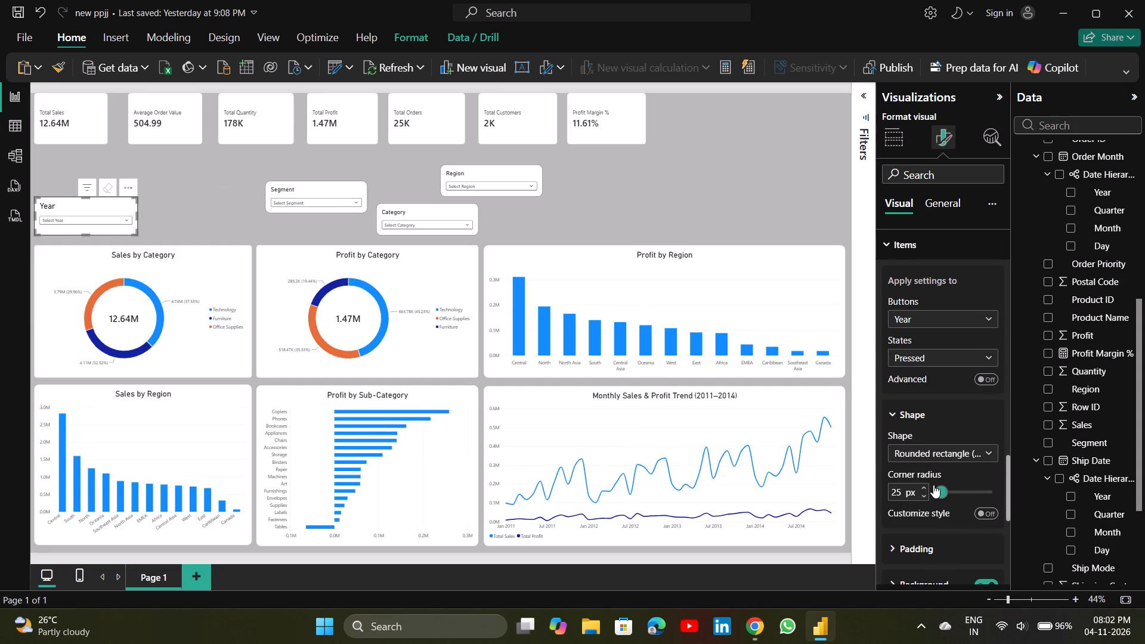
{"action": "left_click_drag", "start_coordinate": [947, 492], "coordinate": [956, 492]}
{"action": "left_click_drag", "start_coordinate": [956, 492], "coordinate": [988, 491]}
Test the Year slicer's dropdown by selecting 2012 and clearing it again, then deselect the slicer.
{"action": "left_click", "coordinate": [97, 221]}
{"action": "left_click", "coordinate": [89, 247]}
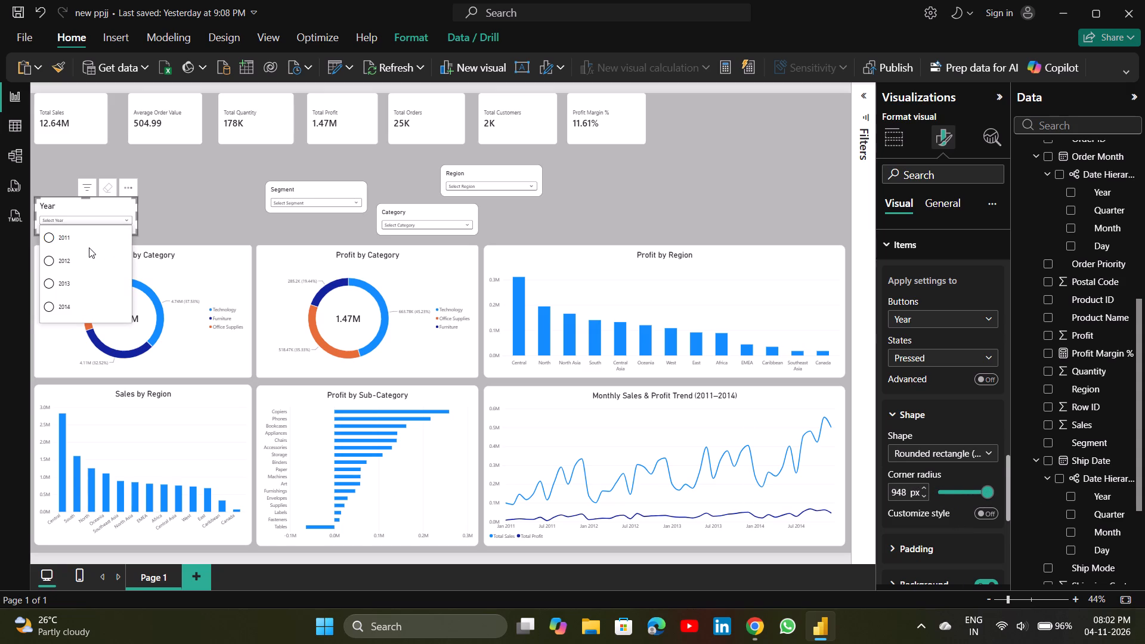
{"action": "left_click", "coordinate": [83, 259]}
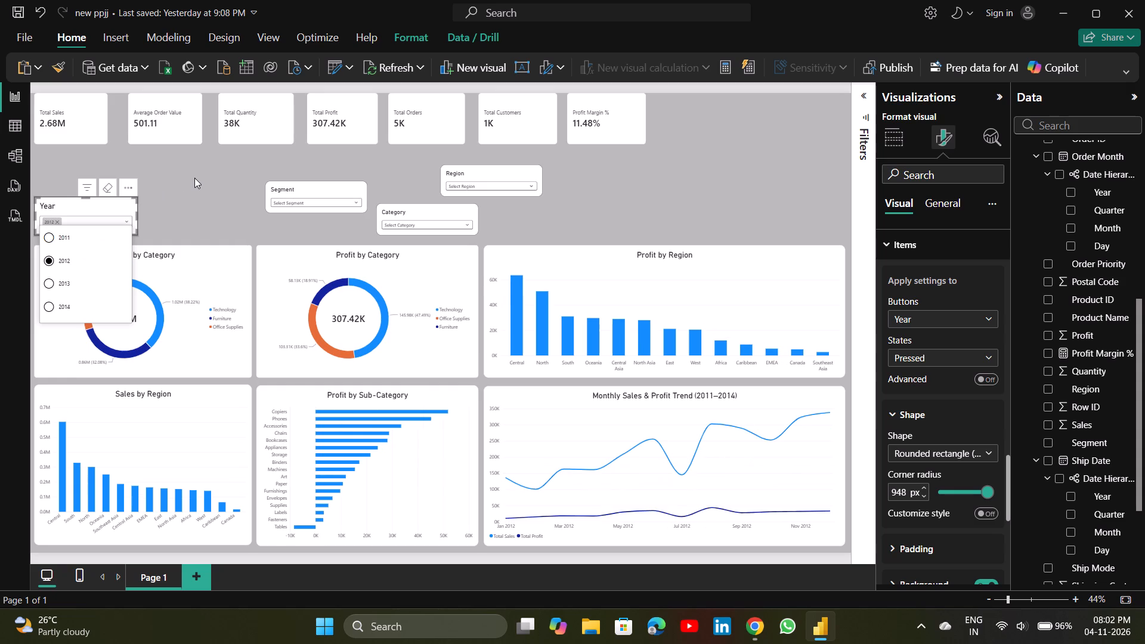
{"action": "left_click", "coordinate": [196, 178]}
{"action": "left_click", "coordinate": [113, 209]}
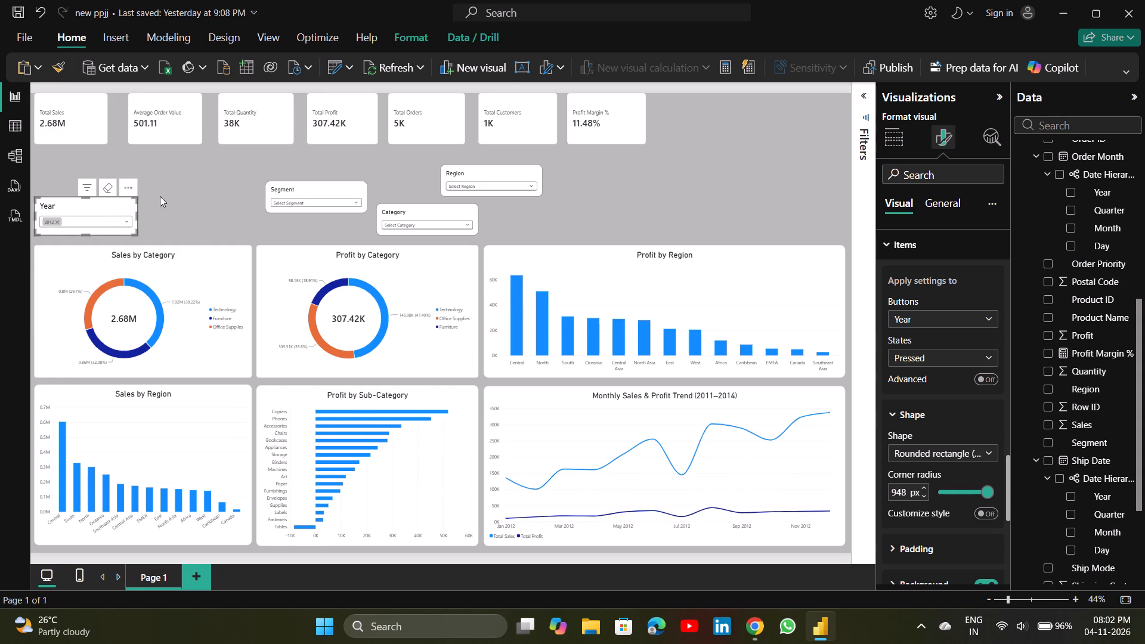
{"action": "left_click", "coordinate": [160, 196]}
{"action": "left_click", "coordinate": [117, 219]}
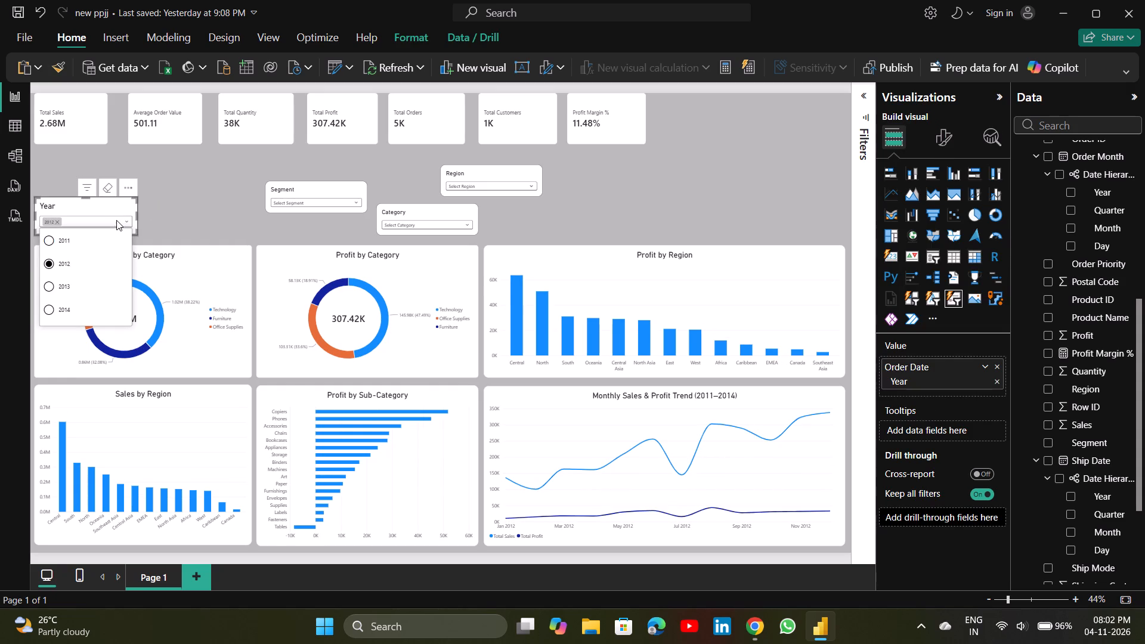
{"action": "left_click", "coordinate": [60, 264]}
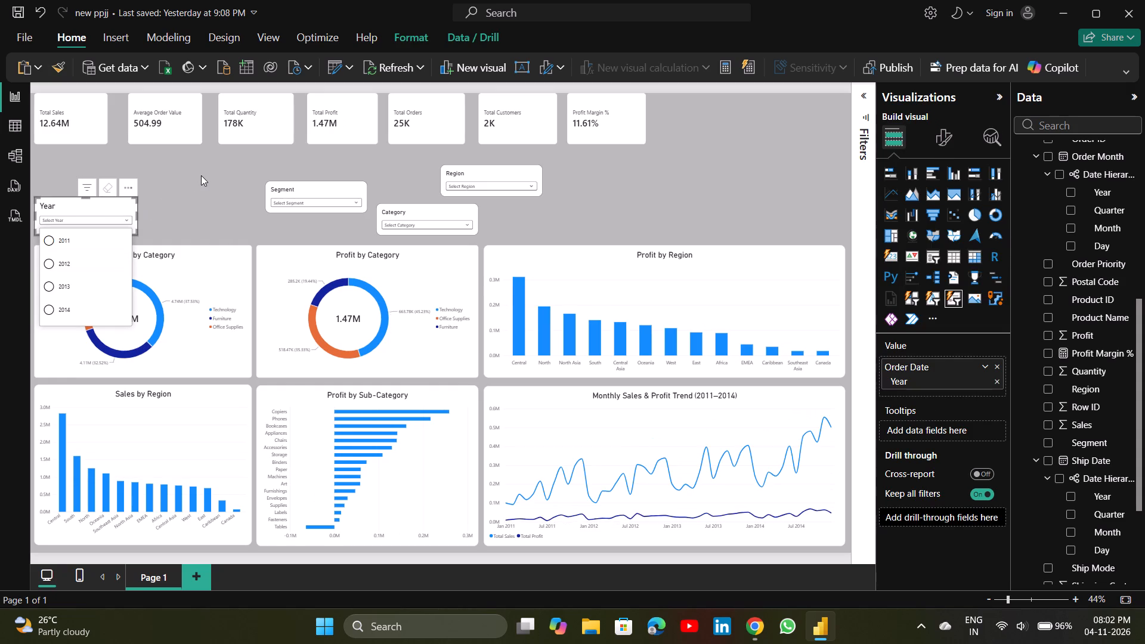
{"action": "left_click", "coordinate": [201, 175]}
{"action": "left_click", "coordinate": [324, 159]}
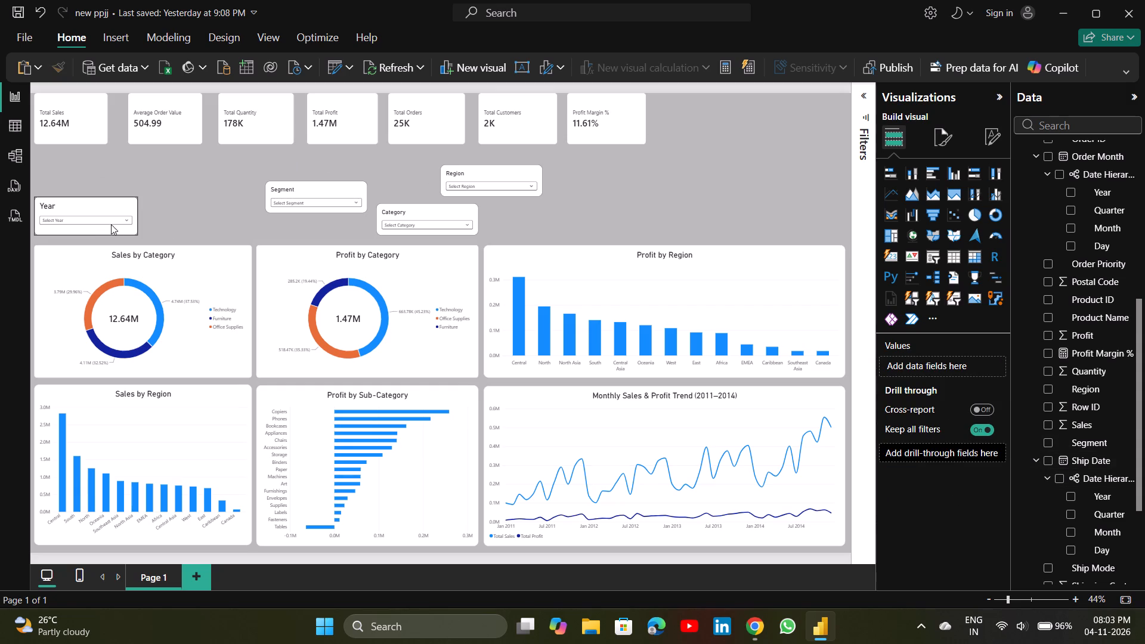
Turn on Show selected first in the Year slicer's visual formatting.
{"action": "left_click", "coordinate": [111, 208]}
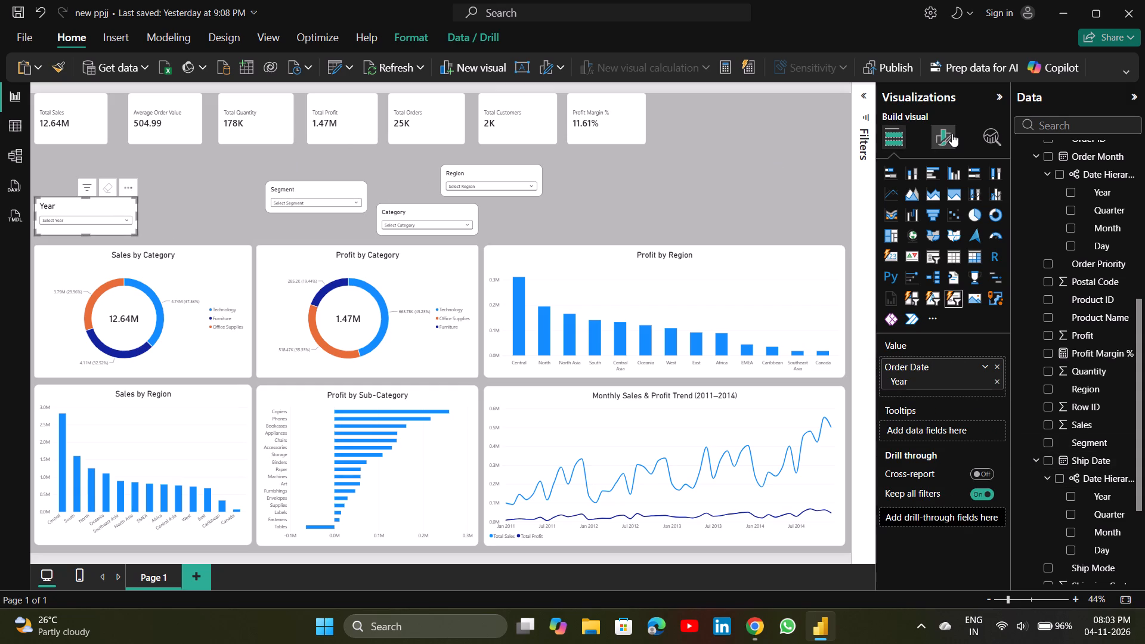
{"action": "left_click", "coordinate": [952, 134]}
{"action": "scroll", "coordinate": [930, 456], "scroll_direction": "down", "scroll_amount": 2}
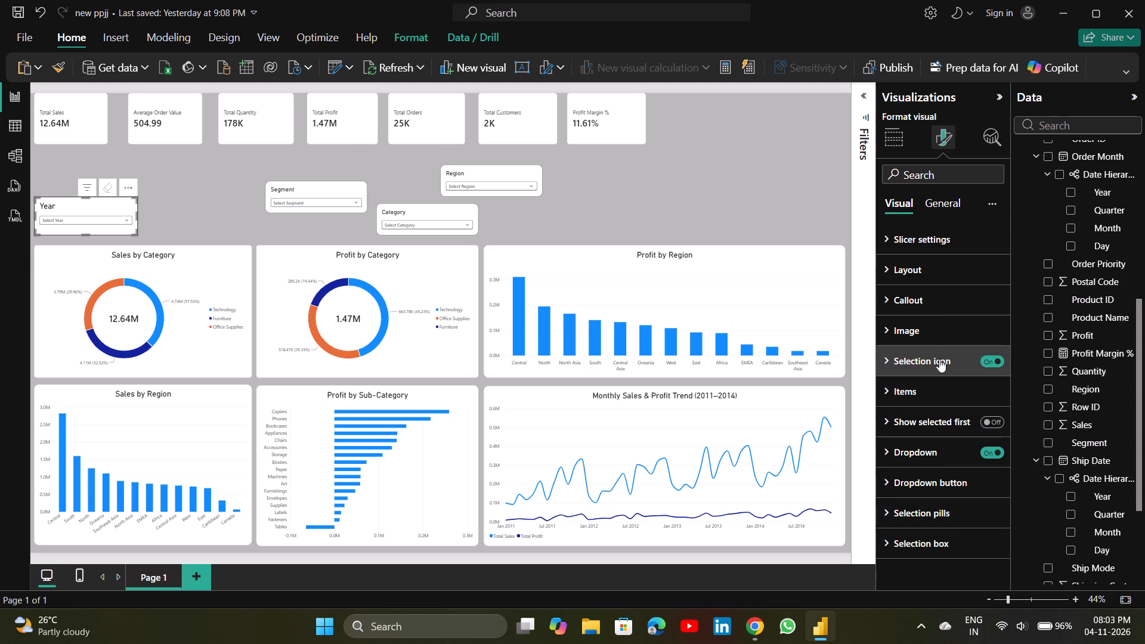
{"action": "left_click", "coordinate": [942, 419]}
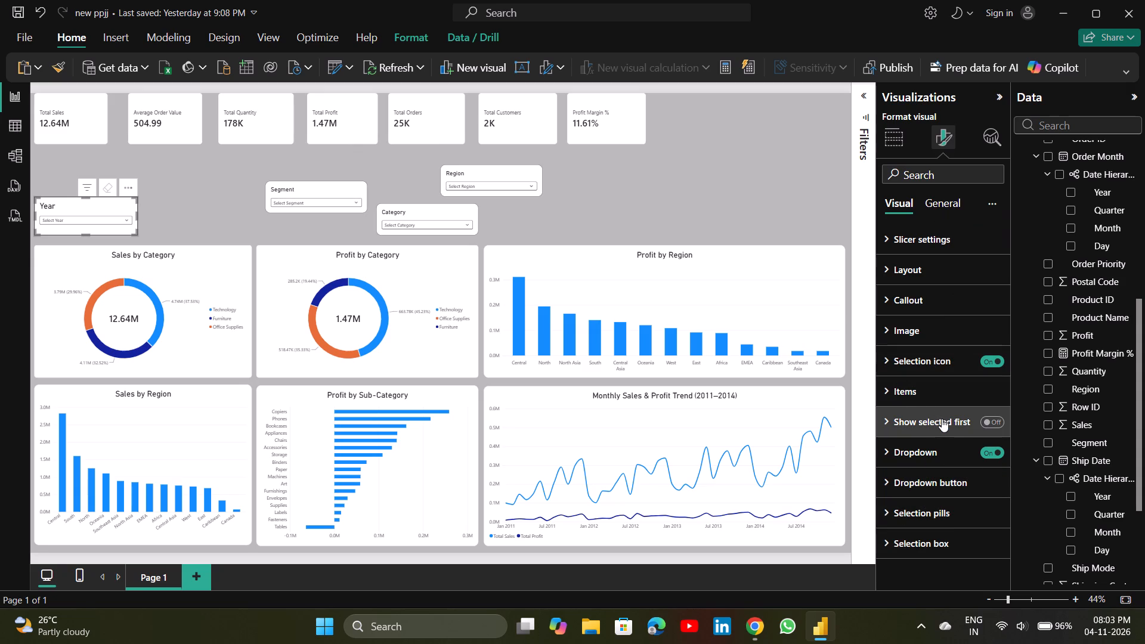
{"action": "left_click", "coordinate": [981, 421]}
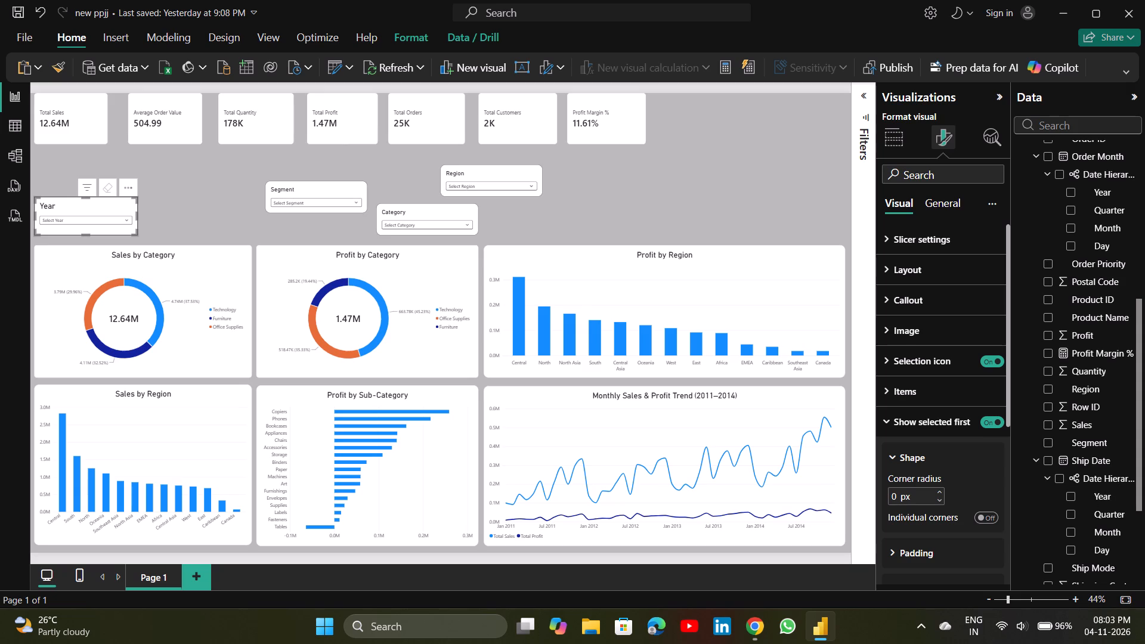
{"action": "left_click", "coordinate": [940, 500]}
Set the button color of the Year slicer's Show selected first option to pink #E044A7.
{"action": "scroll", "coordinate": [934, 509], "scroll_direction": "down", "scroll_amount": 1}
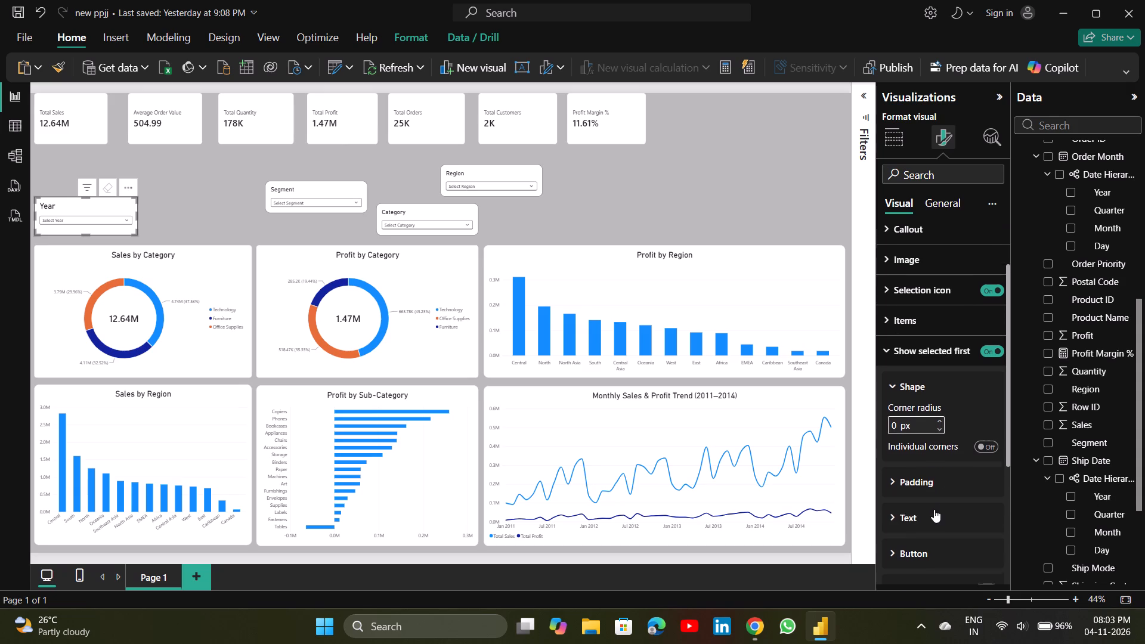
{"action": "scroll", "coordinate": [934, 509], "scroll_direction": "down", "scroll_amount": 2}
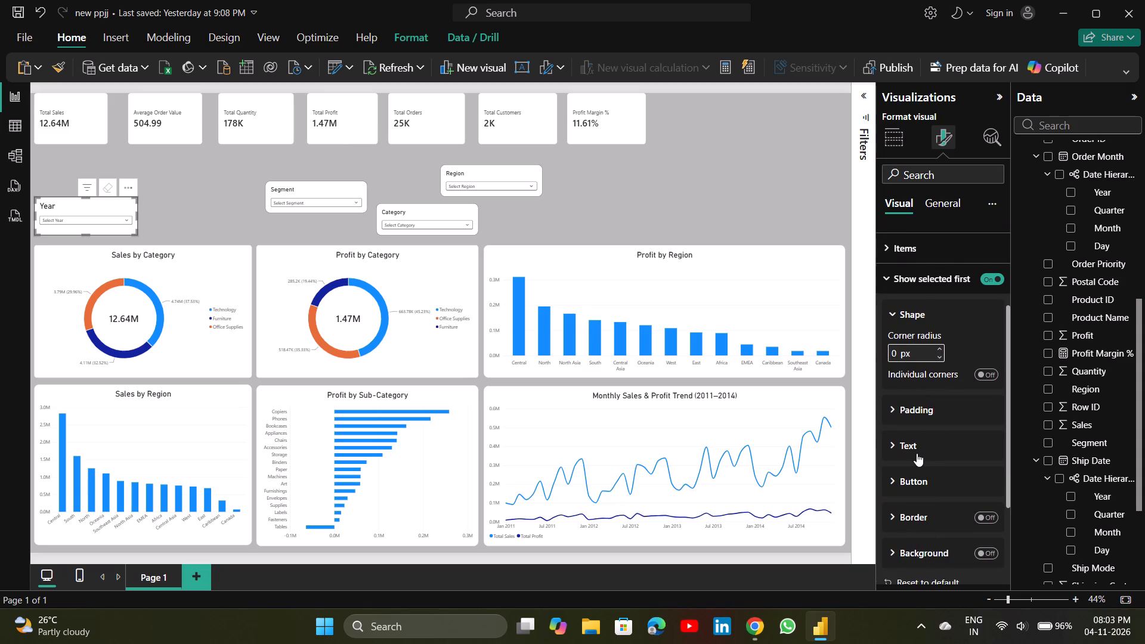
{"action": "left_click", "coordinate": [917, 453]}
{"action": "scroll", "coordinate": [960, 503], "scroll_direction": "down", "scroll_amount": 2}
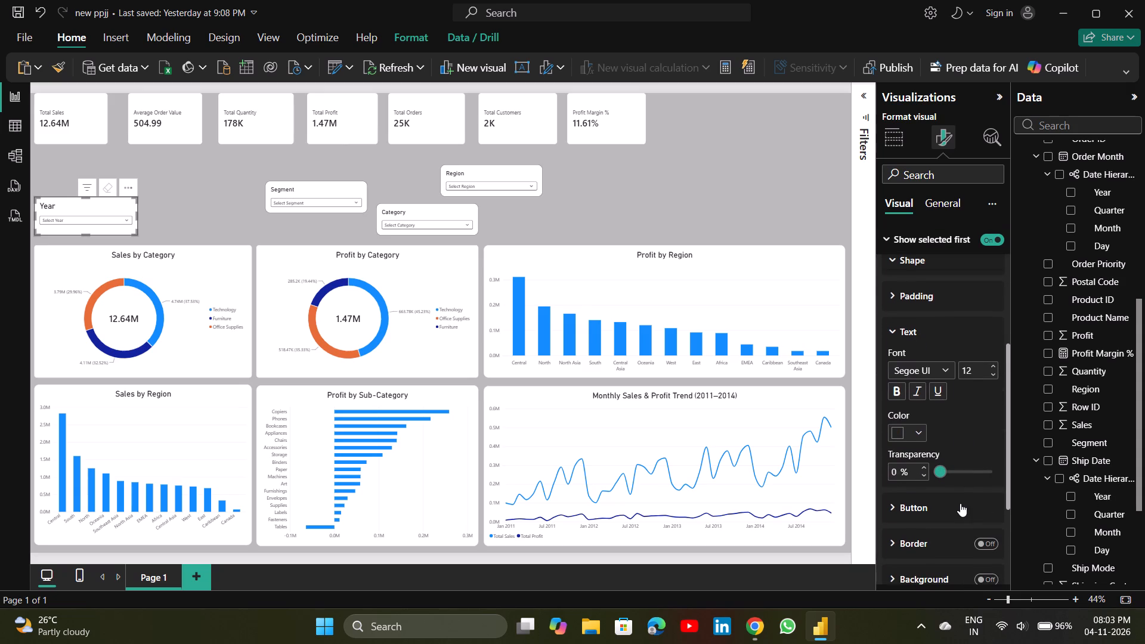
{"action": "scroll", "coordinate": [960, 503], "scroll_direction": "down", "scroll_amount": 1}
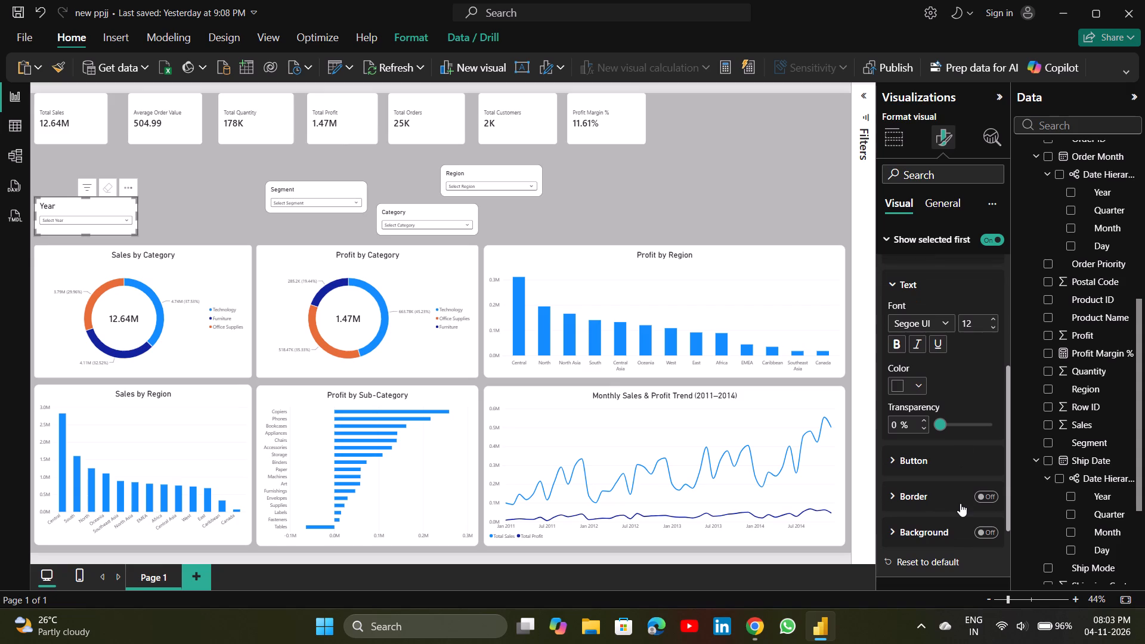
{"action": "left_click", "coordinate": [920, 464]}
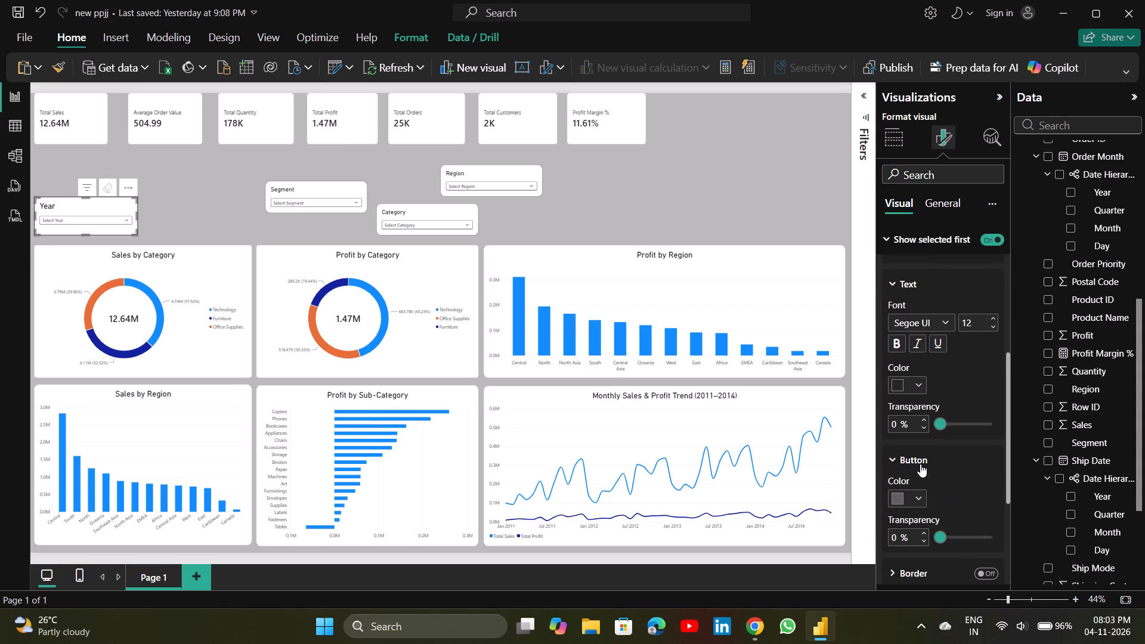
{"action": "scroll", "coordinate": [968, 539], "scroll_direction": "down", "scroll_amount": 1}
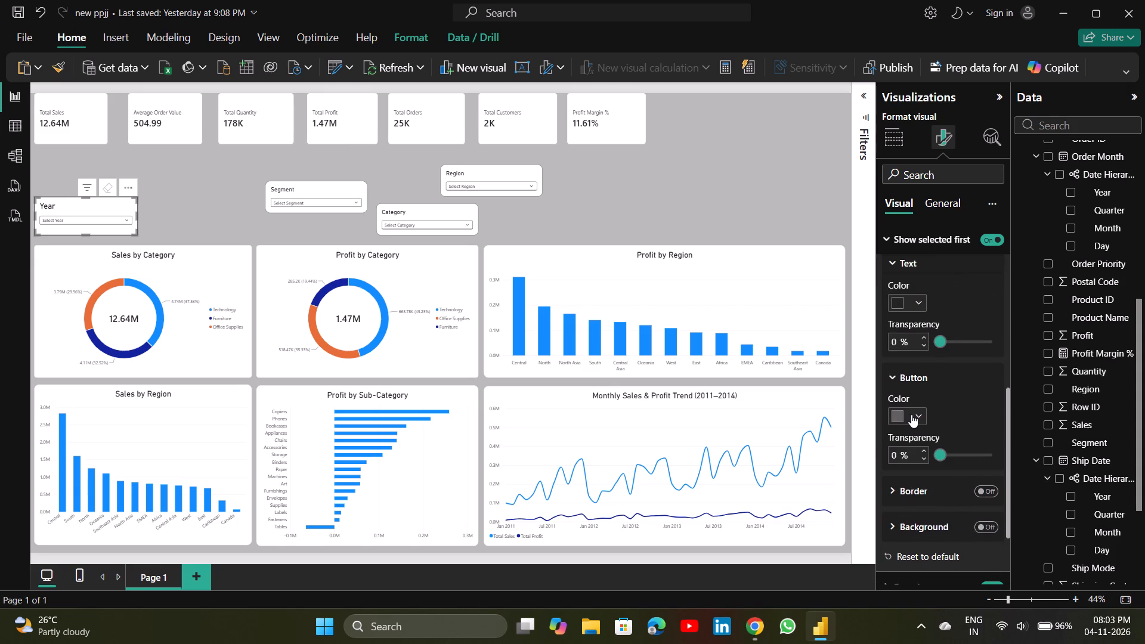
{"action": "left_click", "coordinate": [911, 414]}
{"action": "left_click", "coordinate": [923, 320]}
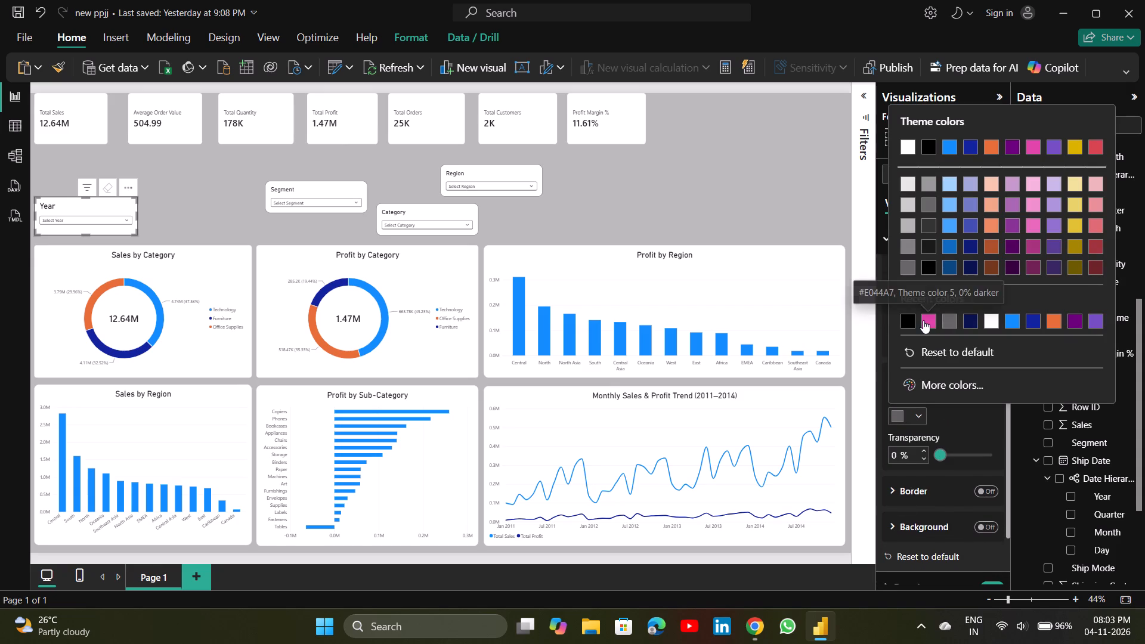
Switch on Show selected first in the Year slicer's dropdown and test it by selecting 2011, 2012, 2011 and 2013.
{"action": "left_click", "coordinate": [72, 224]}
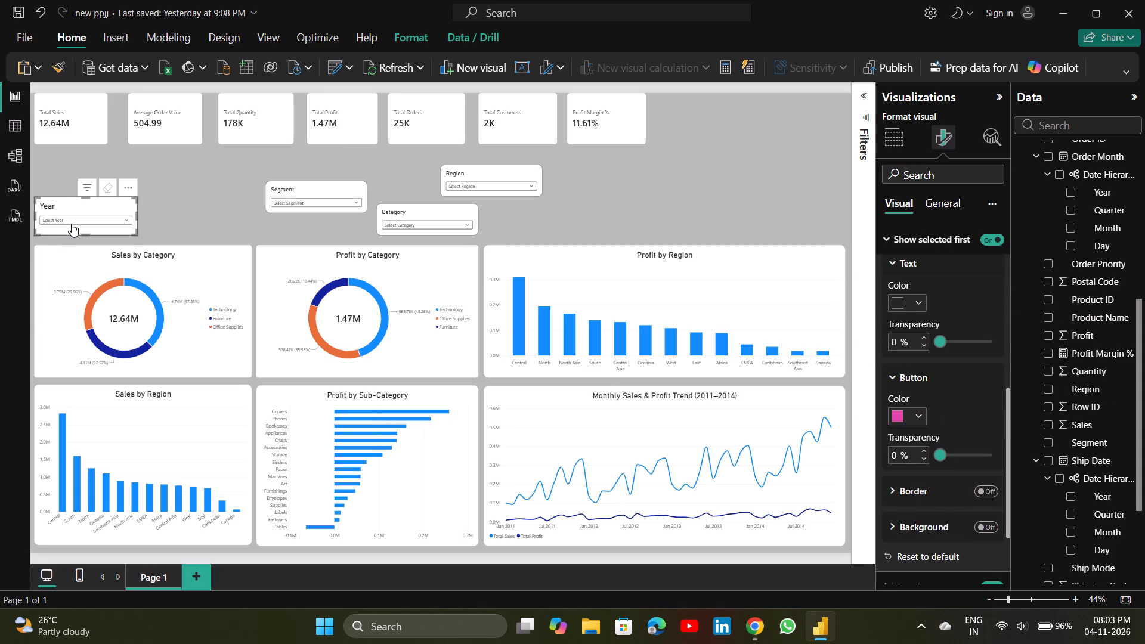
{"action": "left_click", "coordinate": [122, 235]}
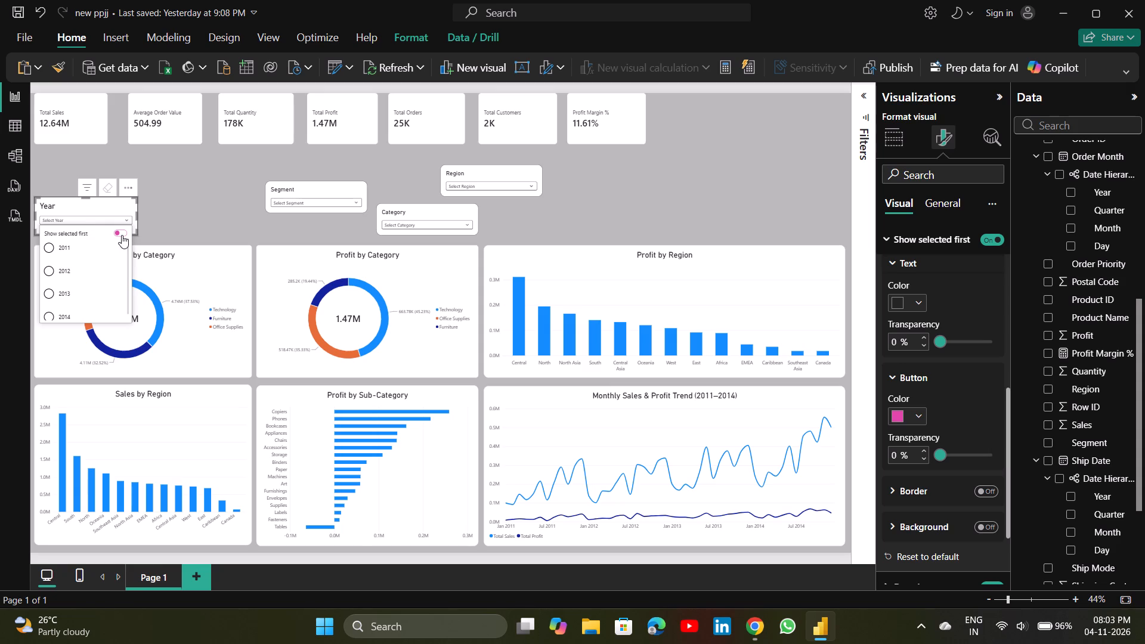
{"action": "left_click", "coordinate": [122, 235]}
{"action": "left_click", "coordinate": [122, 235]}
{"action": "left_click_drag", "start_coordinate": [73, 258], "coordinate": [82, 241]}
{"action": "left_click", "coordinate": [82, 241]}
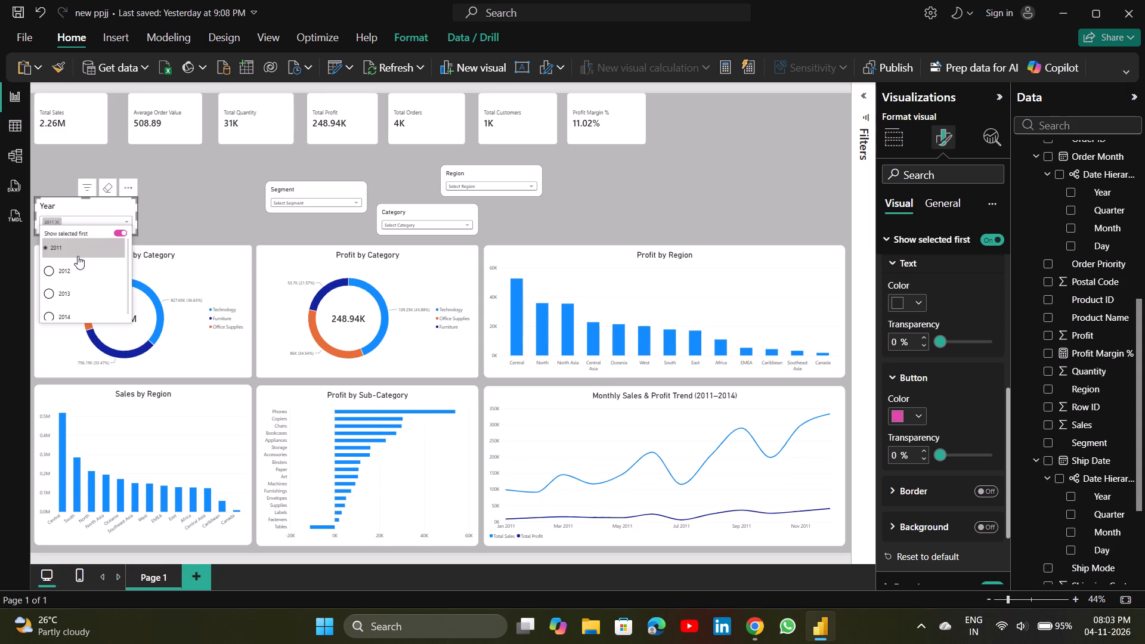
{"action": "left_click", "coordinate": [78, 263]}
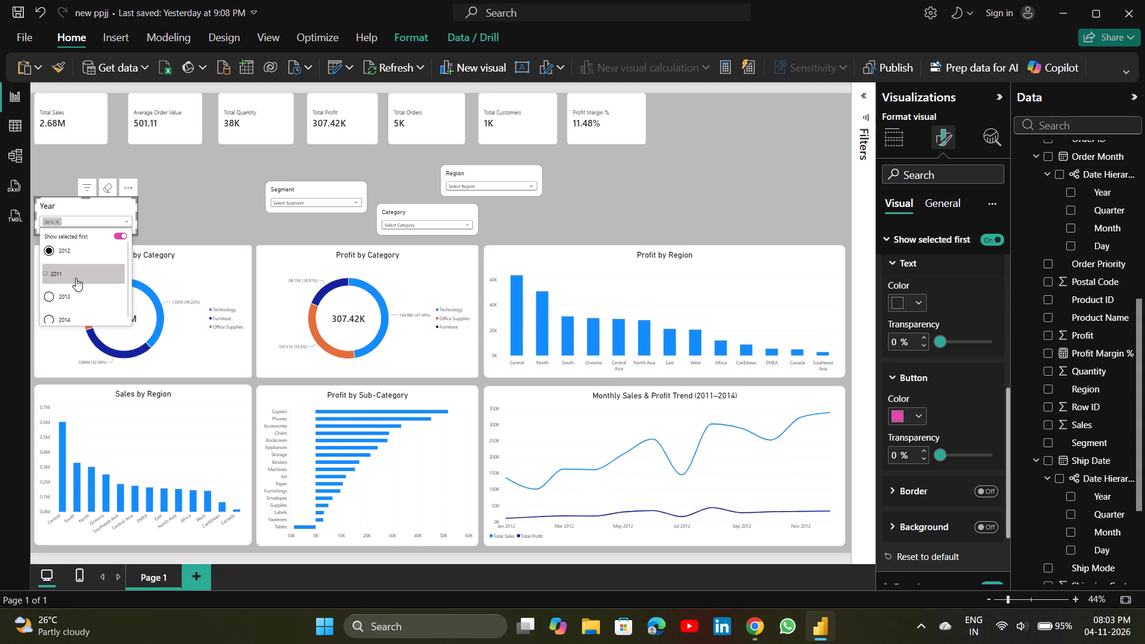
{"action": "left_click", "coordinate": [76, 278]}
{"action": "left_click", "coordinate": [76, 299]}
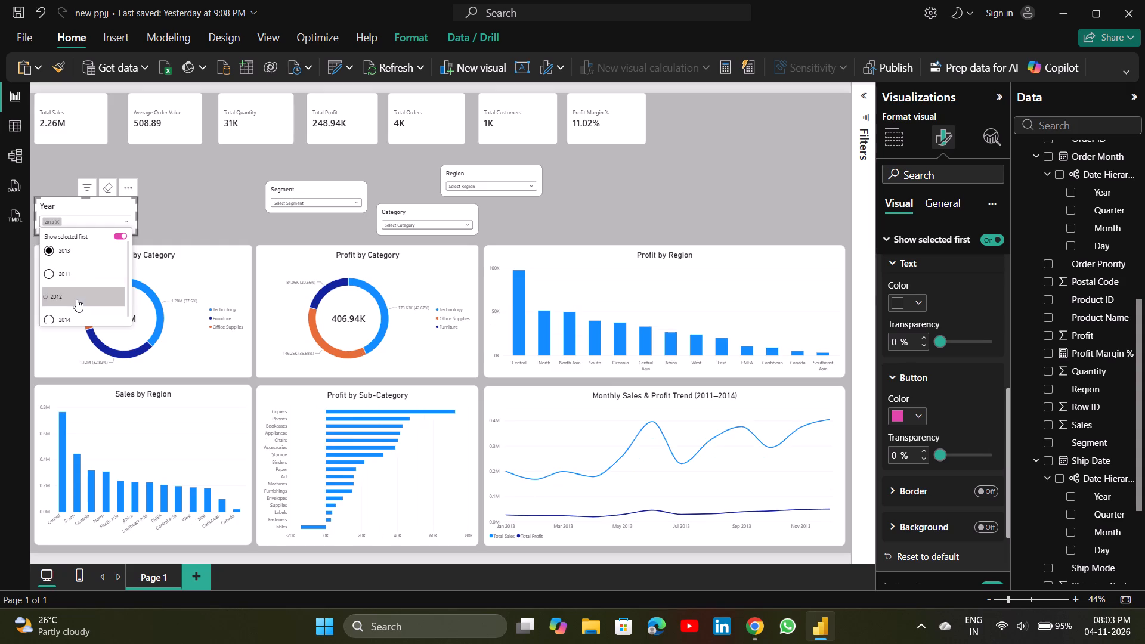
Switch off Show selected first in the Year slicer's dropdown and test the list order with 2011 and 2012.
{"action": "left_click", "coordinate": [122, 237]}
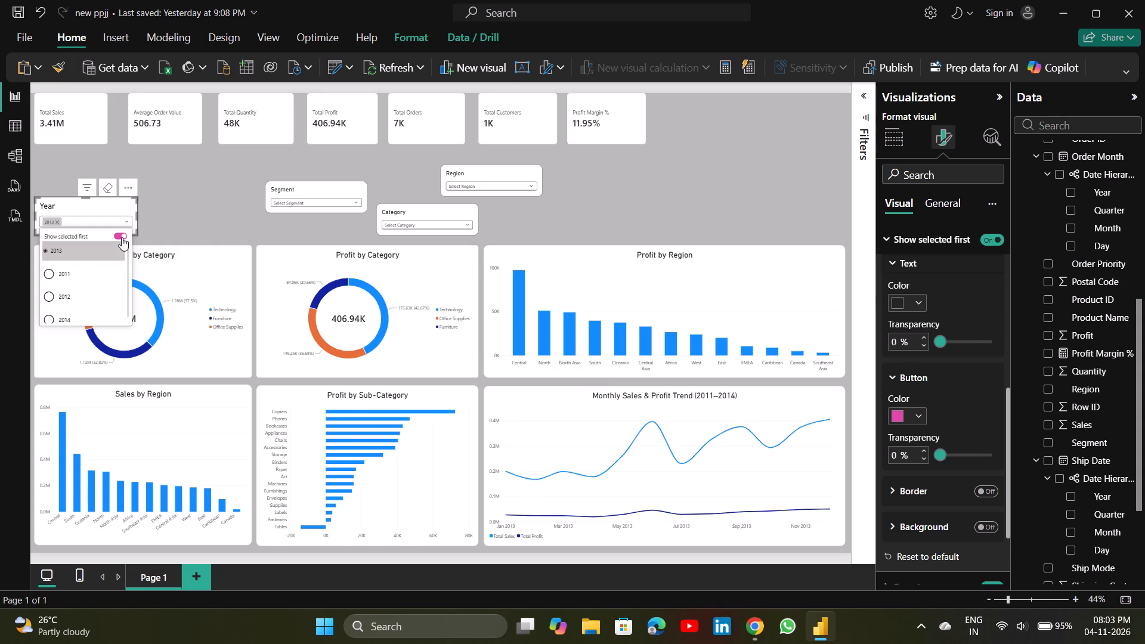
{"action": "left_click", "coordinate": [91, 255]}
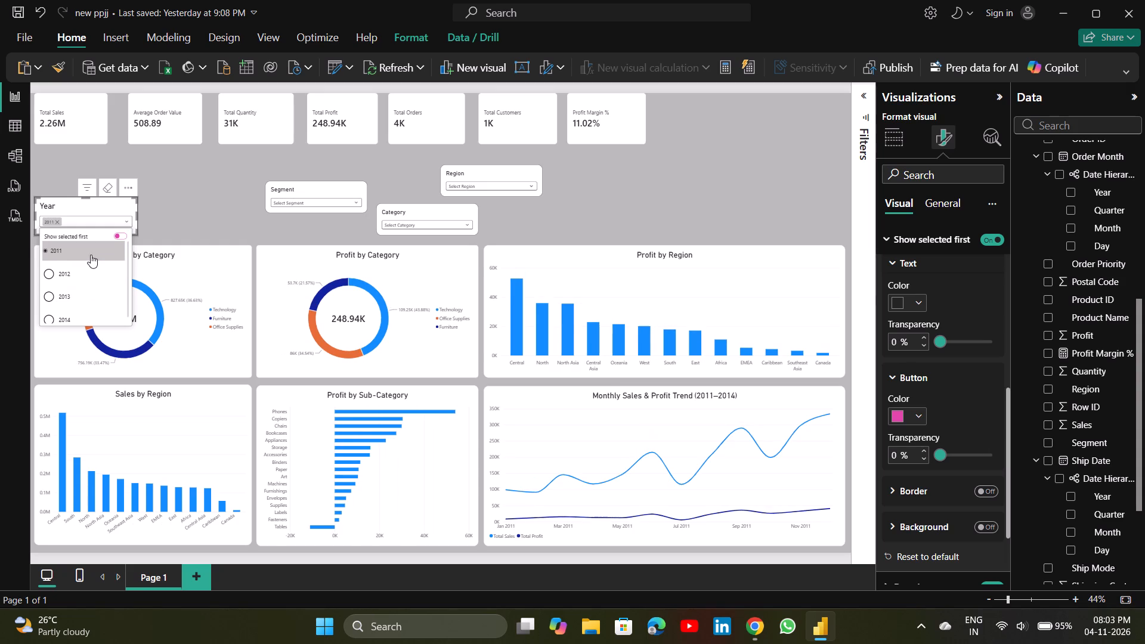
{"action": "left_click", "coordinate": [88, 272]}
{"action": "left_click", "coordinate": [88, 272]}
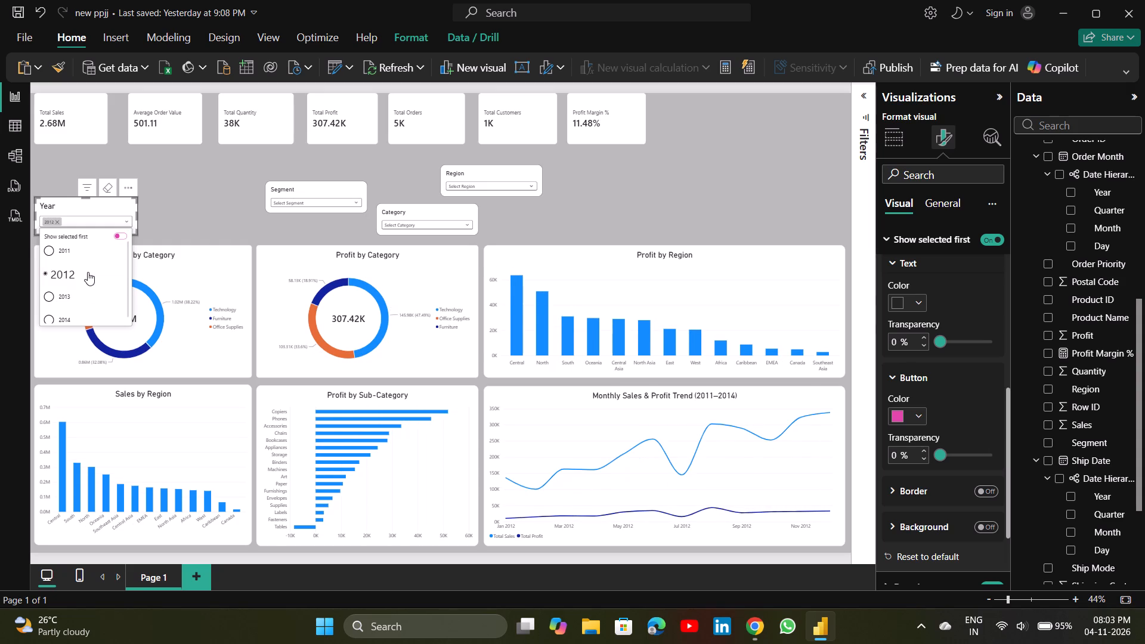
Turn off Show selected first in the Year slicer's visual formatting.
{"action": "left_click", "coordinate": [161, 216]}
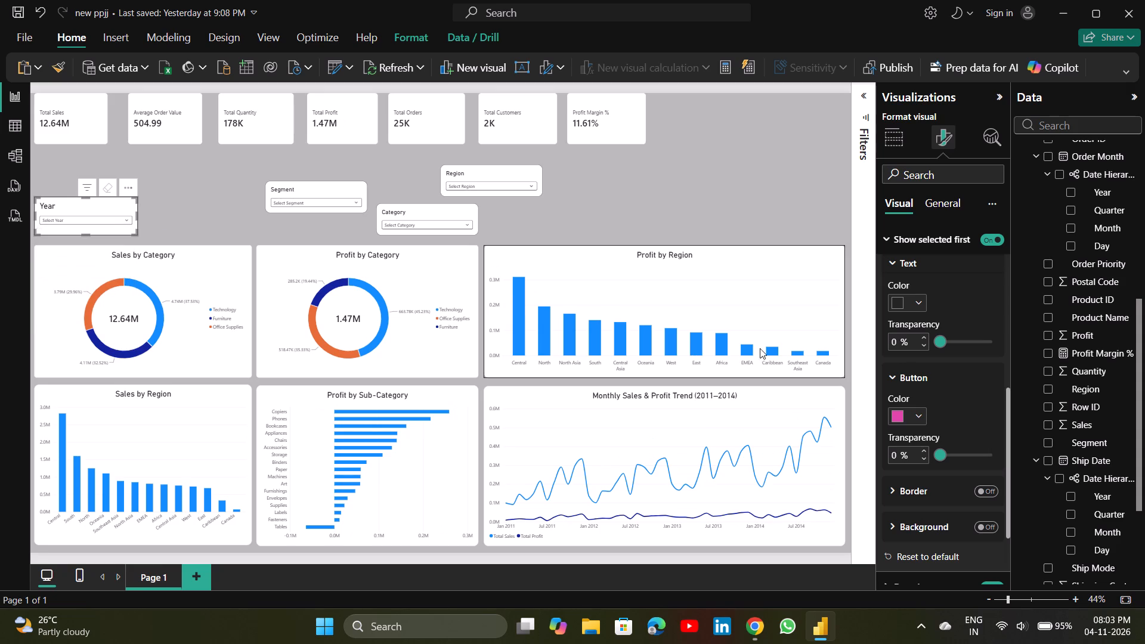
{"action": "scroll", "coordinate": [977, 404], "scroll_direction": "up", "scroll_amount": 1}
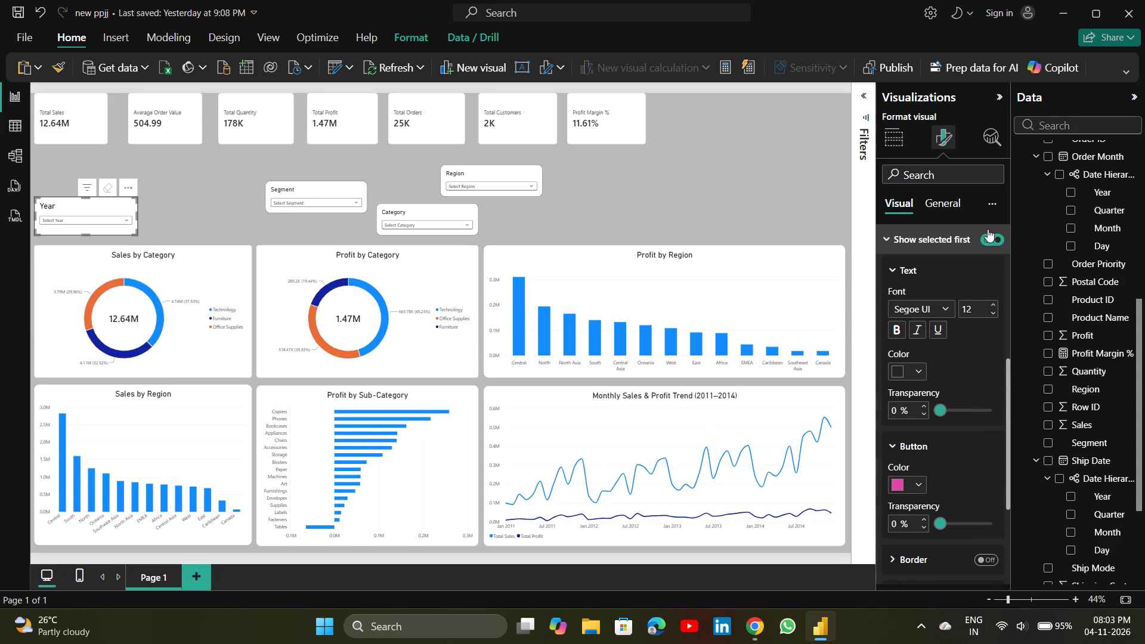
{"action": "left_click", "coordinate": [997, 239]}
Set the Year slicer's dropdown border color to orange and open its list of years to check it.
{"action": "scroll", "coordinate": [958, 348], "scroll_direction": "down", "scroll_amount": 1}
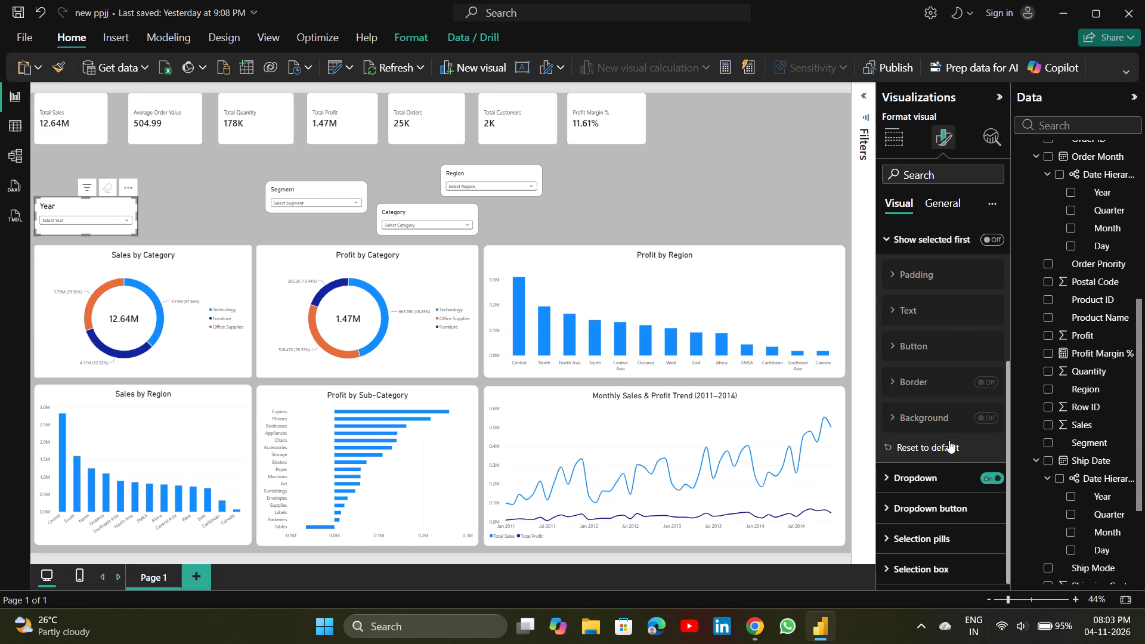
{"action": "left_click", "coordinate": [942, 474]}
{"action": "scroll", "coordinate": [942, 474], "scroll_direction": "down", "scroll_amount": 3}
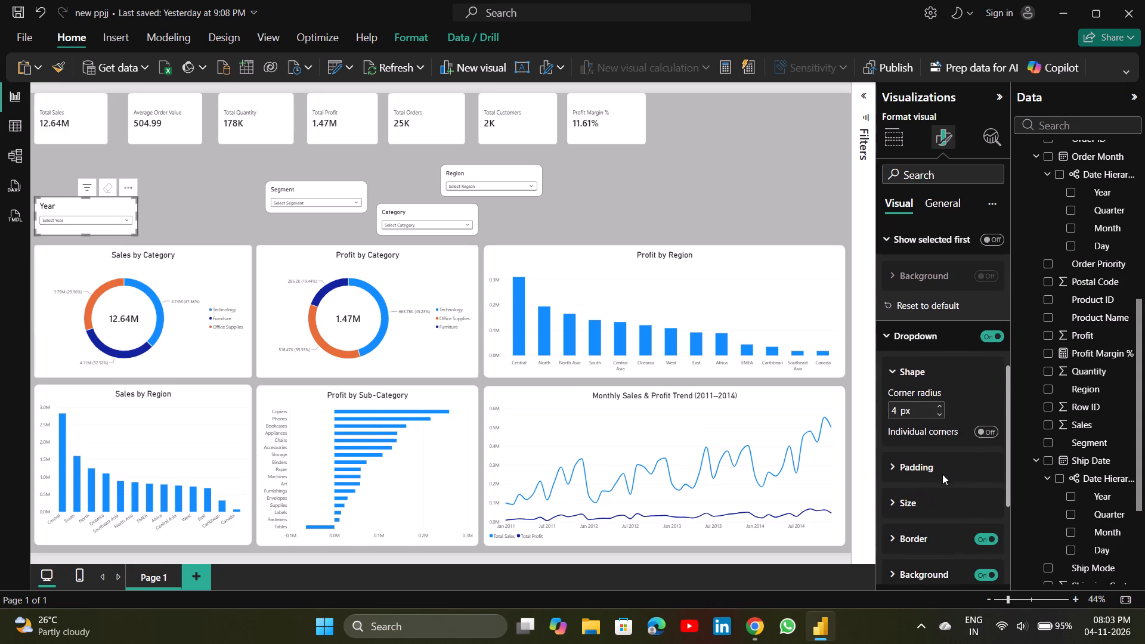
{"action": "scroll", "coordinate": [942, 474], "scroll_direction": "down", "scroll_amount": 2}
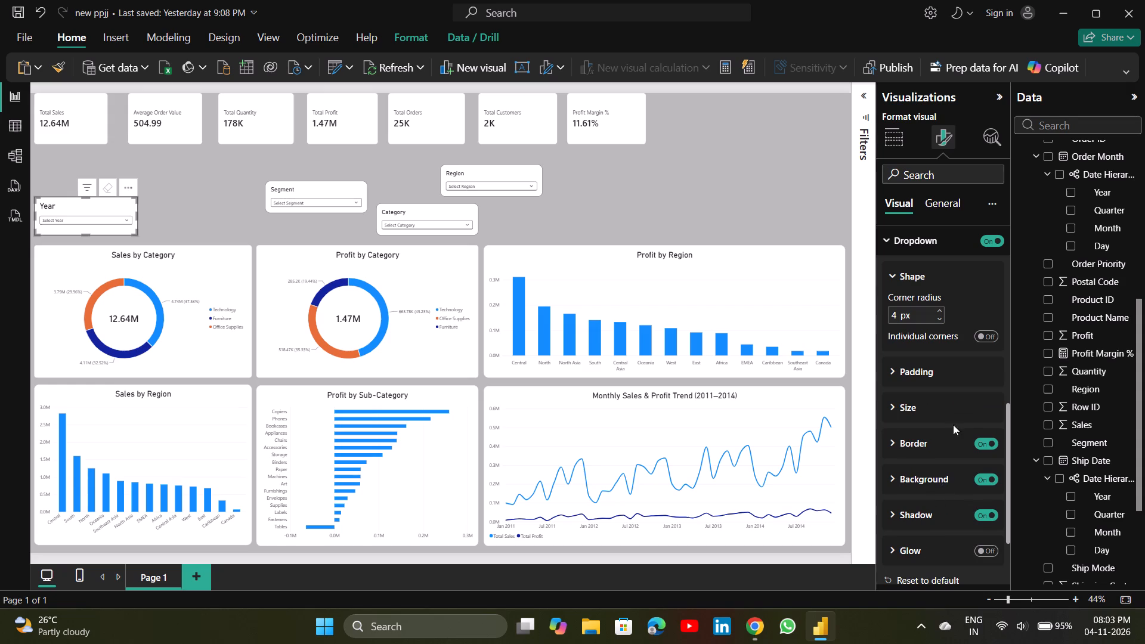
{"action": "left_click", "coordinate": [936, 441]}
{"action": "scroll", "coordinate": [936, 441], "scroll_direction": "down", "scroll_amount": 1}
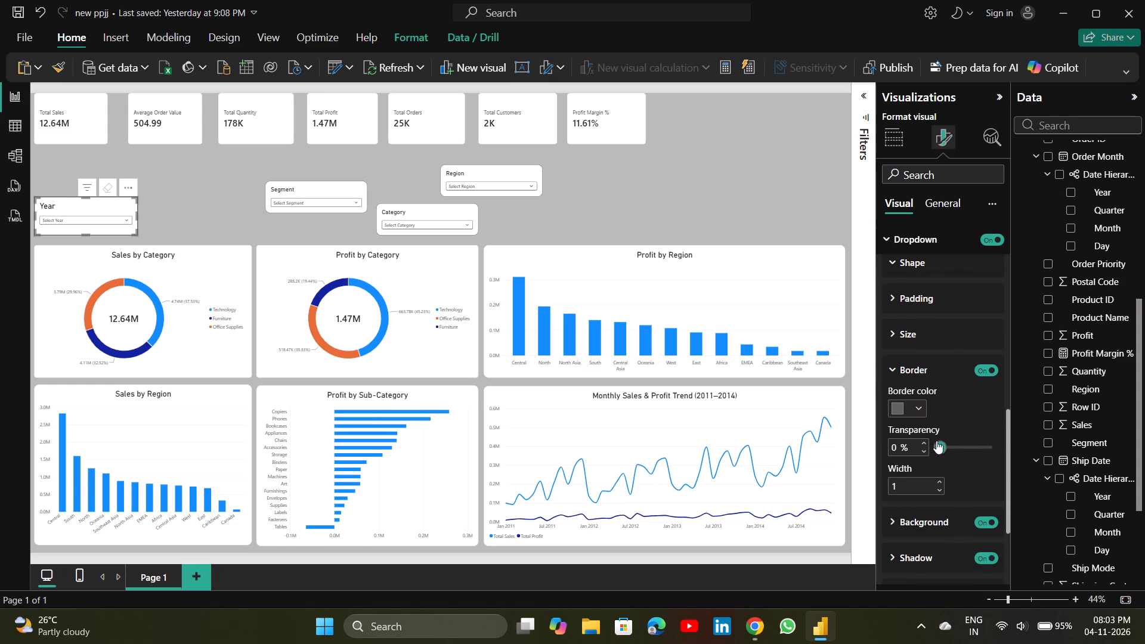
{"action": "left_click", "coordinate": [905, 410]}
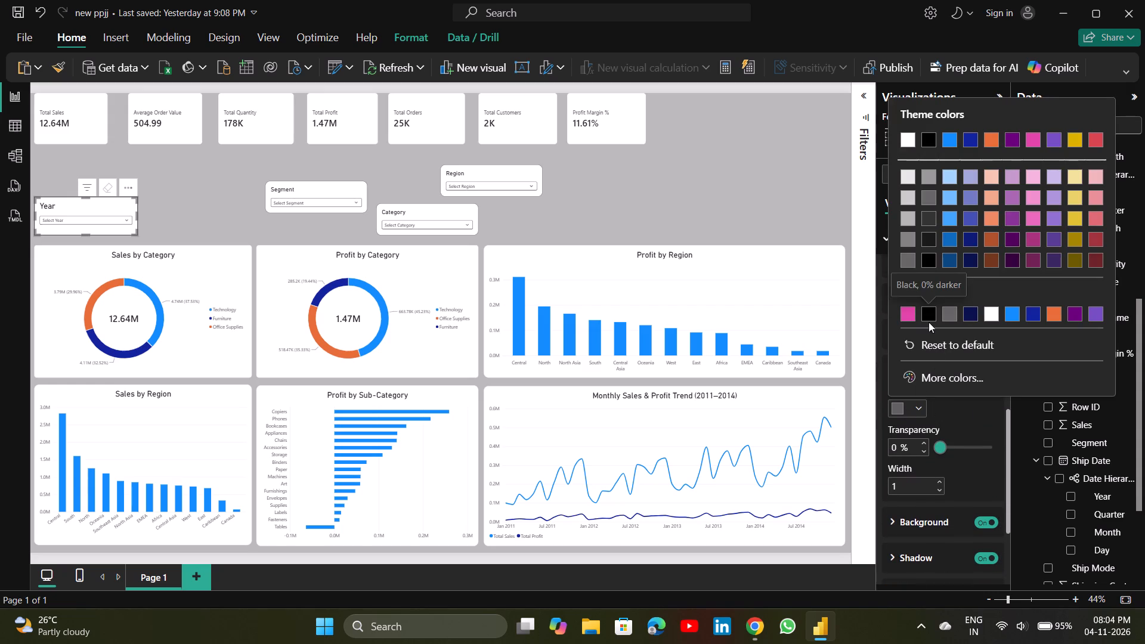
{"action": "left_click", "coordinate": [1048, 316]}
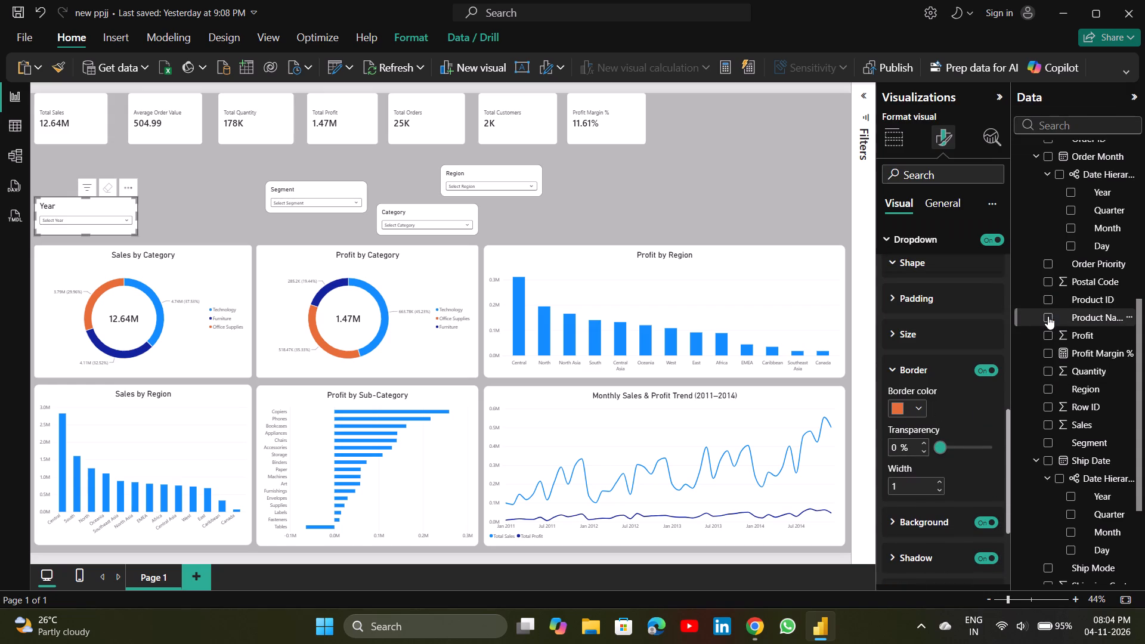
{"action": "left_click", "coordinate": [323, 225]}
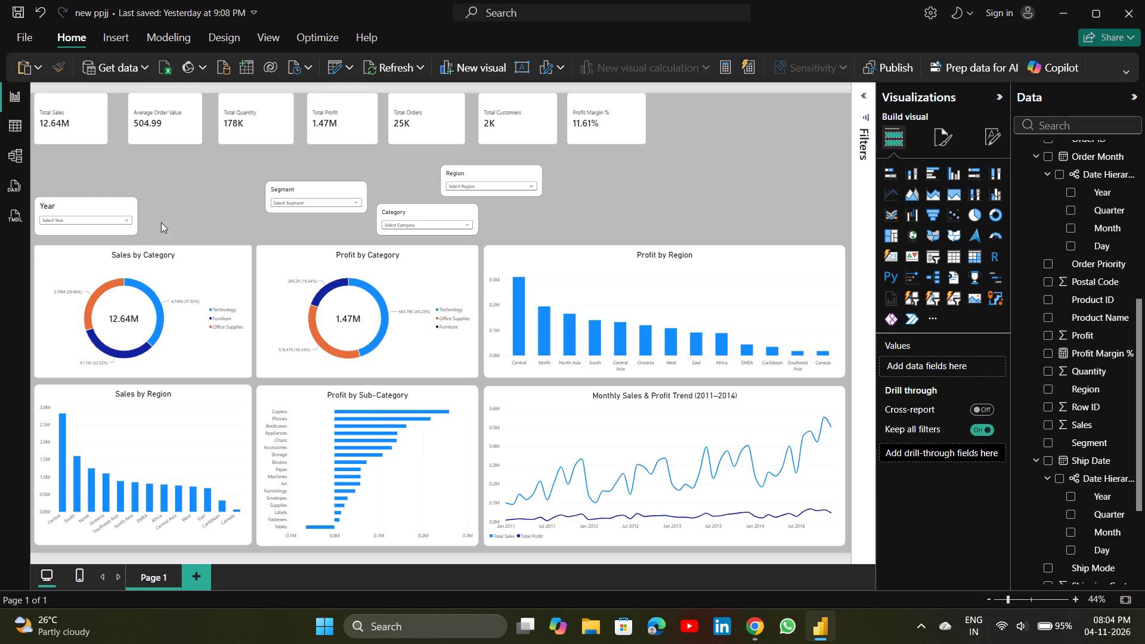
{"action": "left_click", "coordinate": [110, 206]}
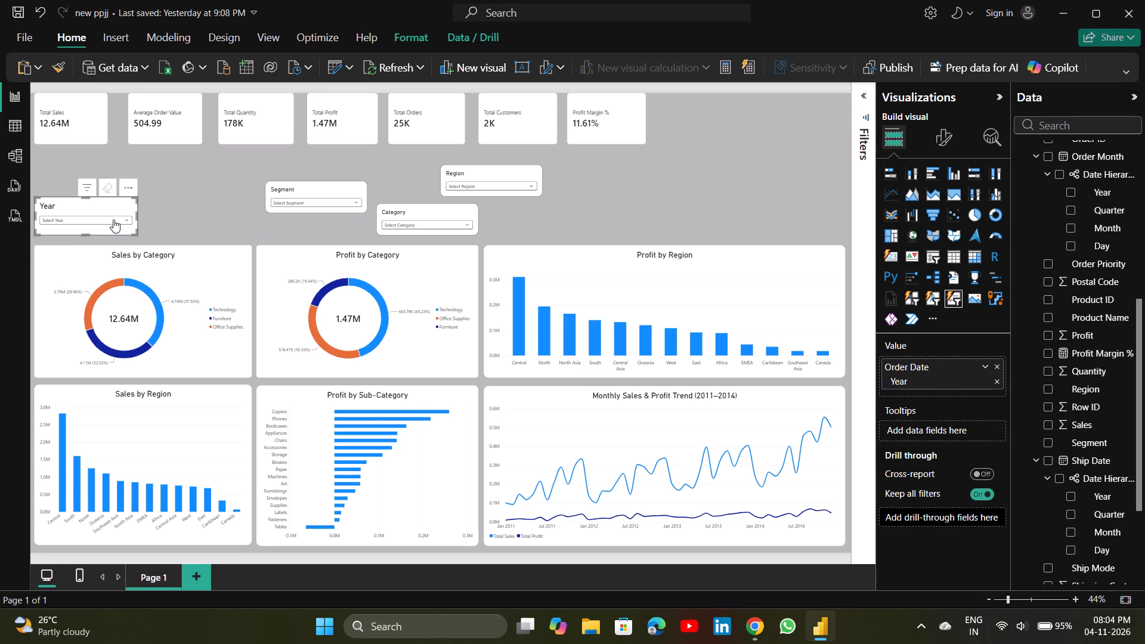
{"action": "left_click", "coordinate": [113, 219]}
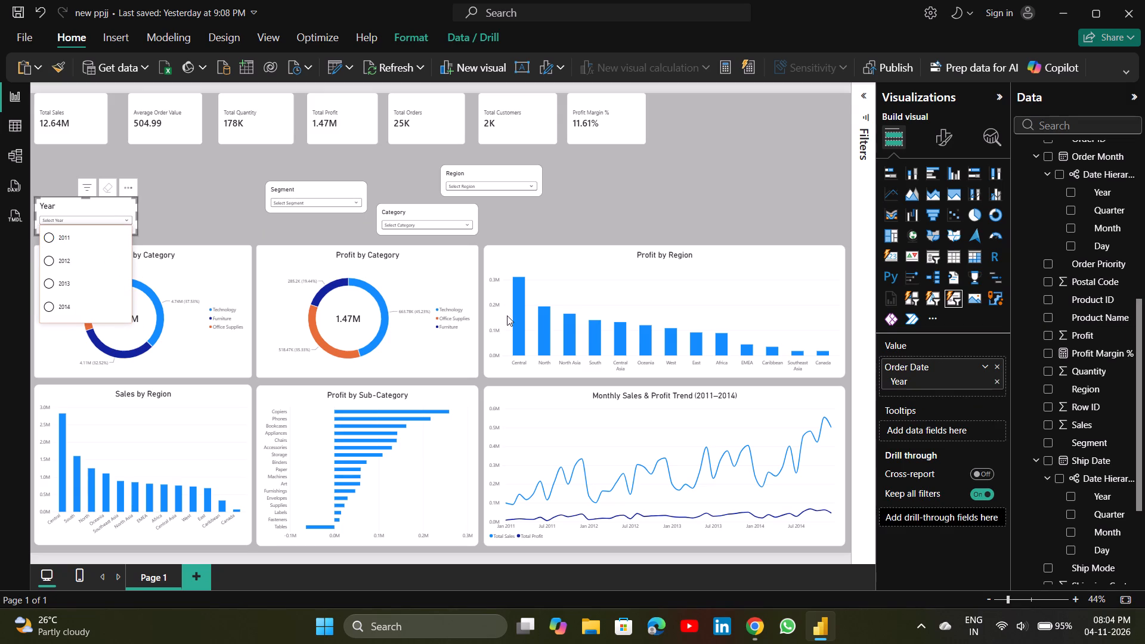
Set the corner radius of the Year slicer's dropdown to 7 px and check the slicer.
{"action": "double_click", "coordinate": [937, 145]}
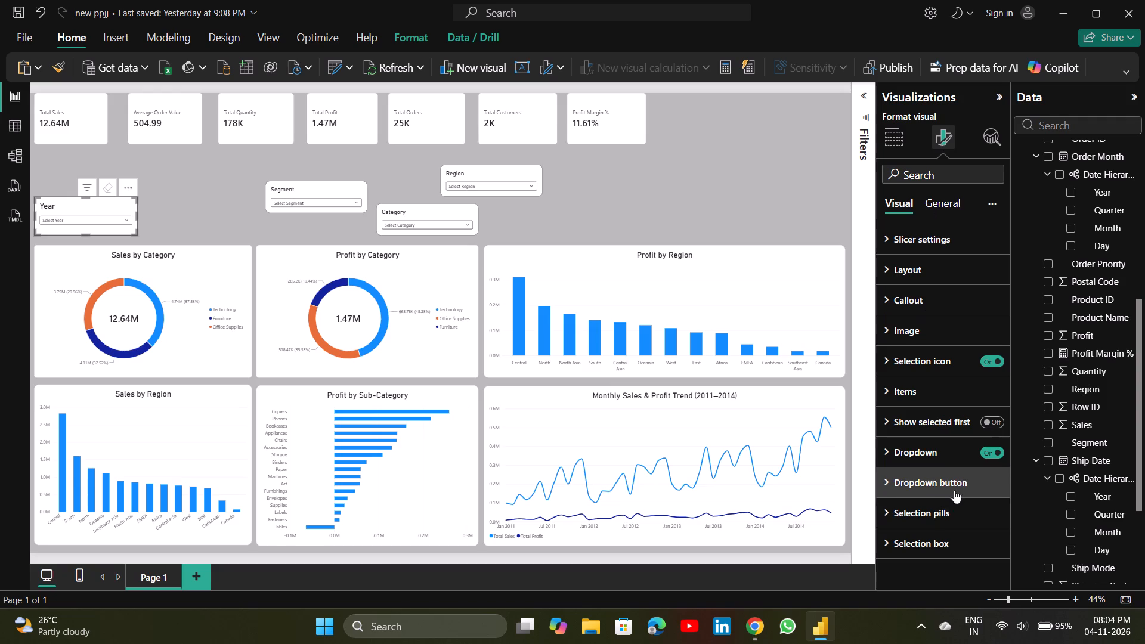
{"action": "left_click", "coordinate": [922, 462]}
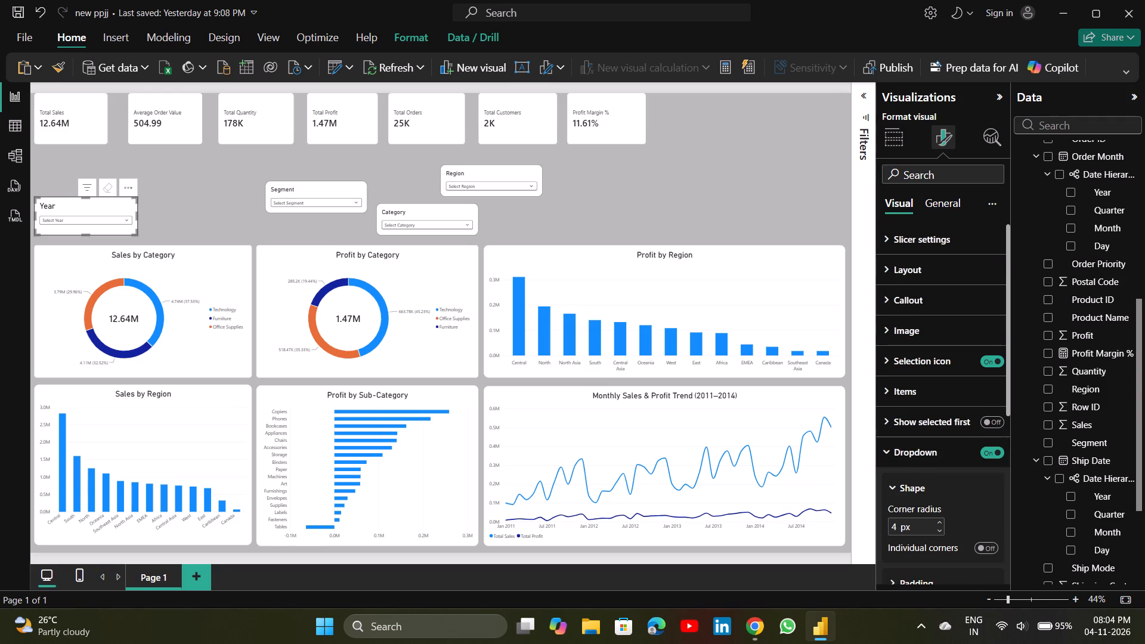
{"action": "scroll", "coordinate": [932, 505], "scroll_direction": "down", "scroll_amount": 1}
{"action": "triple_click", "coordinate": [941, 435]}
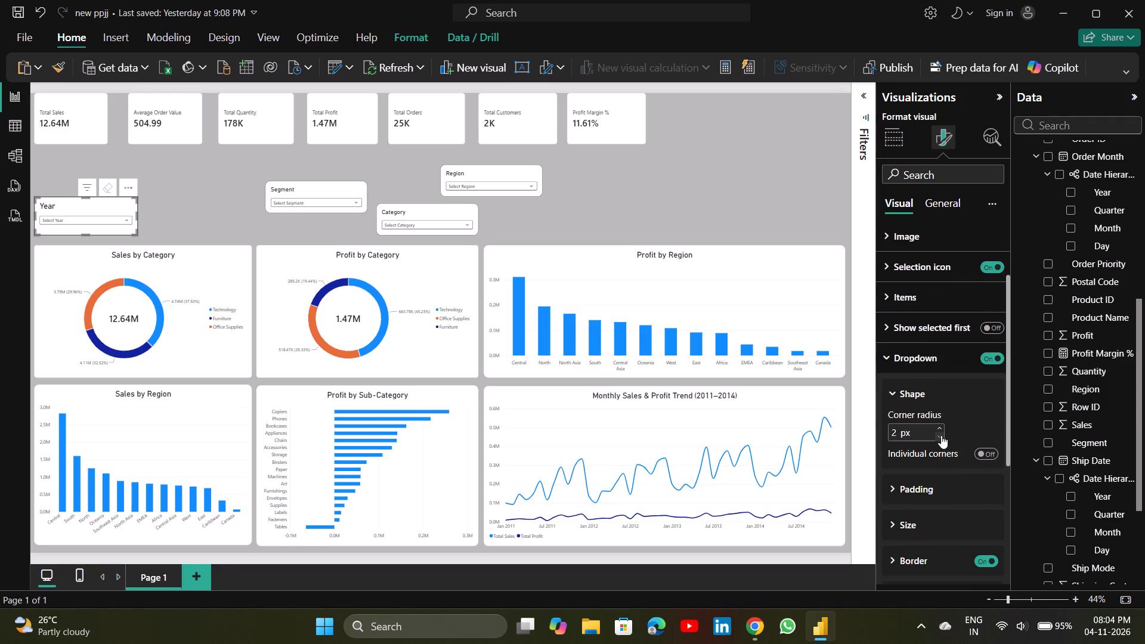
{"action": "triple_click", "coordinate": [941, 426]}
{"action": "triple_click", "coordinate": [941, 426]}
{"action": "left_click", "coordinate": [110, 222]}
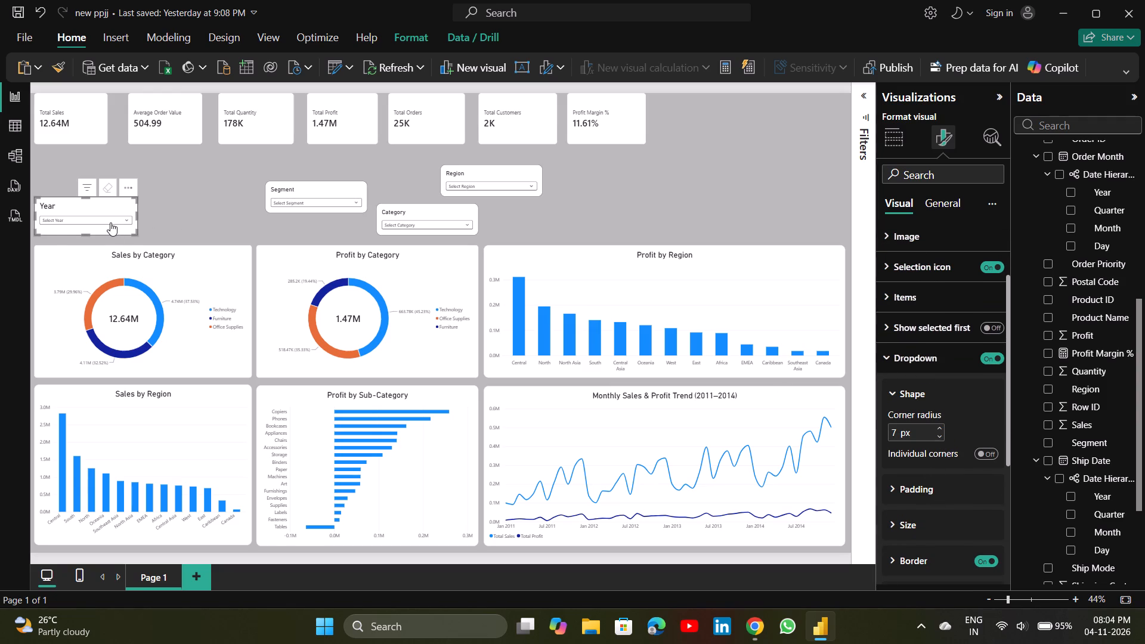
{"action": "left_click", "coordinate": [110, 222]}
Set the border color of the Year slicer's dropdown to dark gray.
{"action": "scroll", "coordinate": [936, 487], "scroll_direction": "down", "scroll_amount": 2}
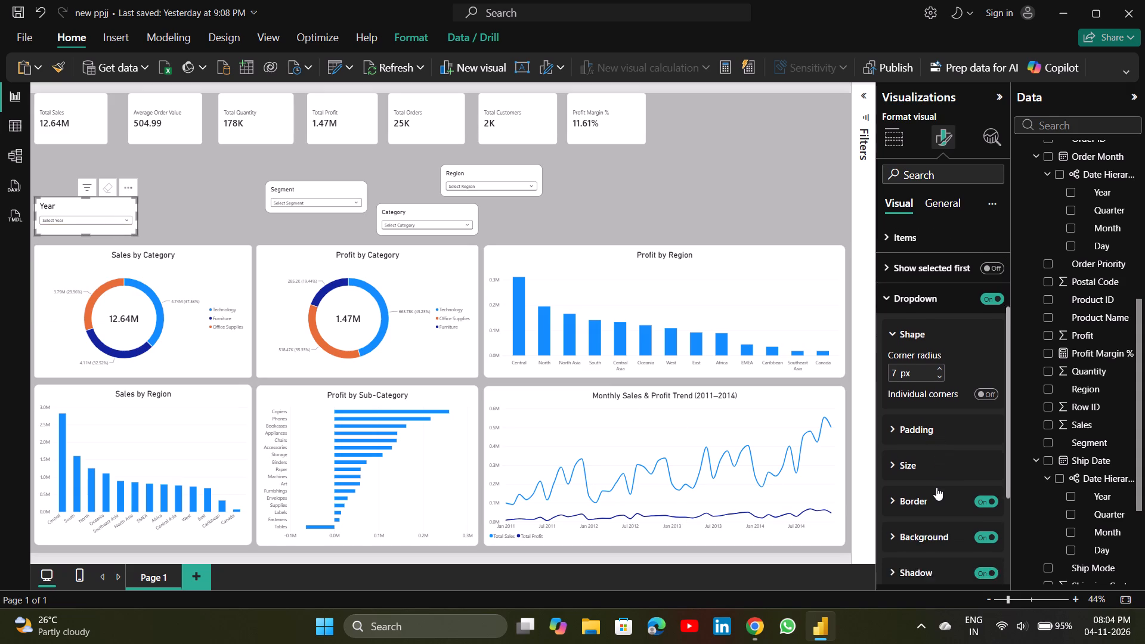
{"action": "scroll", "coordinate": [936, 487], "scroll_direction": "down", "scroll_amount": 1}
{"action": "left_click", "coordinate": [937, 496]}
{"action": "left_click", "coordinate": [934, 488]}
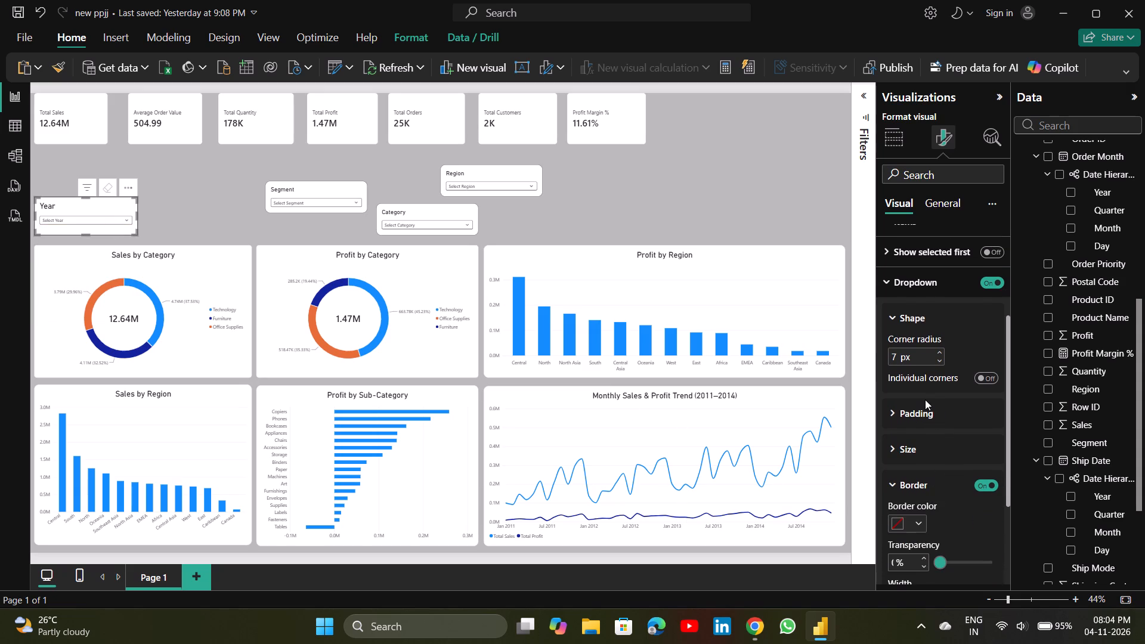
{"action": "left_click", "coordinate": [913, 522]}
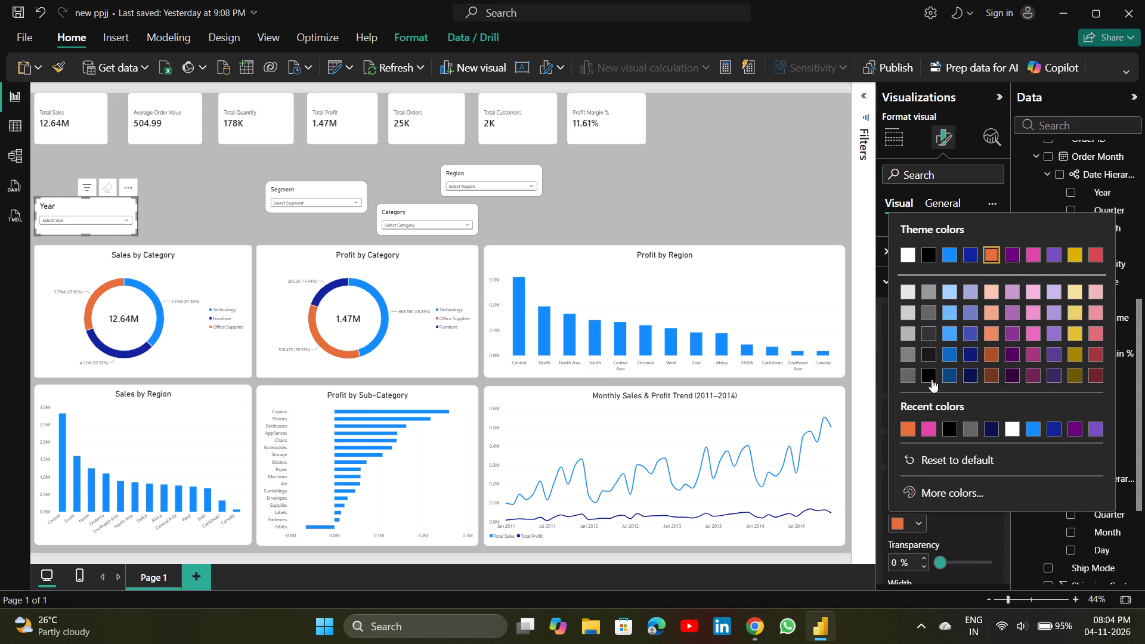
{"action": "left_click_drag", "start_coordinate": [917, 375], "coordinate": [911, 373]}
{"action": "left_click", "coordinate": [911, 373]}
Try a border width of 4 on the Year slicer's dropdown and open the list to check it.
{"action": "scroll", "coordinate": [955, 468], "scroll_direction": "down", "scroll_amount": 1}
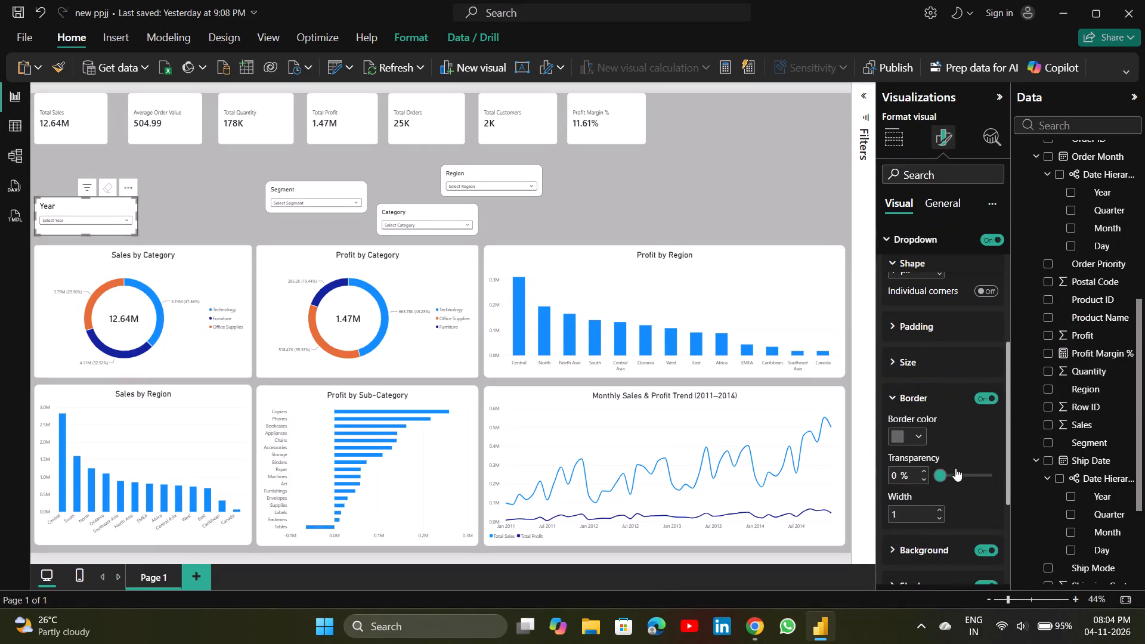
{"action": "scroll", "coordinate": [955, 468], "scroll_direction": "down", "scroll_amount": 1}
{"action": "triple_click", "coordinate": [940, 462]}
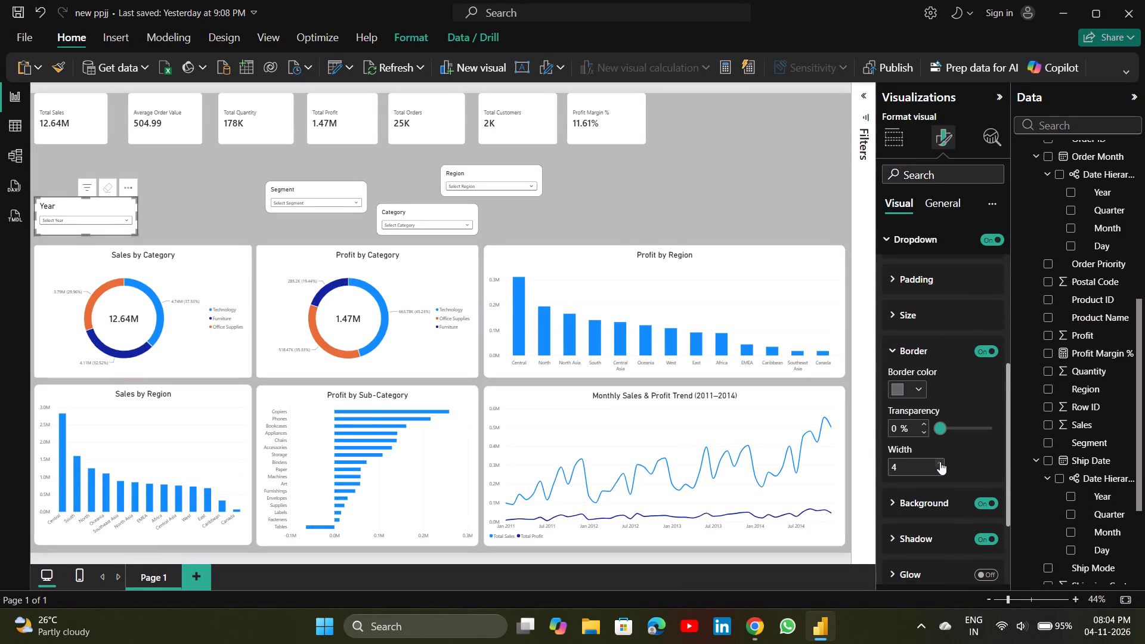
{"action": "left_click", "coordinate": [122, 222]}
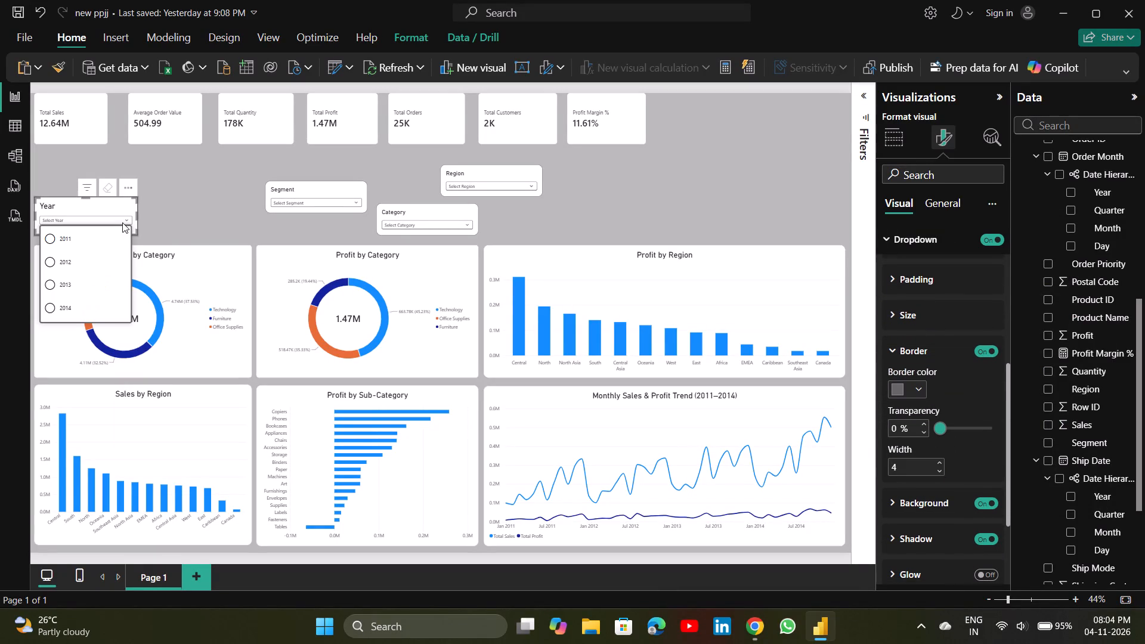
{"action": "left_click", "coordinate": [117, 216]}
Set the border width of the Year slicer's dropdown to 2.
{"action": "double_click", "coordinate": [937, 473]}
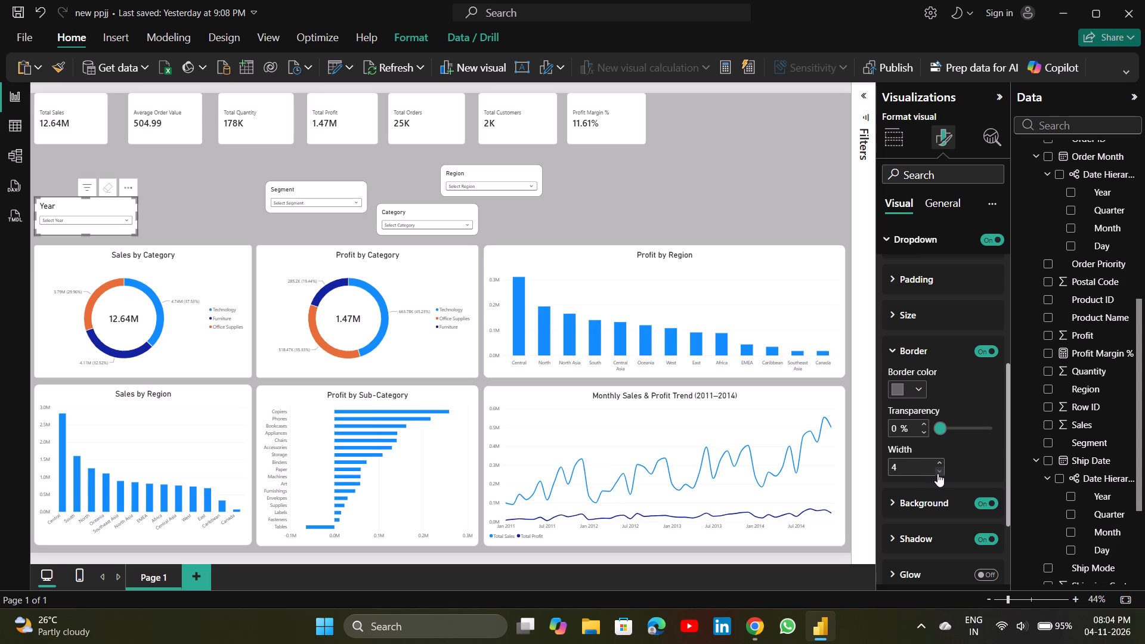
{"action": "left_click", "coordinate": [940, 493]}
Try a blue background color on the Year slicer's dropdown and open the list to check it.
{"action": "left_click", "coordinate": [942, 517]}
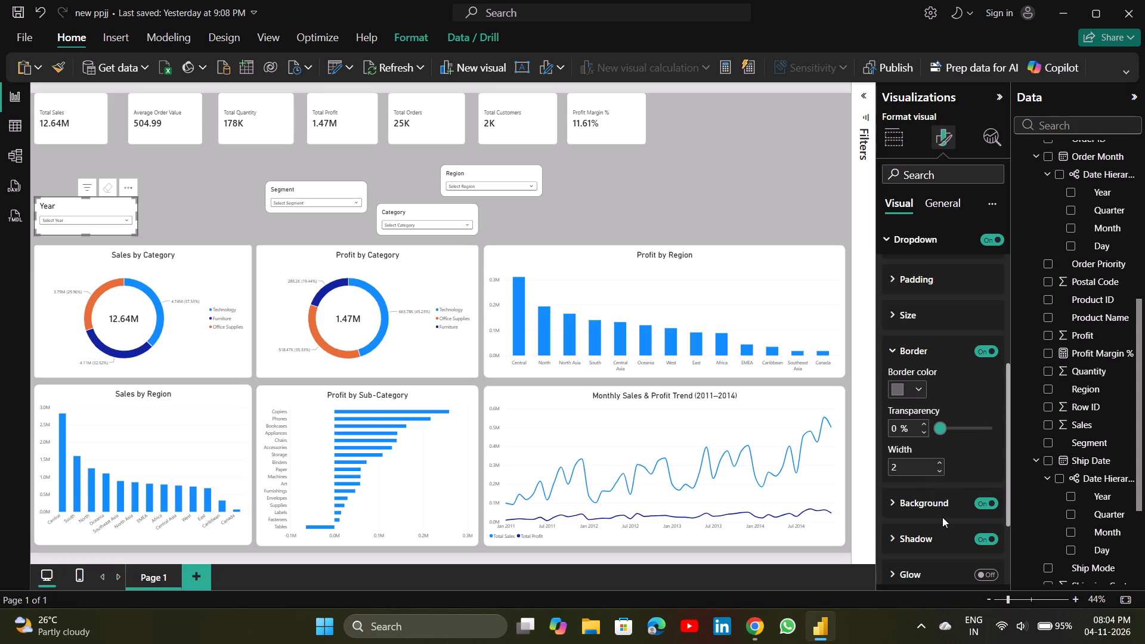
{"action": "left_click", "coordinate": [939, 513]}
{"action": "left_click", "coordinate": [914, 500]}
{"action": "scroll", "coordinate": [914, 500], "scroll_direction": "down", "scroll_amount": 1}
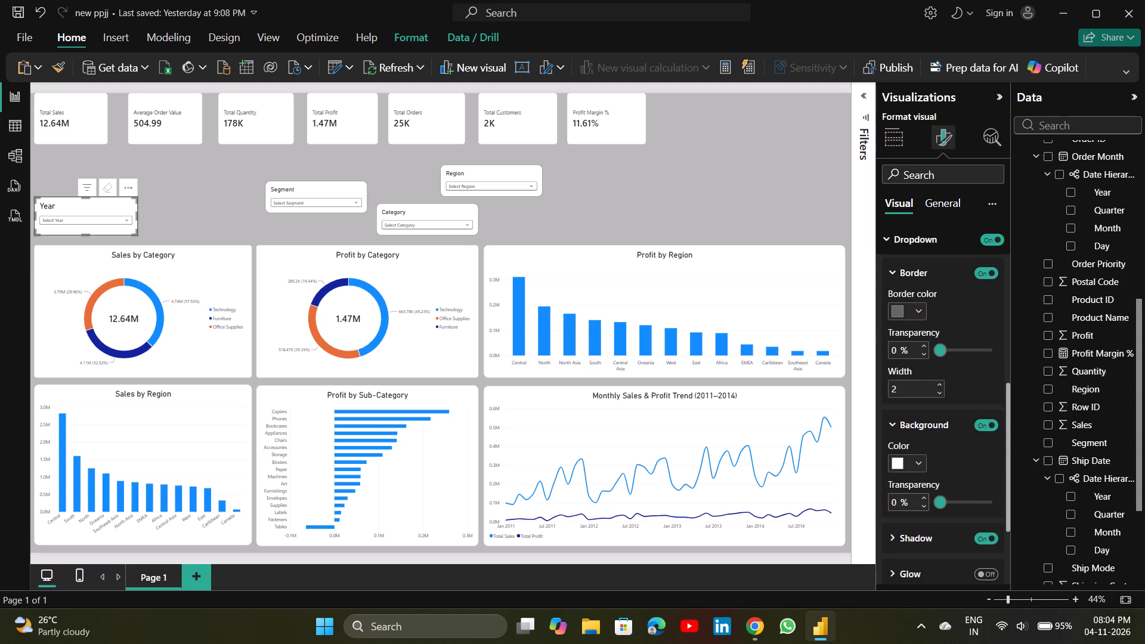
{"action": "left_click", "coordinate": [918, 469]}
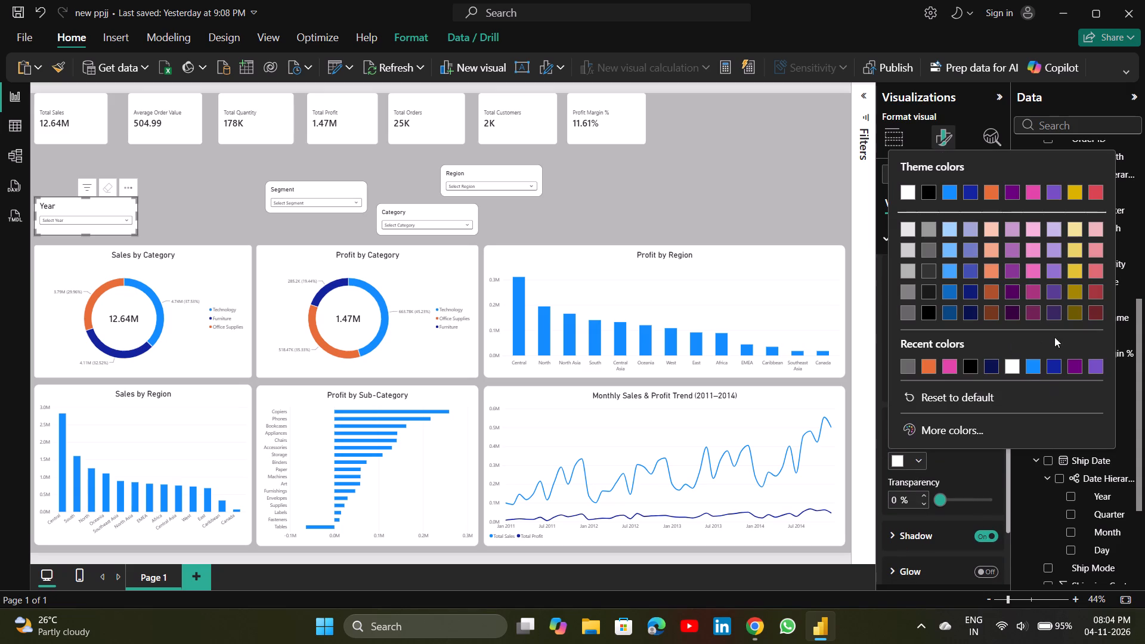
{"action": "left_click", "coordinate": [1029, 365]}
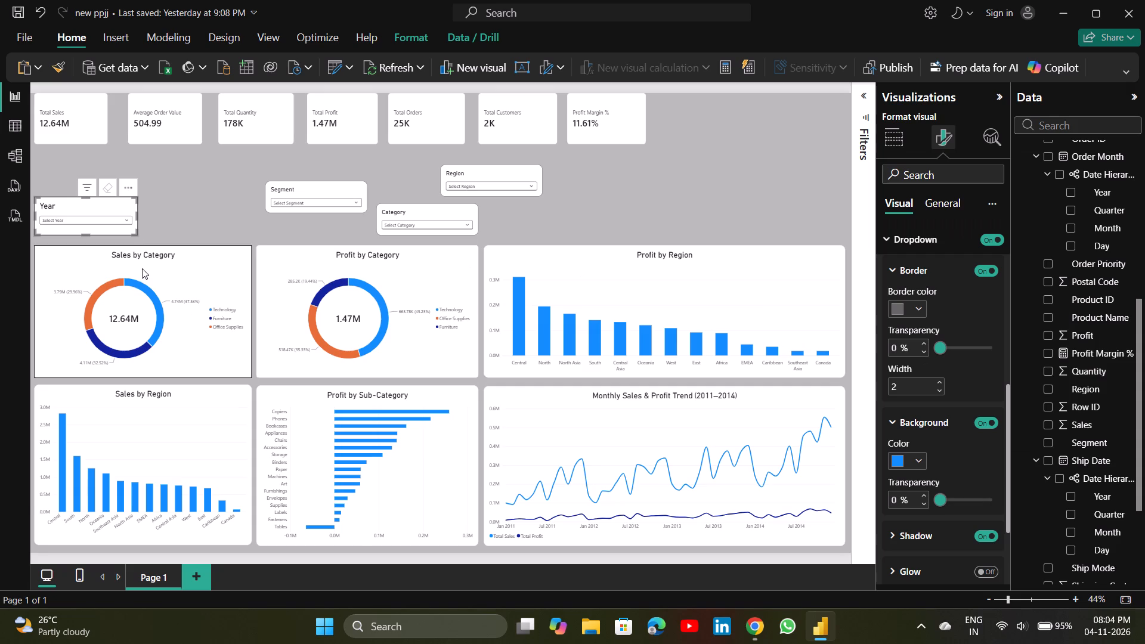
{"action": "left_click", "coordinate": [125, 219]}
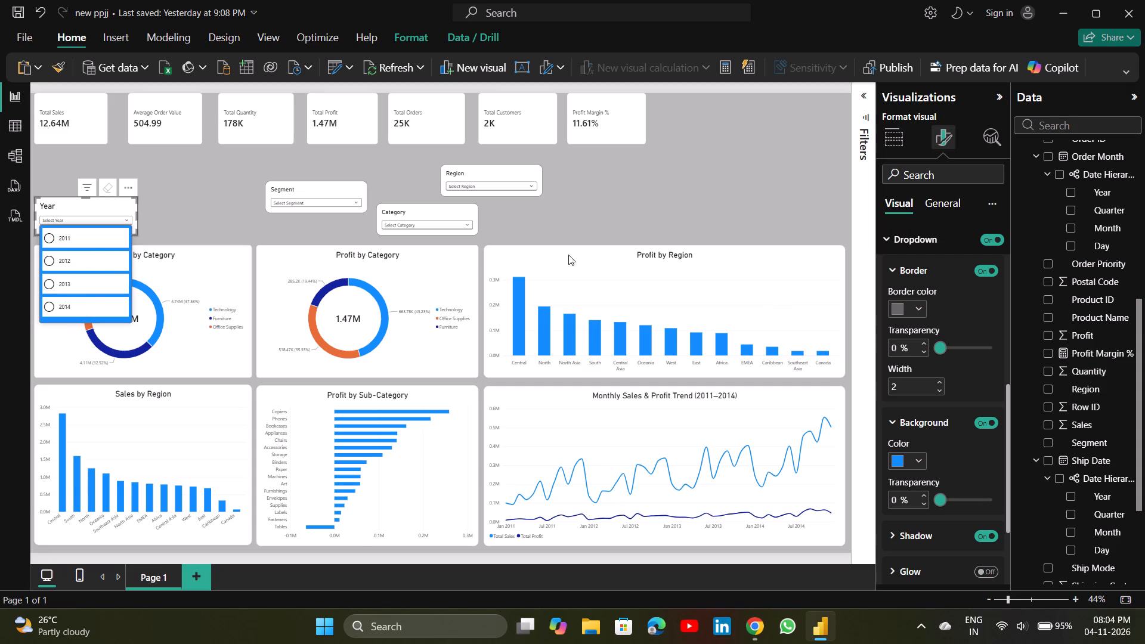
Set the Year slicer's dropdown background color to pink, test it by selecting 2012 and 2013, and clear the selection.
{"action": "left_click", "coordinate": [918, 457]}
{"action": "left_click", "coordinate": [918, 457]}
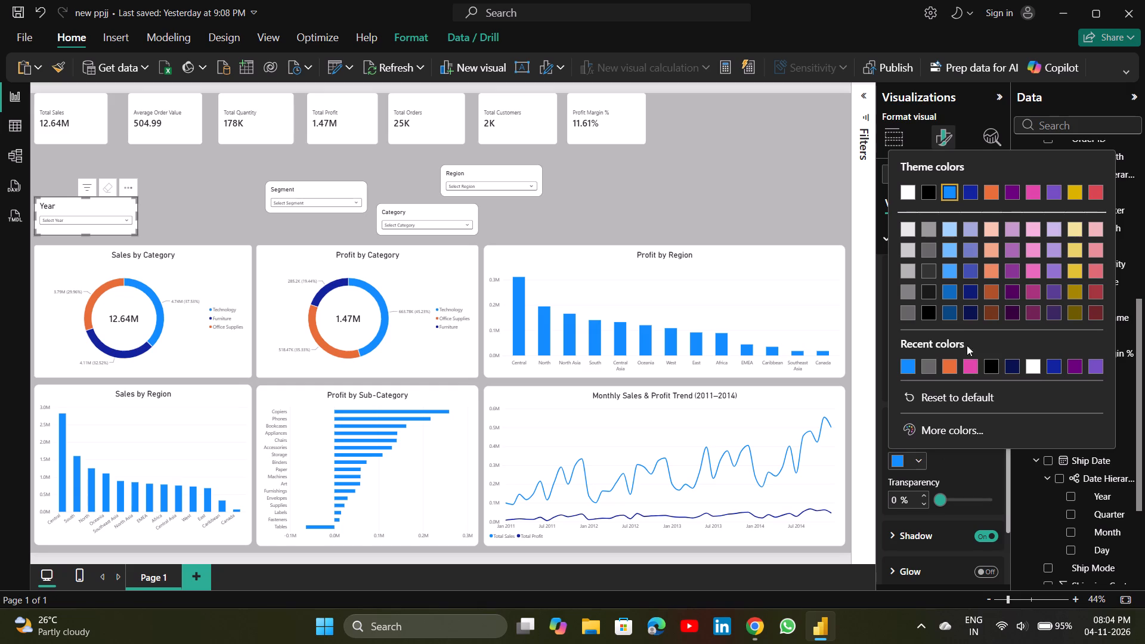
{"action": "left_click", "coordinate": [969, 360]}
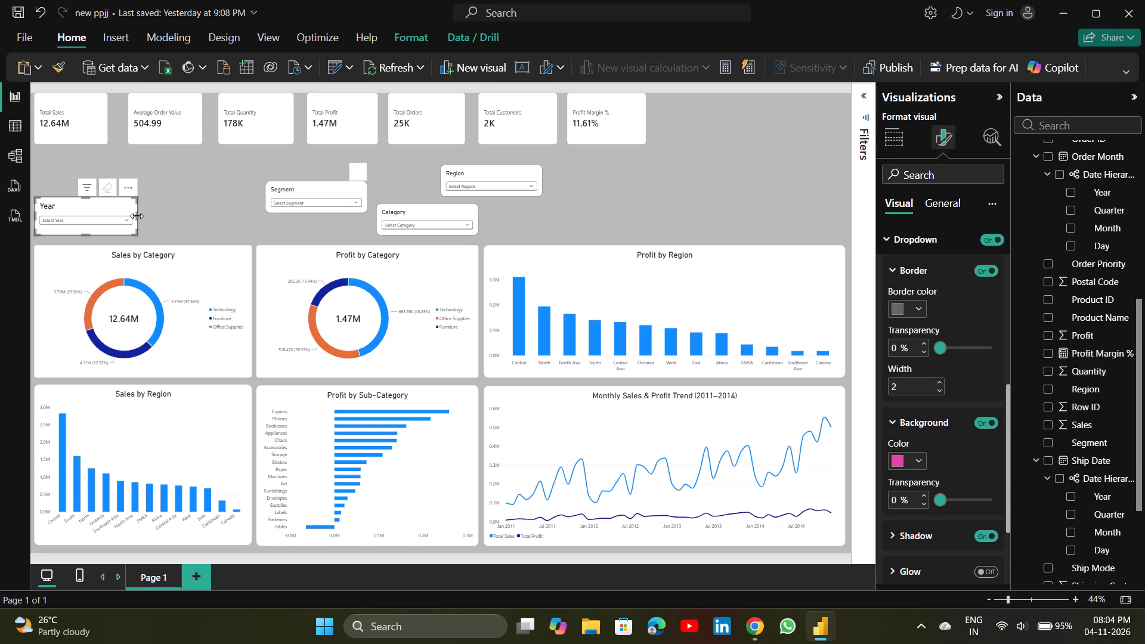
{"action": "left_click", "coordinate": [125, 220]}
{"action": "left_click", "coordinate": [104, 256]}
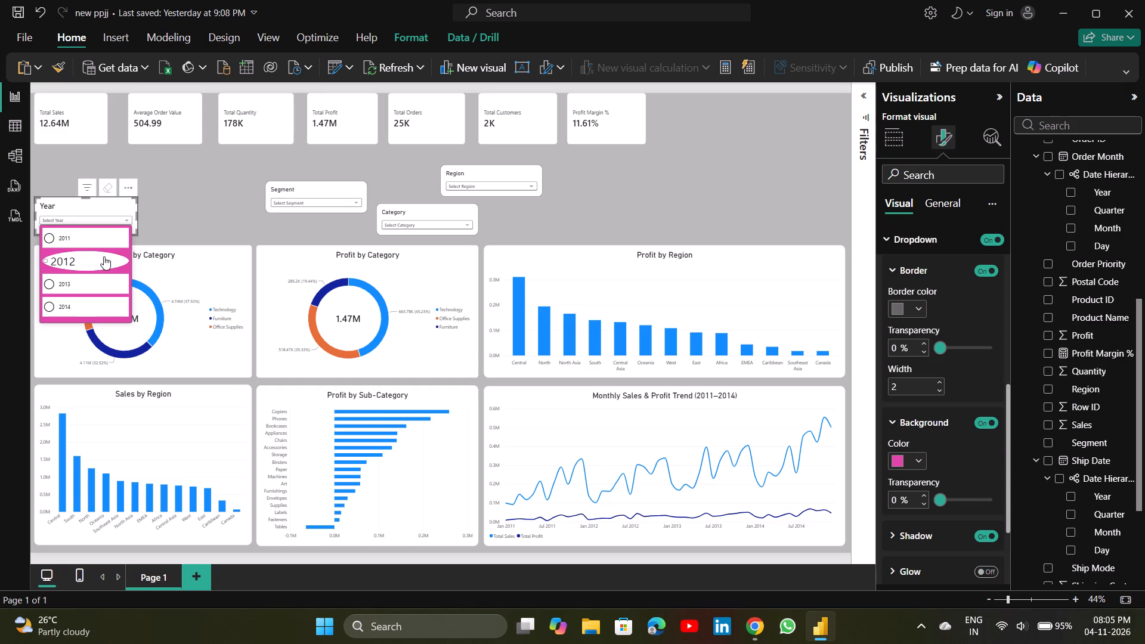
{"action": "left_click", "coordinate": [102, 282]}
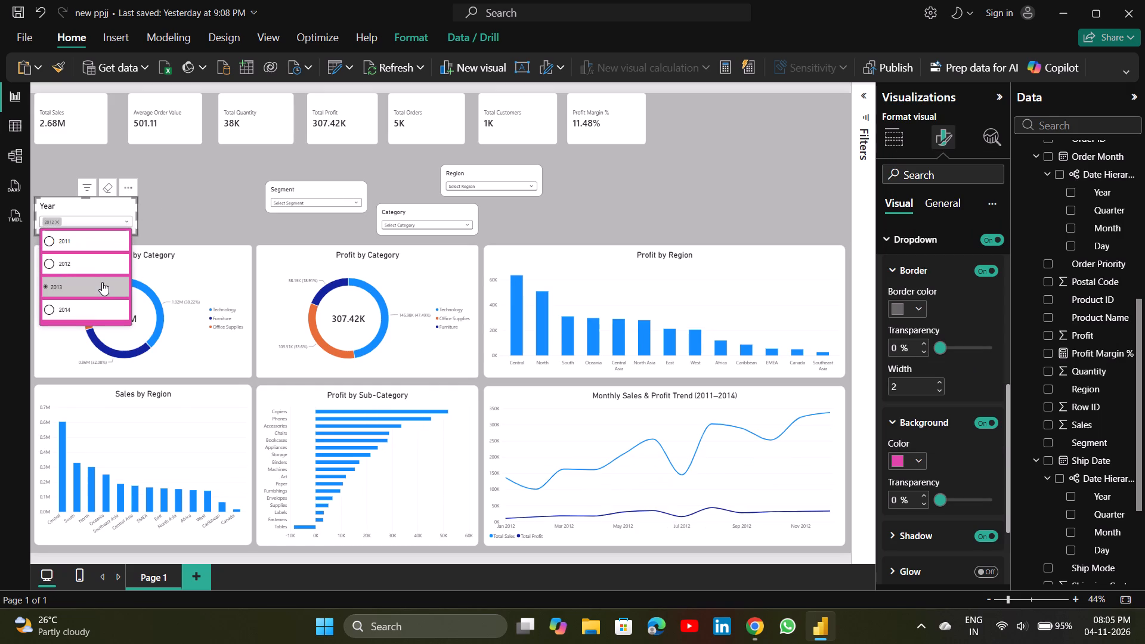
{"action": "left_click", "coordinate": [100, 284]}
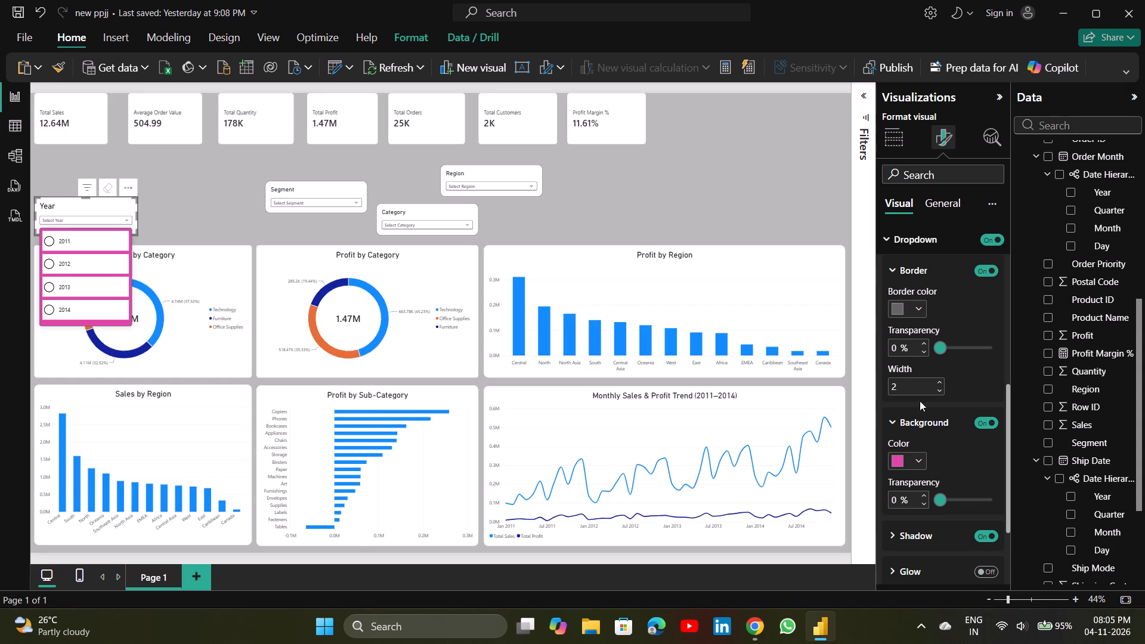
Set the Year slicer's dropdown background color to white, test it by selecting 2012 and 2013, and clear the selection.
{"action": "left_click", "coordinate": [921, 465]}
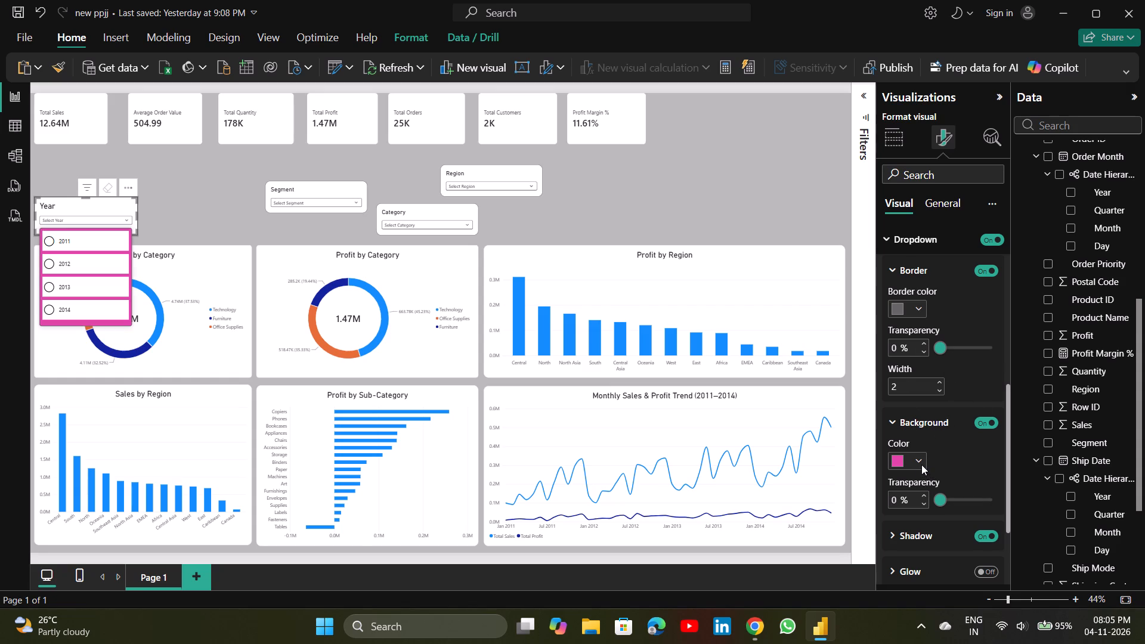
{"action": "left_click", "coordinate": [915, 460]}
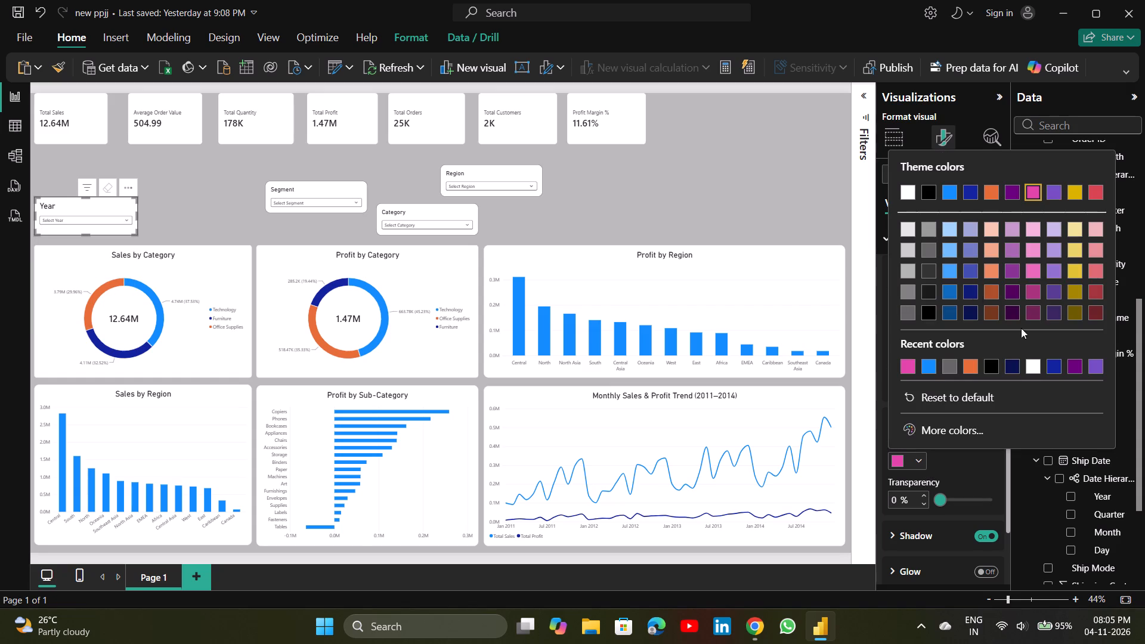
{"action": "left_click", "coordinate": [1036, 370]}
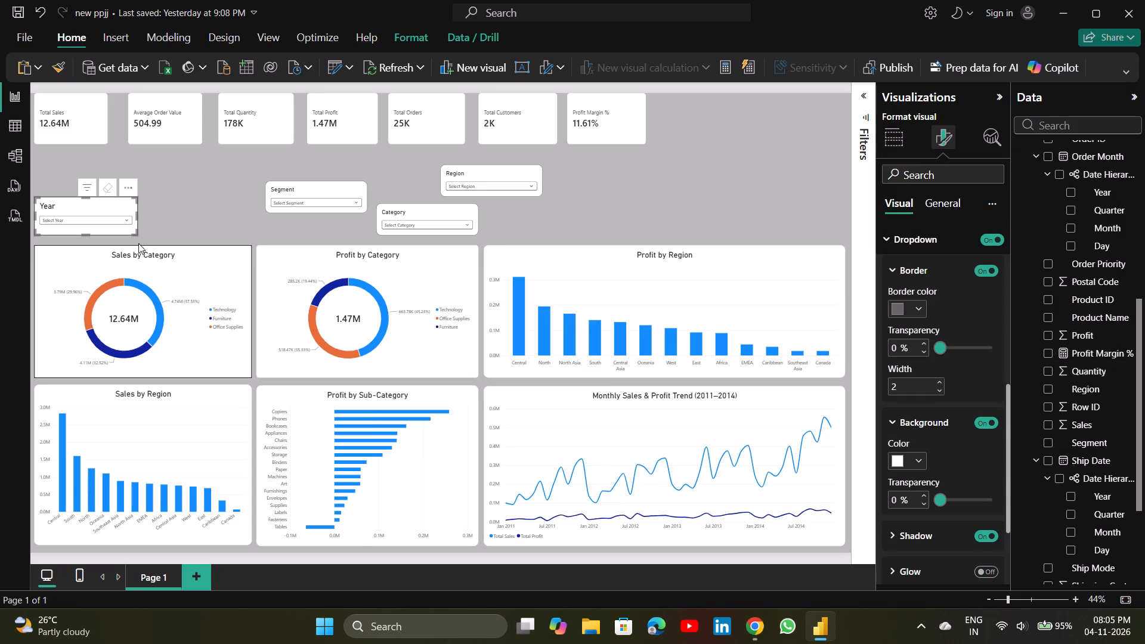
{"action": "left_click", "coordinate": [122, 219]}
{"action": "left_click", "coordinate": [97, 260]}
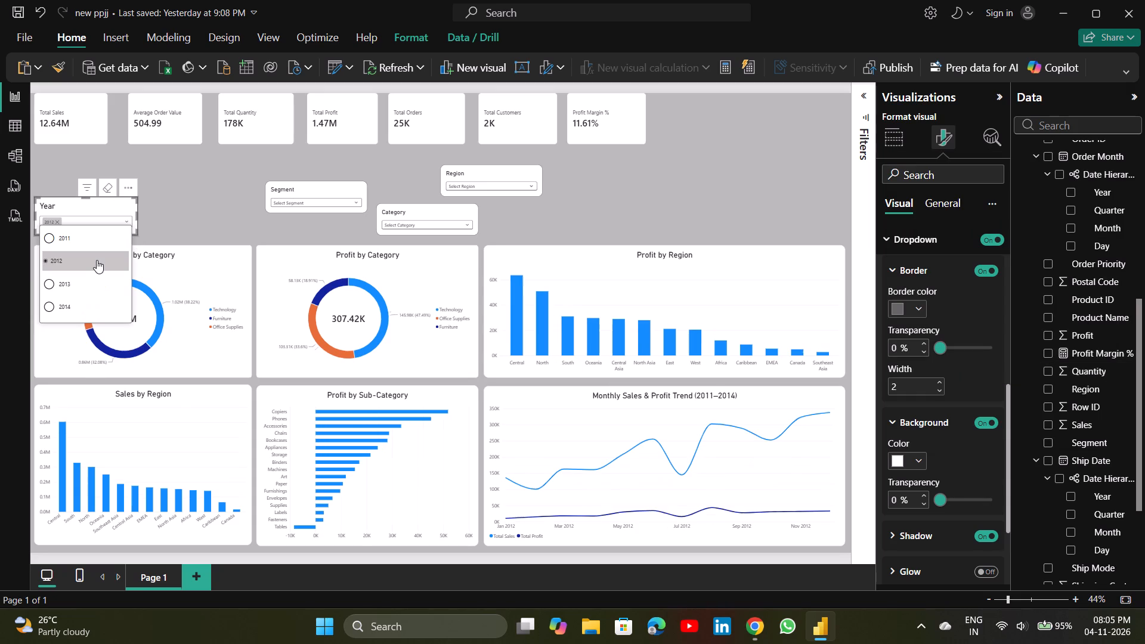
{"action": "left_click", "coordinate": [96, 276]}
{"action": "left_click", "coordinate": [97, 294]}
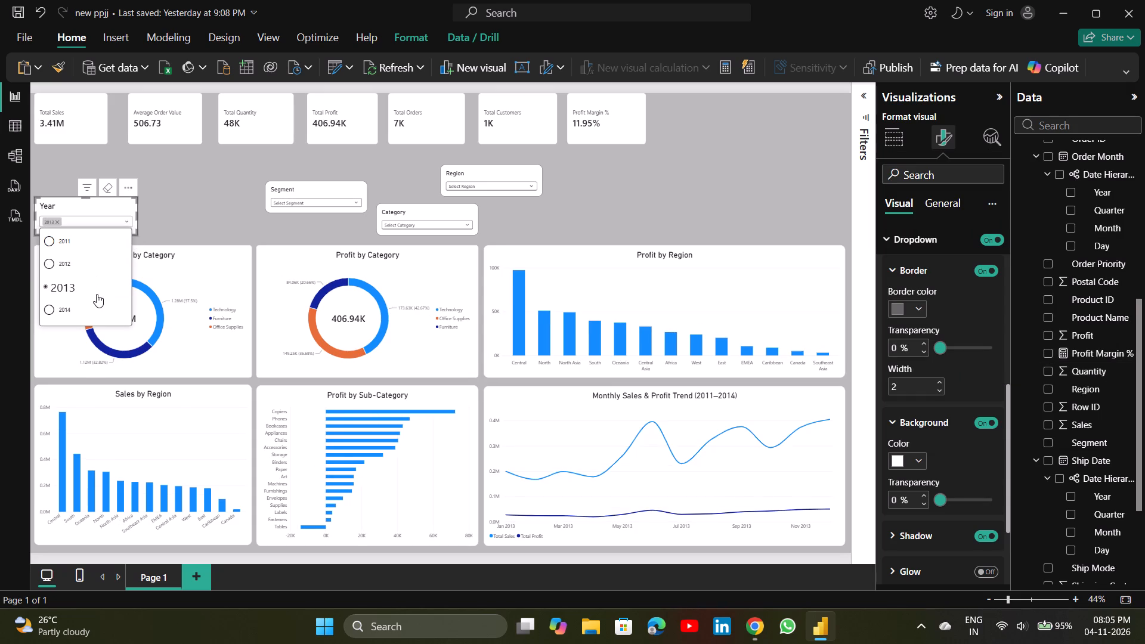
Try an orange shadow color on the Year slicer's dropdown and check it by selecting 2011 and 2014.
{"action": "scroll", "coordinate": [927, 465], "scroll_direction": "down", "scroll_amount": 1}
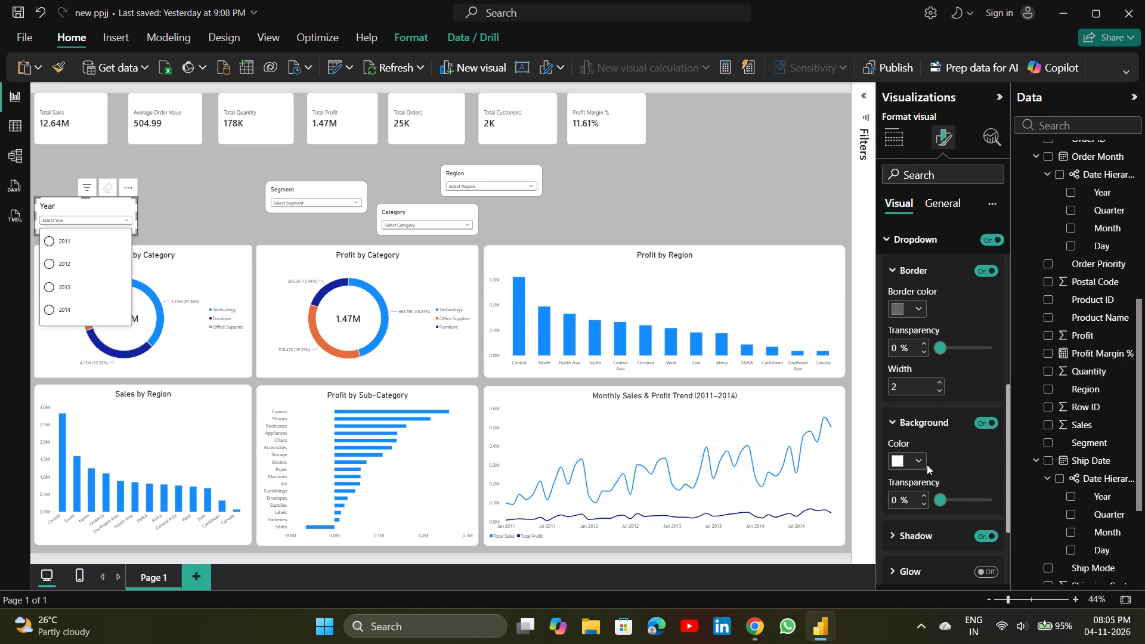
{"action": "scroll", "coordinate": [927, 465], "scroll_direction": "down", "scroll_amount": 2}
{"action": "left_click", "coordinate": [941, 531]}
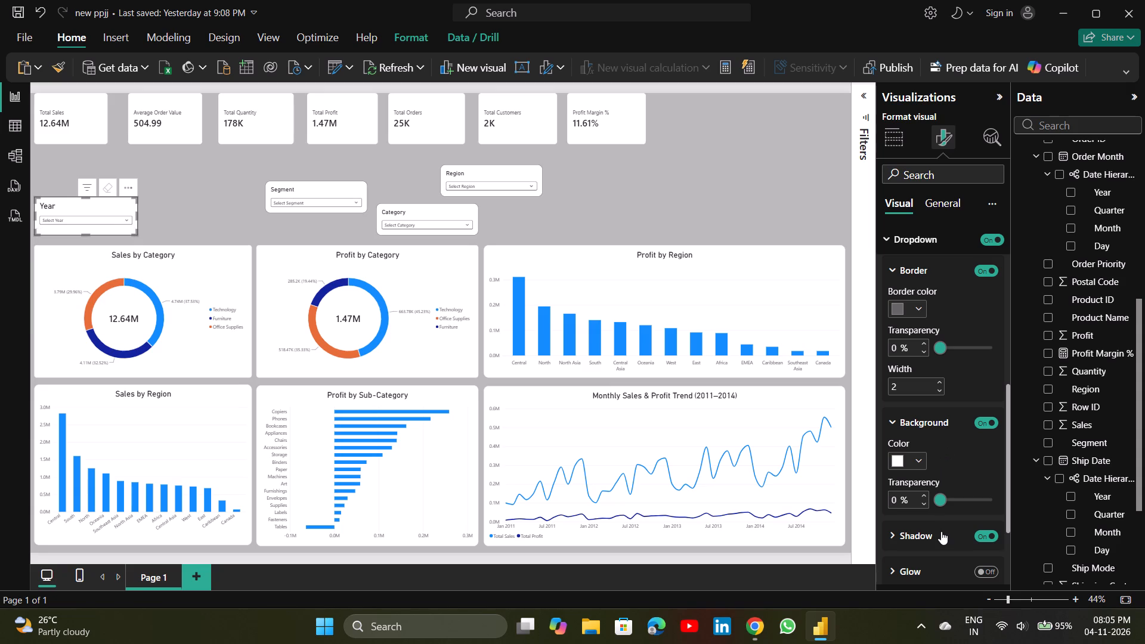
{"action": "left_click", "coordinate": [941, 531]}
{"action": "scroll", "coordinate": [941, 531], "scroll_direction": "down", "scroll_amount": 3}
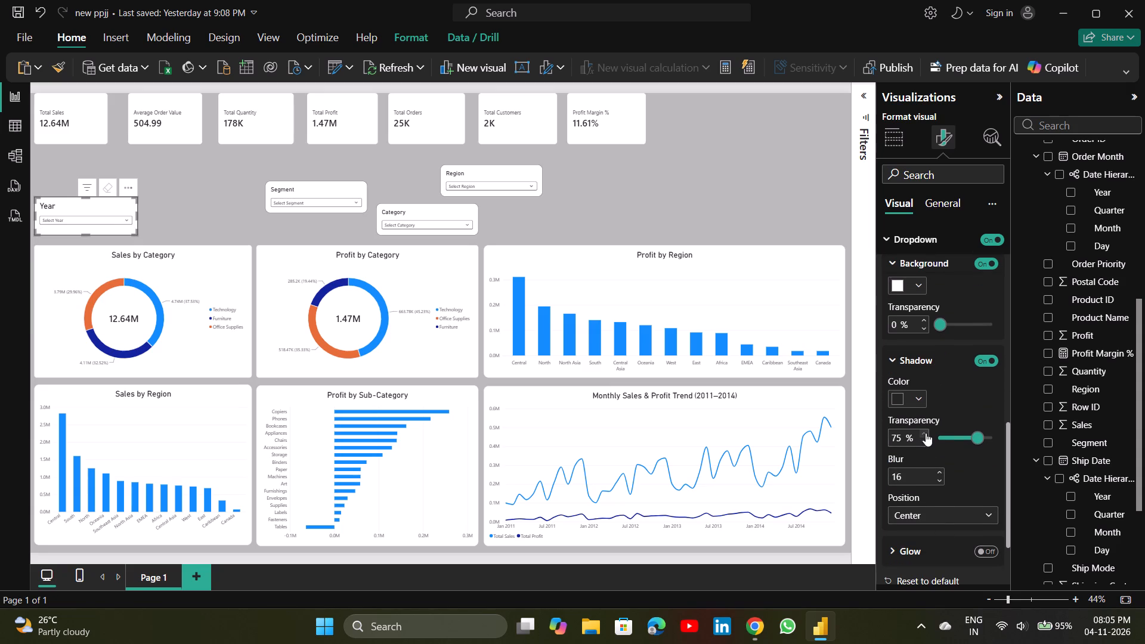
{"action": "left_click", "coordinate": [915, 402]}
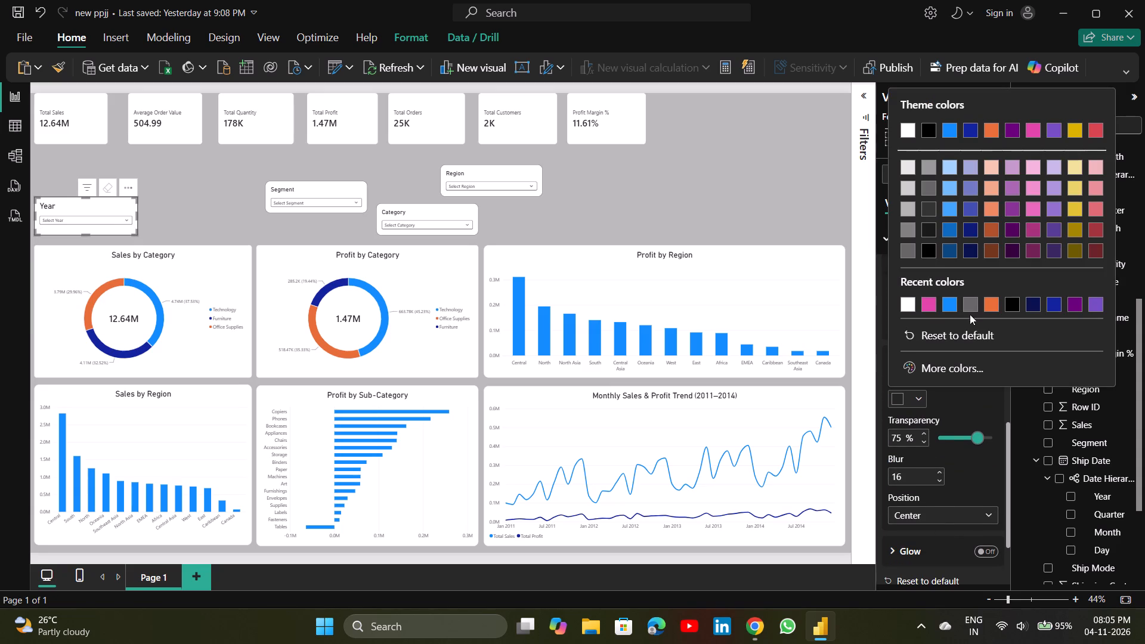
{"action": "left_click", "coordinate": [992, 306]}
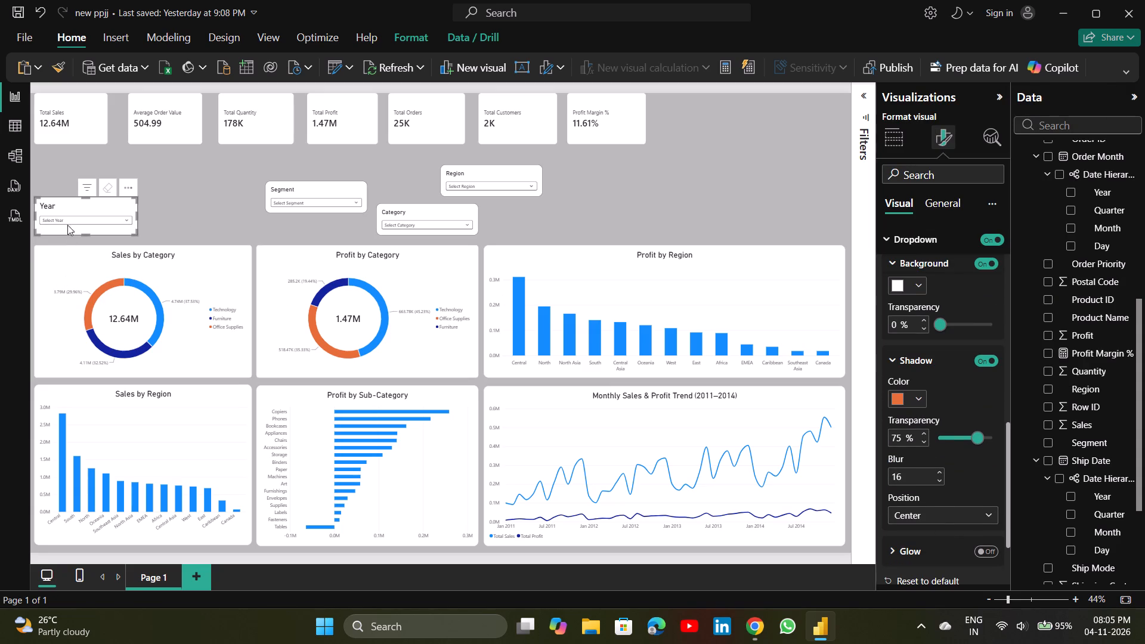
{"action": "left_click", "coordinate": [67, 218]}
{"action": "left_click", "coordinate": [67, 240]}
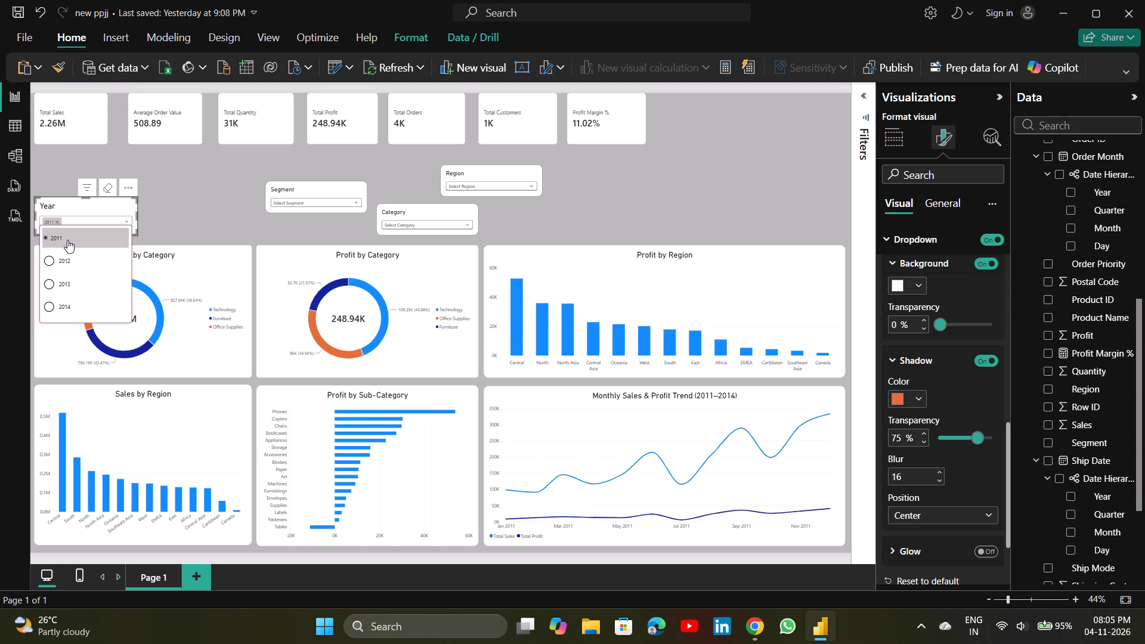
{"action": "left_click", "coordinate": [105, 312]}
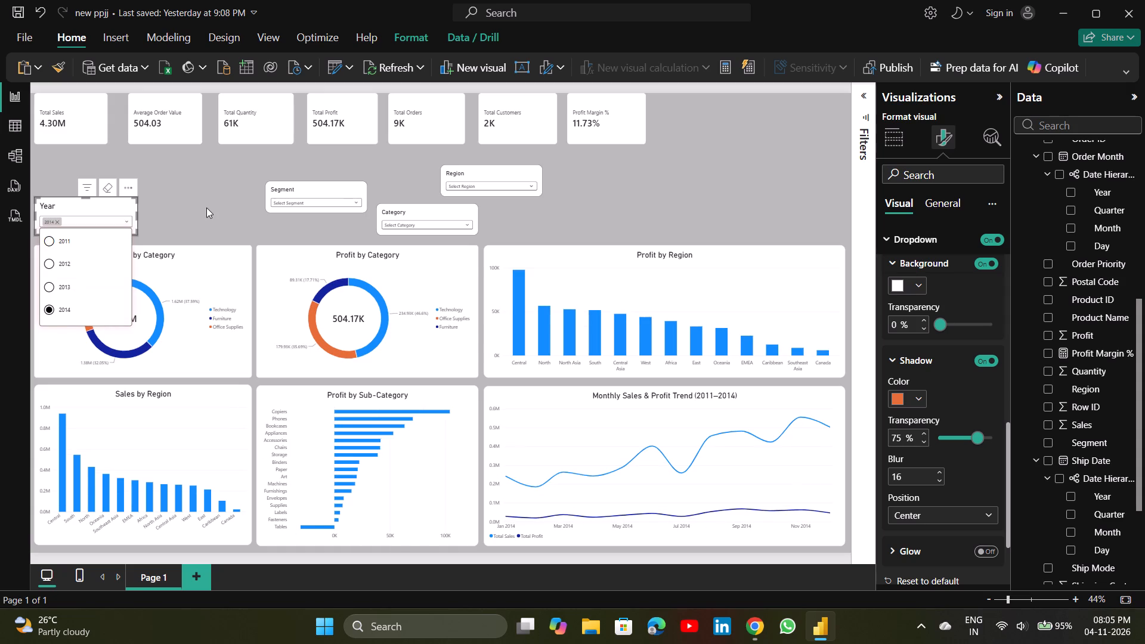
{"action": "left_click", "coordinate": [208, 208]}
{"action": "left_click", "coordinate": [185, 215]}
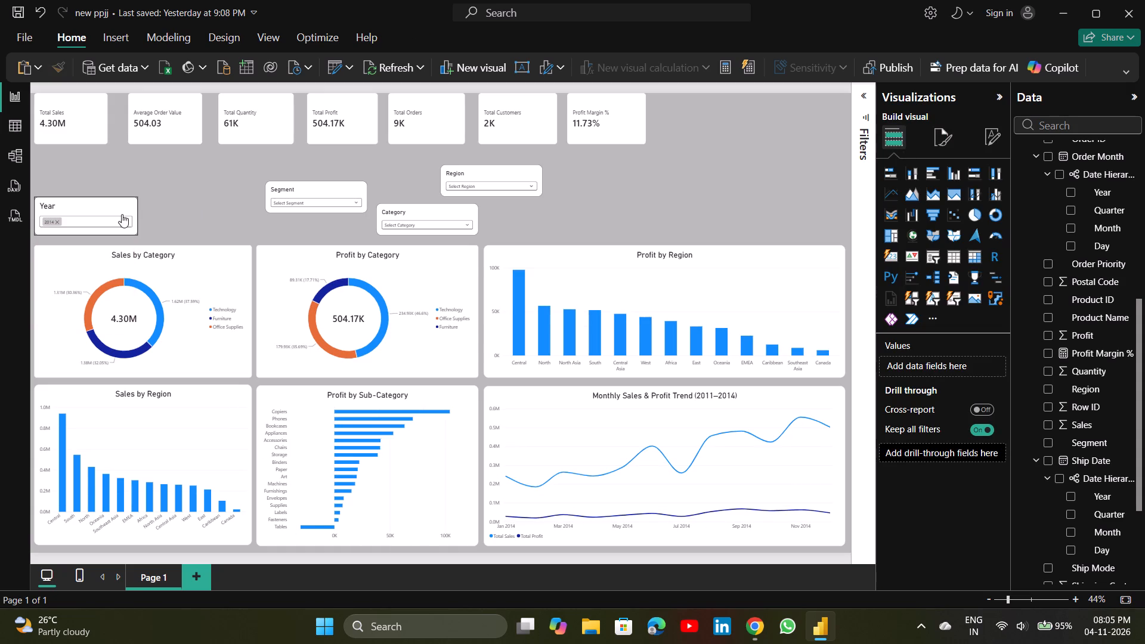
Turn off the shadow of the Year slicer's dropdown.
{"action": "left_click", "coordinate": [116, 204]}
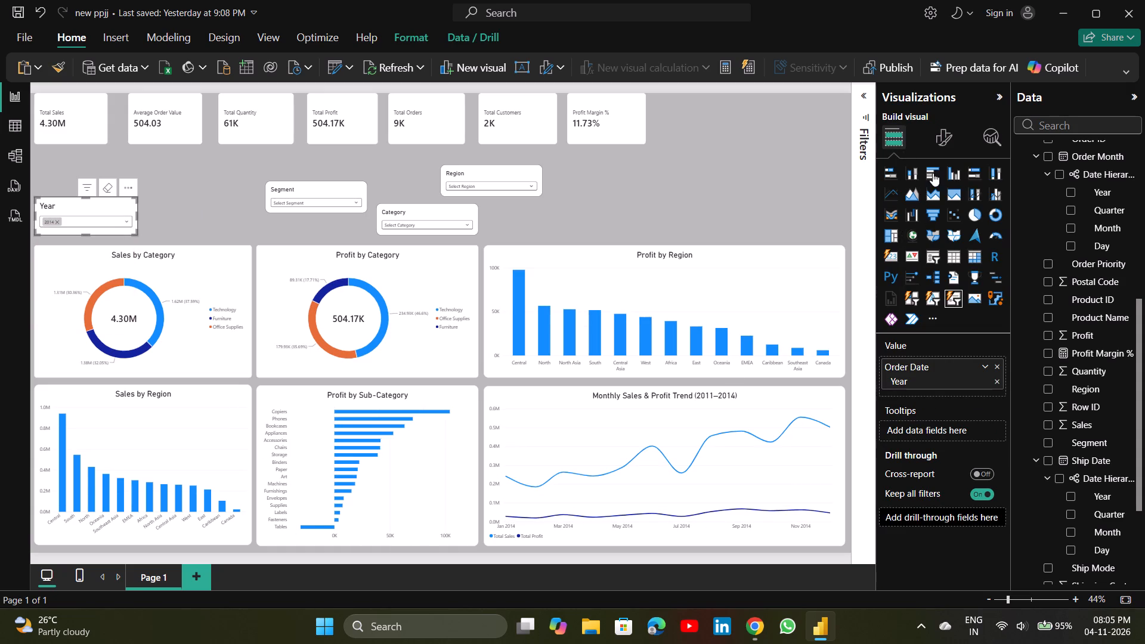
{"action": "left_click", "coordinate": [939, 151]}
{"action": "left_click", "coordinate": [940, 137]}
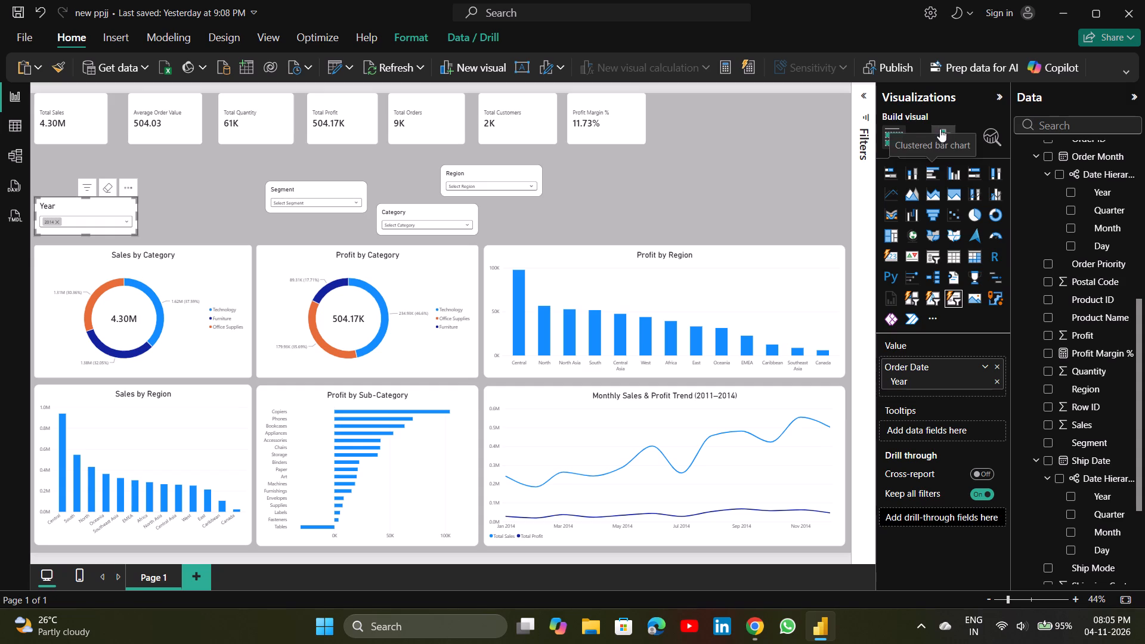
{"action": "left_click", "coordinate": [940, 127]}
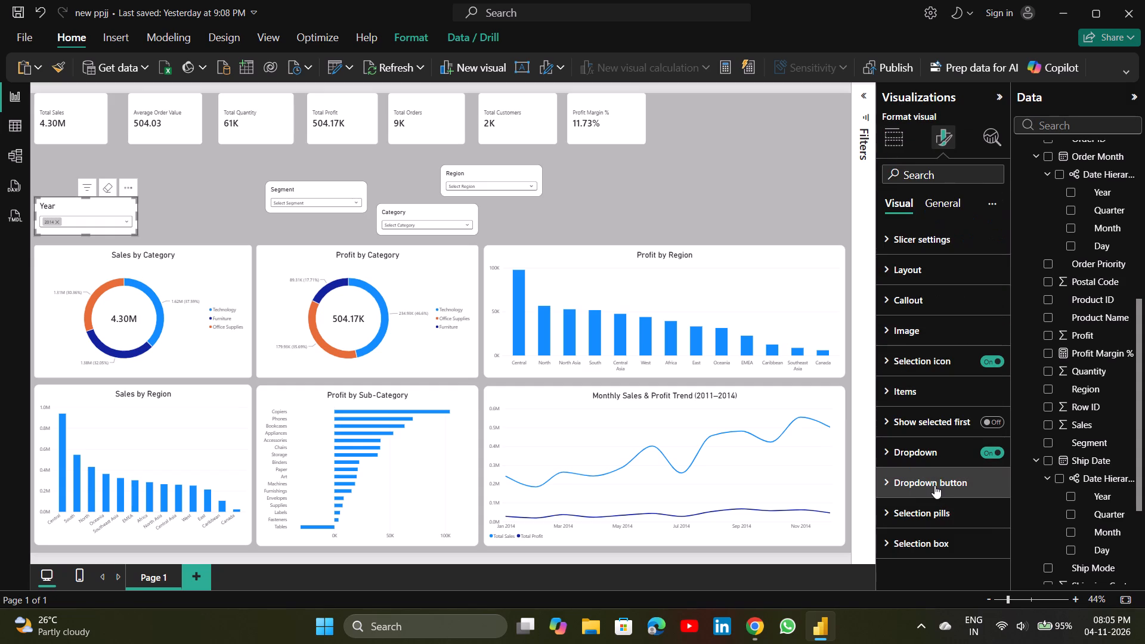
{"action": "left_click", "coordinate": [922, 462]}
{"action": "scroll", "coordinate": [922, 462], "scroll_direction": "down", "scroll_amount": 5}
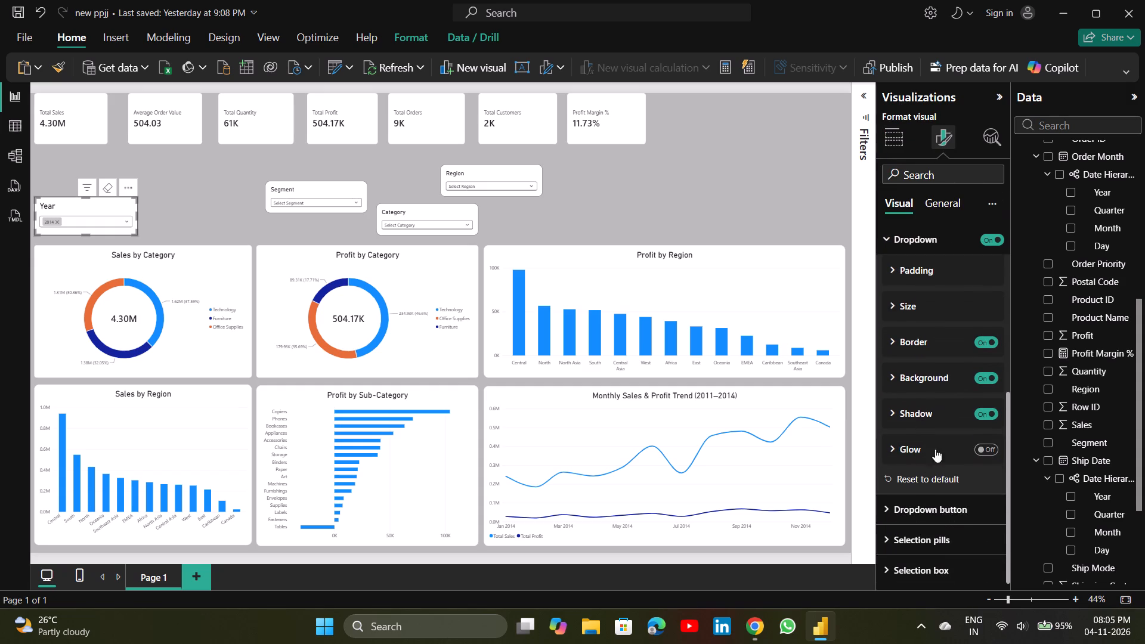
{"action": "left_click", "coordinate": [985, 413]}
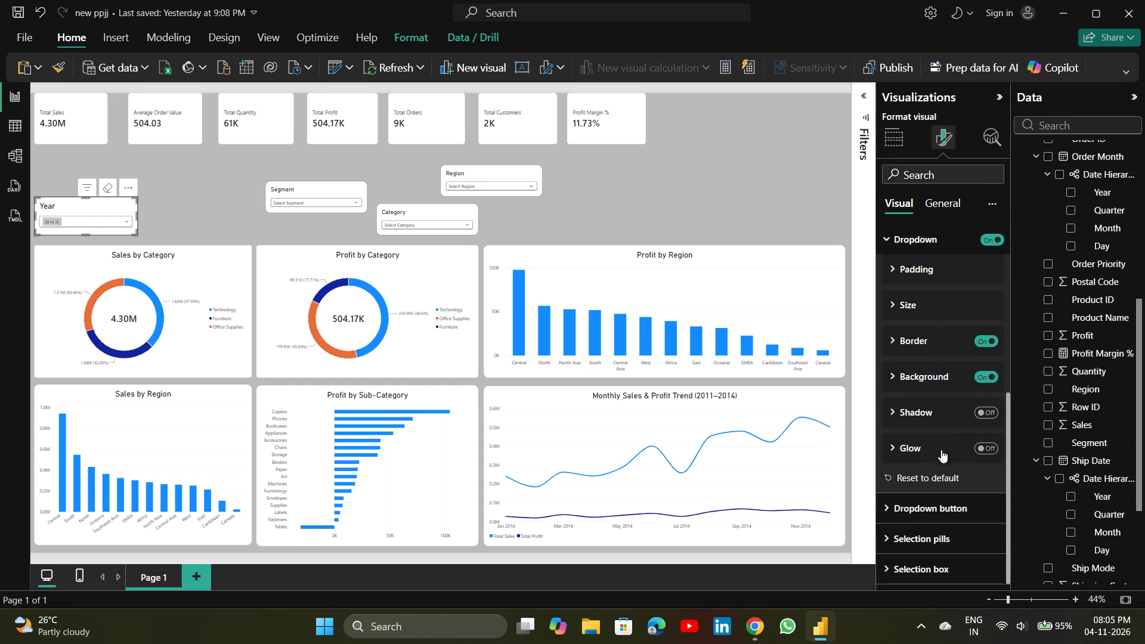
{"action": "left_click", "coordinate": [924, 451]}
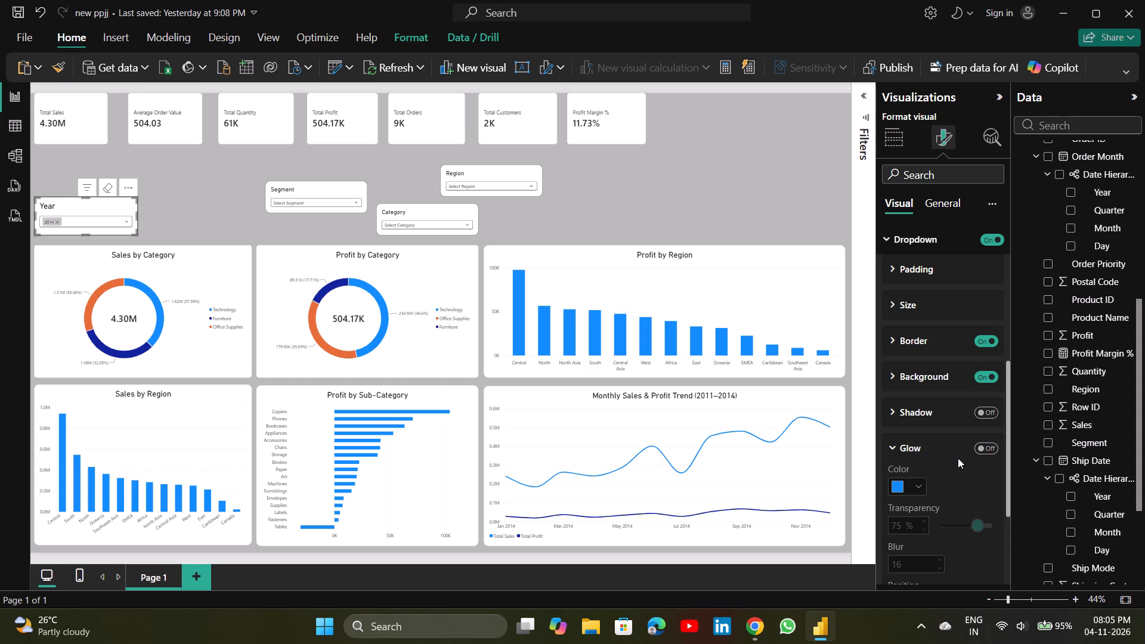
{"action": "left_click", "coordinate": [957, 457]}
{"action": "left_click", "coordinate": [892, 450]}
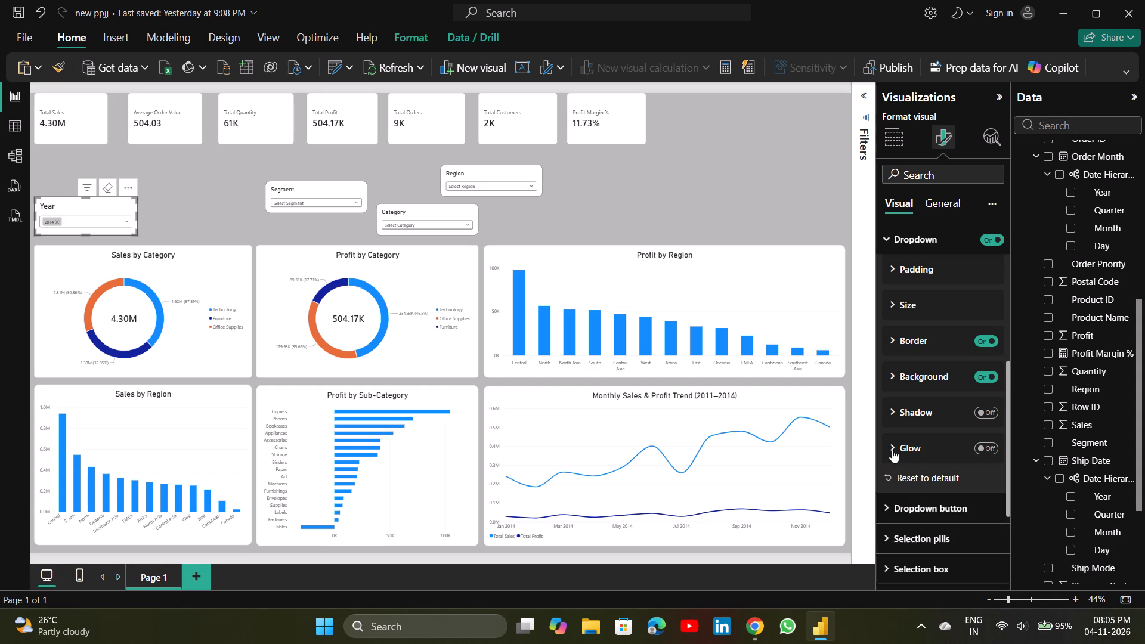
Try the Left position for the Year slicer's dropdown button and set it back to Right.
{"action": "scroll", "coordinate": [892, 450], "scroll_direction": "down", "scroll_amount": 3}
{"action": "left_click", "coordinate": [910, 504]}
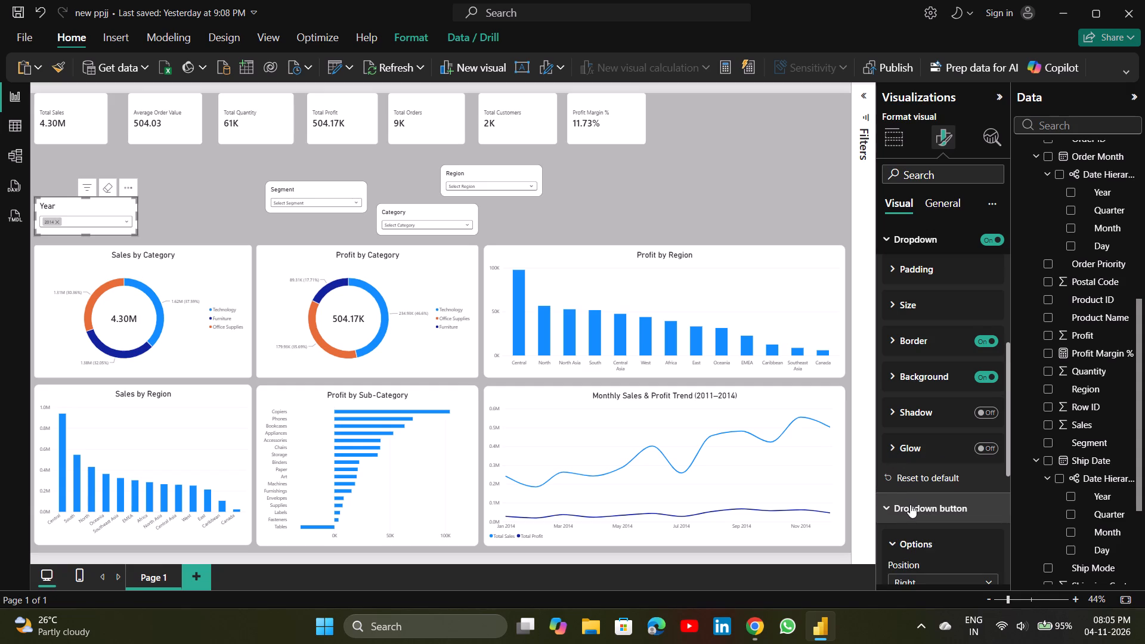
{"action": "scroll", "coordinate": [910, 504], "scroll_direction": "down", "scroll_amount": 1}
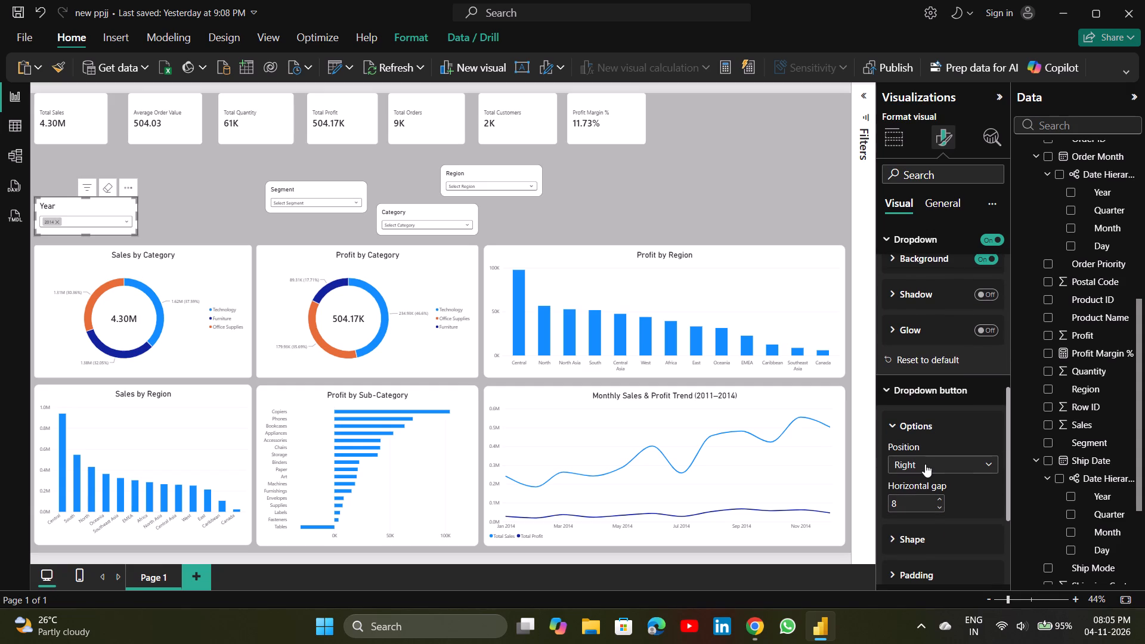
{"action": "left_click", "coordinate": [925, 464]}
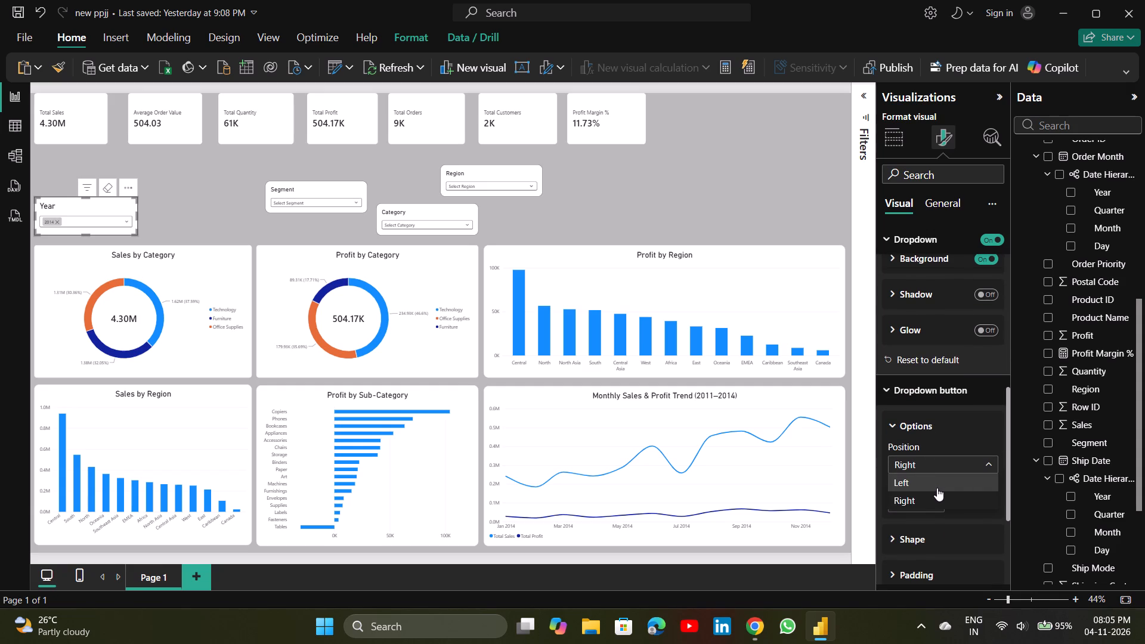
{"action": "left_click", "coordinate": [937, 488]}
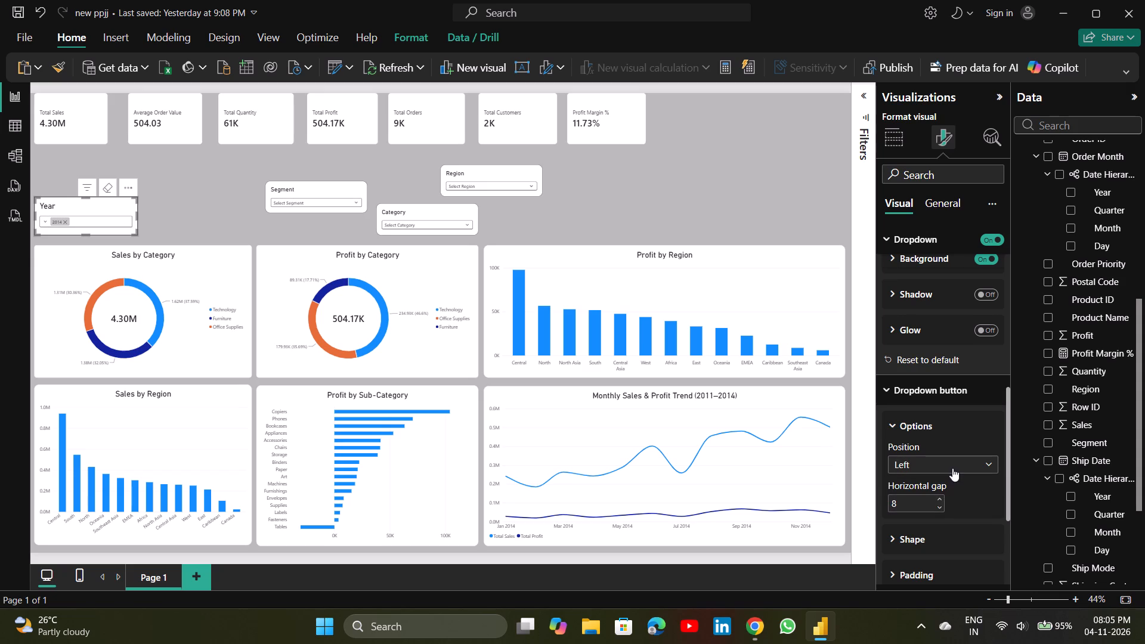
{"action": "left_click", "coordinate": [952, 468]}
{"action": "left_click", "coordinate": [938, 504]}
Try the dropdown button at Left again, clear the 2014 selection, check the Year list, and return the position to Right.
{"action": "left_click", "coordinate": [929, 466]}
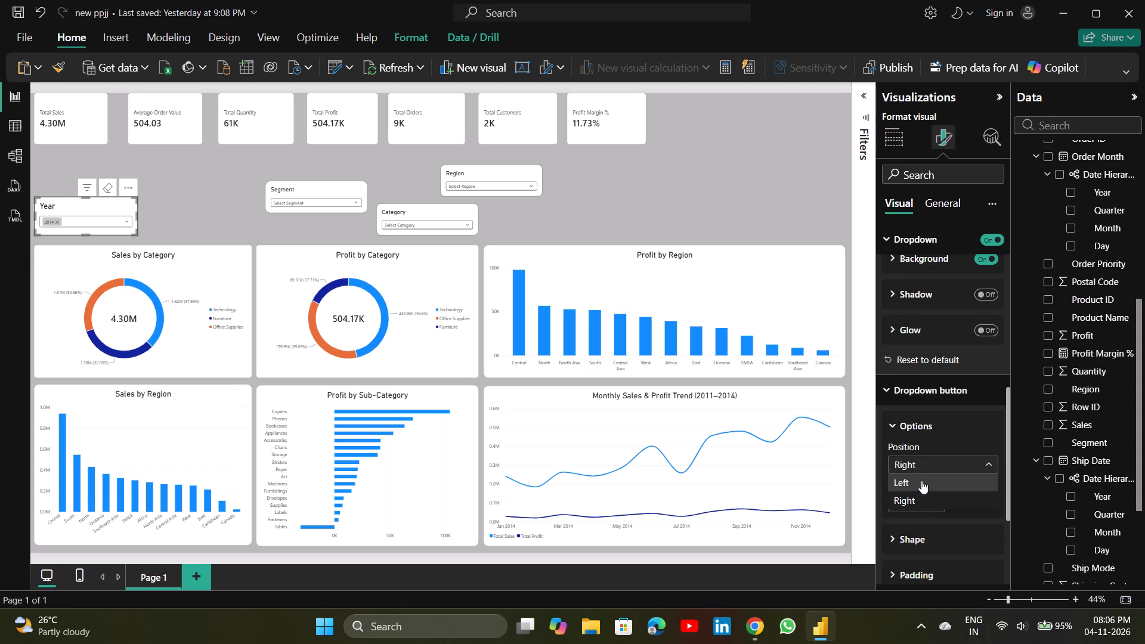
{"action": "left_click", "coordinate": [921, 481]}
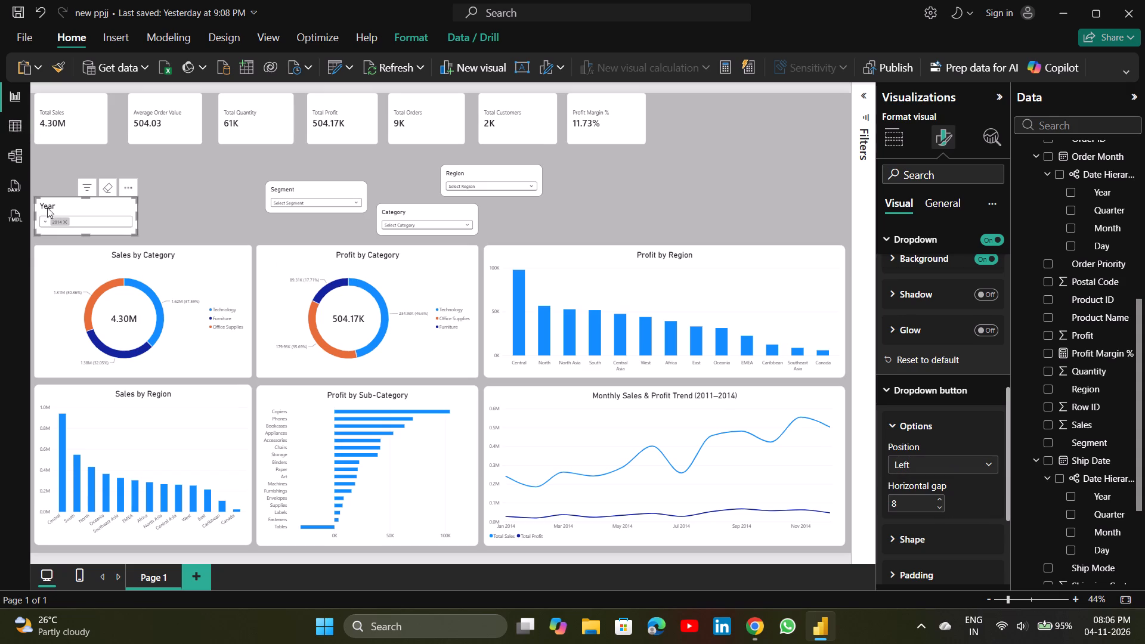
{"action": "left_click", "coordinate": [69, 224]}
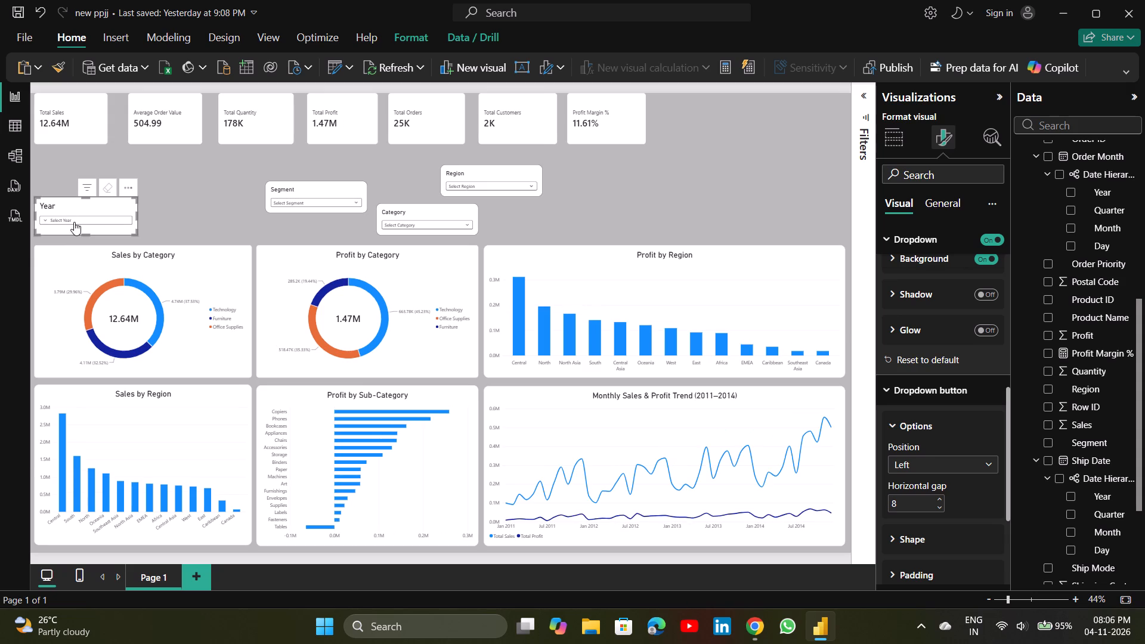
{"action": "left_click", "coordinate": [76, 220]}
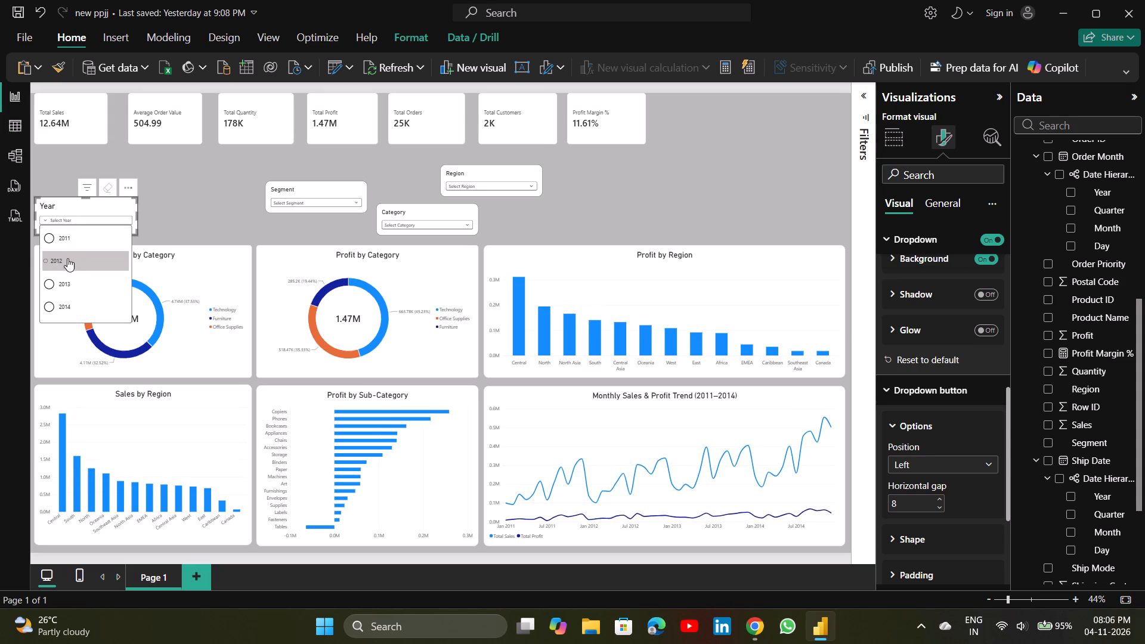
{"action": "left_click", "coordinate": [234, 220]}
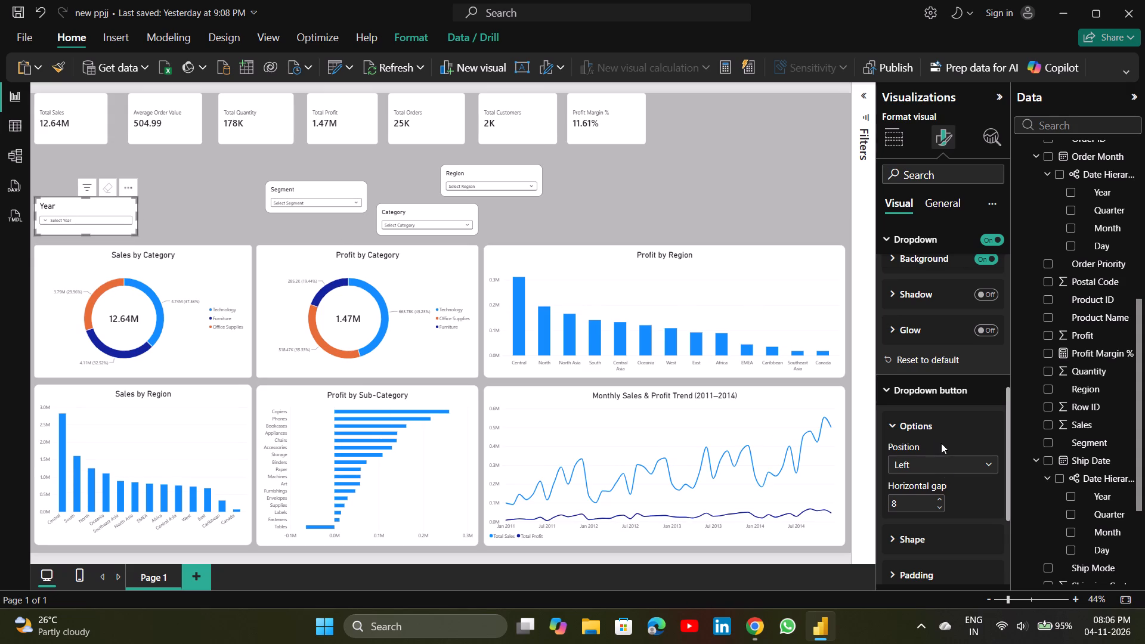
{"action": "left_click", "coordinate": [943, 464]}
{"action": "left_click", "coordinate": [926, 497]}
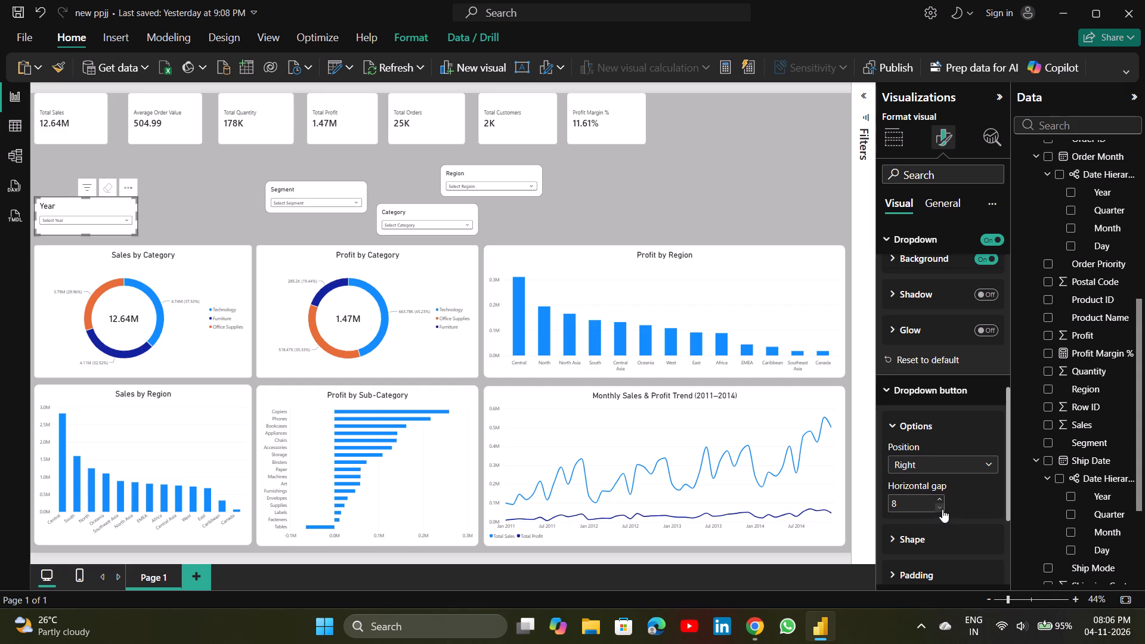
Set the horizontal gap of the Year slicer's dropdown button to 19 and open the list to check it.
{"action": "triple_click", "coordinate": [942, 509]}
{"action": "left_click", "coordinate": [942, 509]}
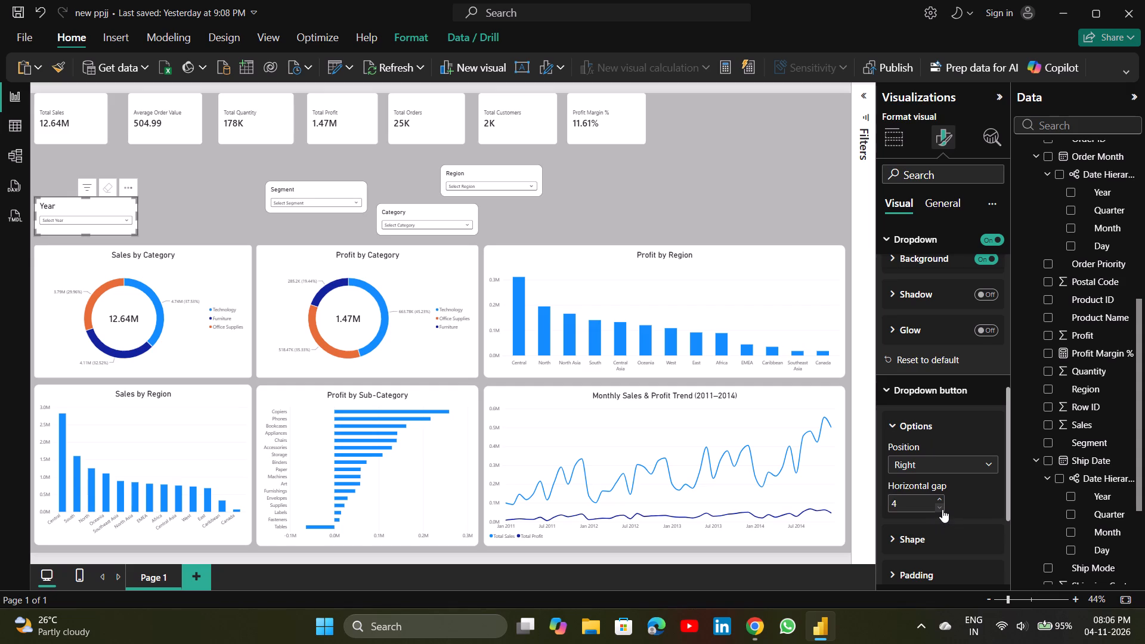
{"action": "triple_click", "coordinate": [940, 497]}
{"action": "triple_click", "coordinate": [940, 497]}
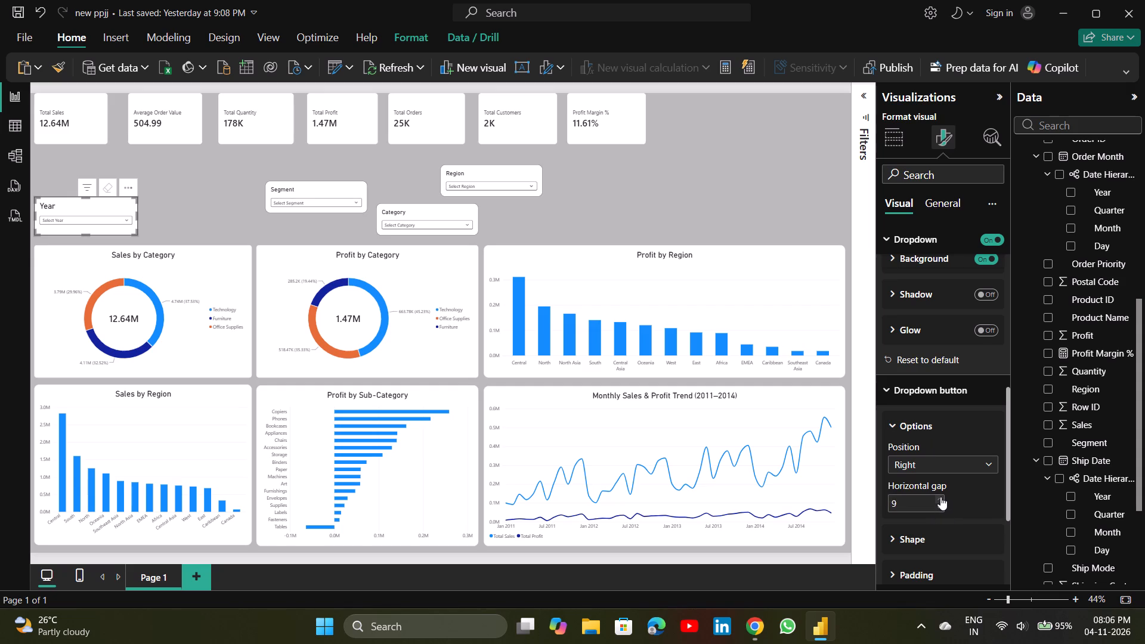
{"action": "triple_click", "coordinate": [940, 497]}
{"action": "triple_click", "coordinate": [940, 497]}
{"action": "triple_click", "coordinate": [940, 497]}
{"action": "left_click", "coordinate": [122, 220]}
{"action": "left_click", "coordinate": [203, 228]}
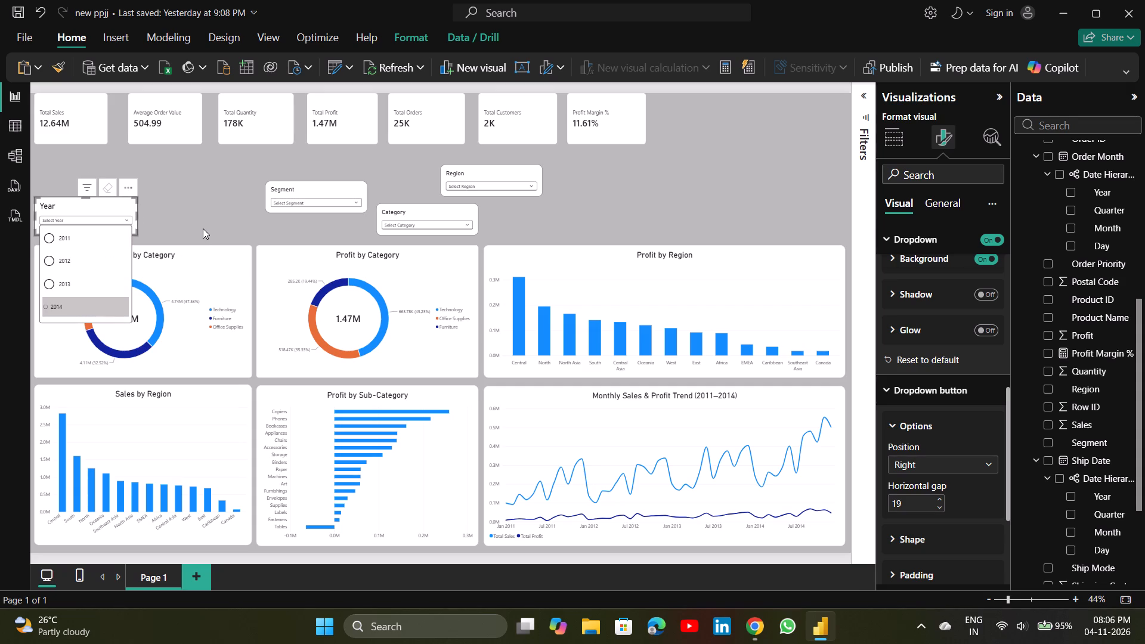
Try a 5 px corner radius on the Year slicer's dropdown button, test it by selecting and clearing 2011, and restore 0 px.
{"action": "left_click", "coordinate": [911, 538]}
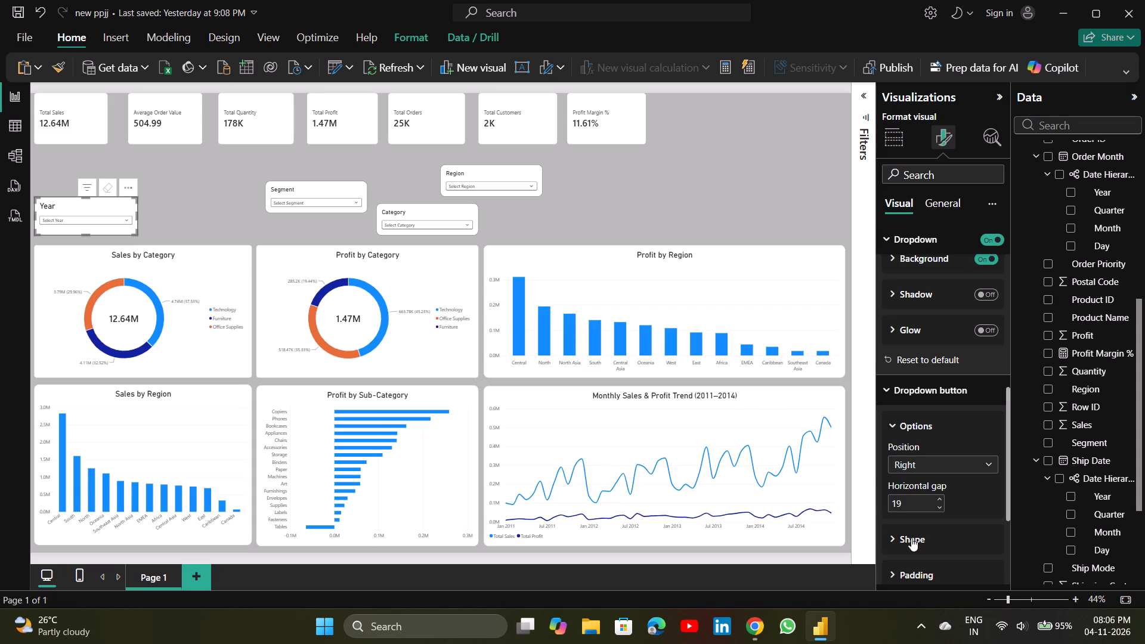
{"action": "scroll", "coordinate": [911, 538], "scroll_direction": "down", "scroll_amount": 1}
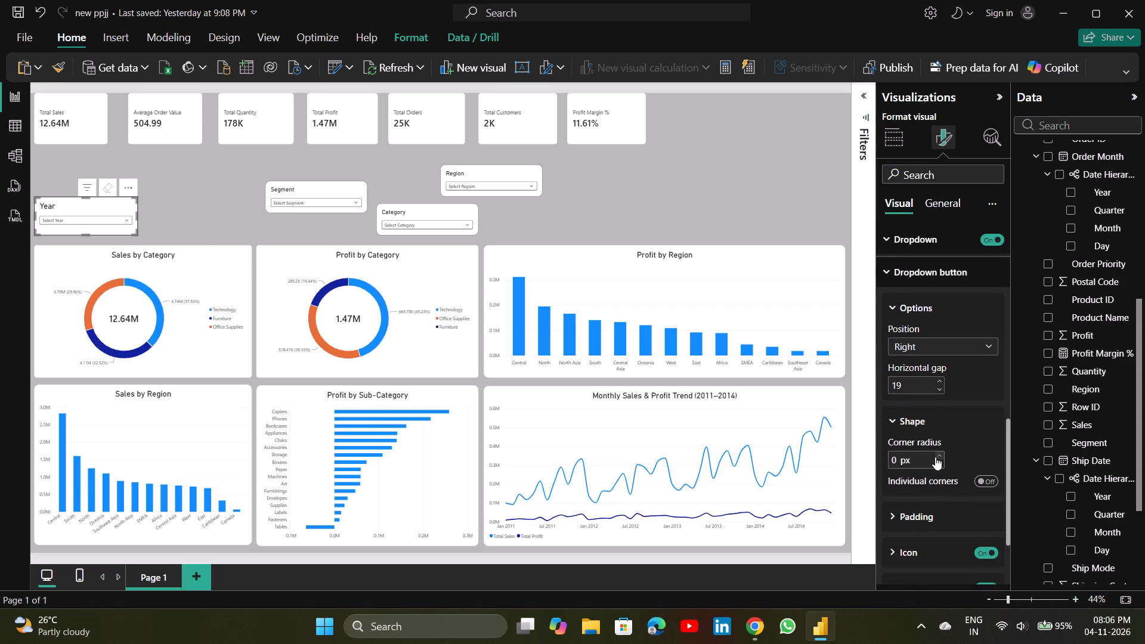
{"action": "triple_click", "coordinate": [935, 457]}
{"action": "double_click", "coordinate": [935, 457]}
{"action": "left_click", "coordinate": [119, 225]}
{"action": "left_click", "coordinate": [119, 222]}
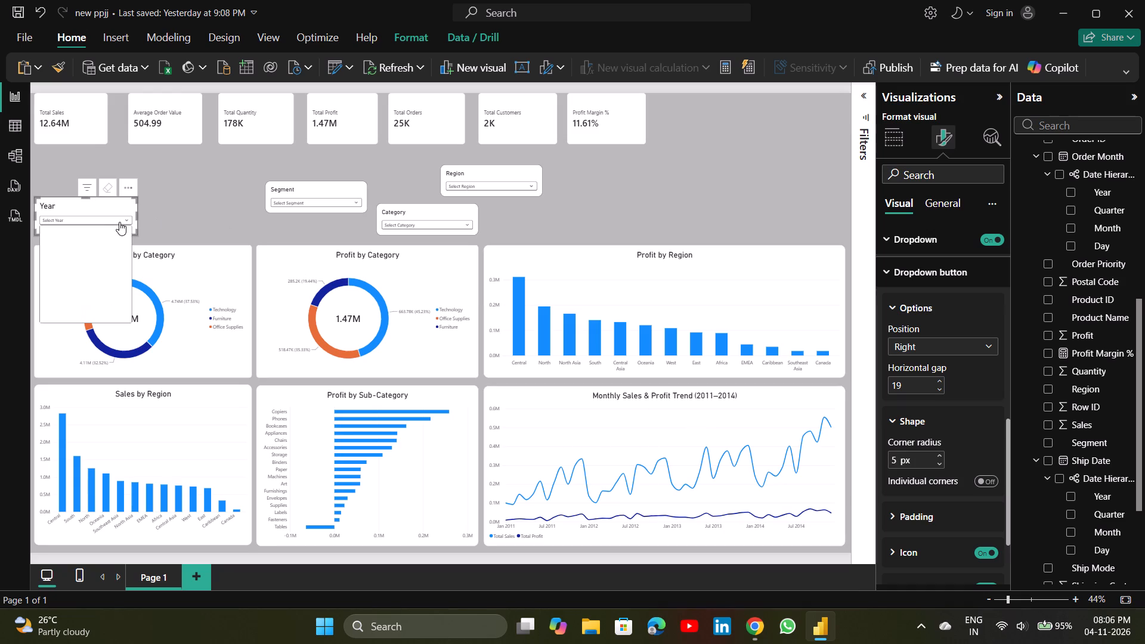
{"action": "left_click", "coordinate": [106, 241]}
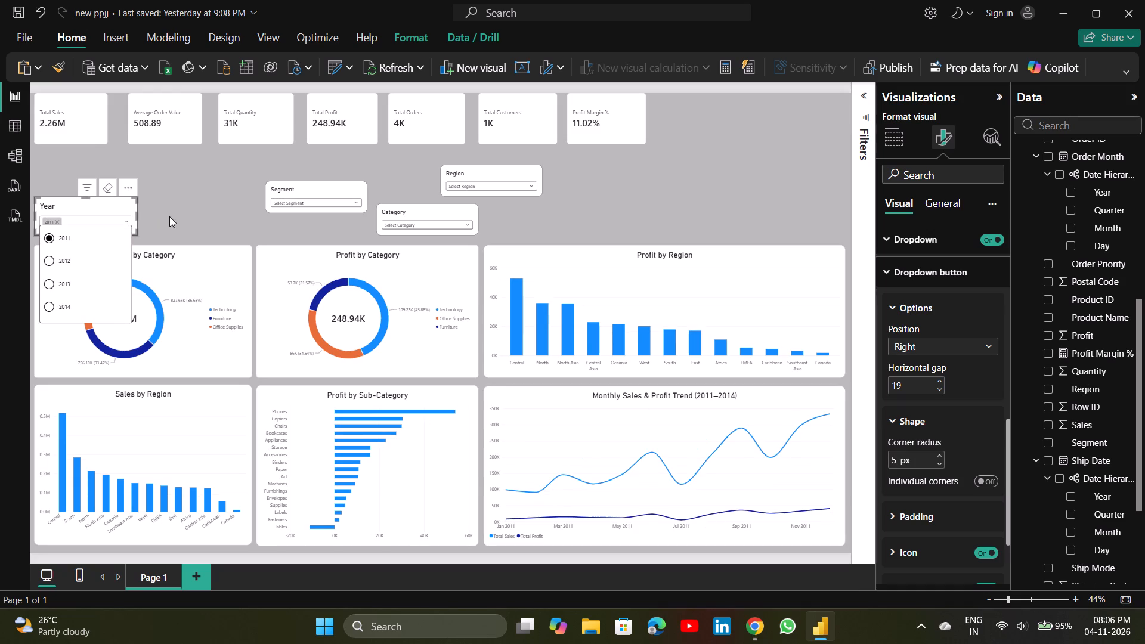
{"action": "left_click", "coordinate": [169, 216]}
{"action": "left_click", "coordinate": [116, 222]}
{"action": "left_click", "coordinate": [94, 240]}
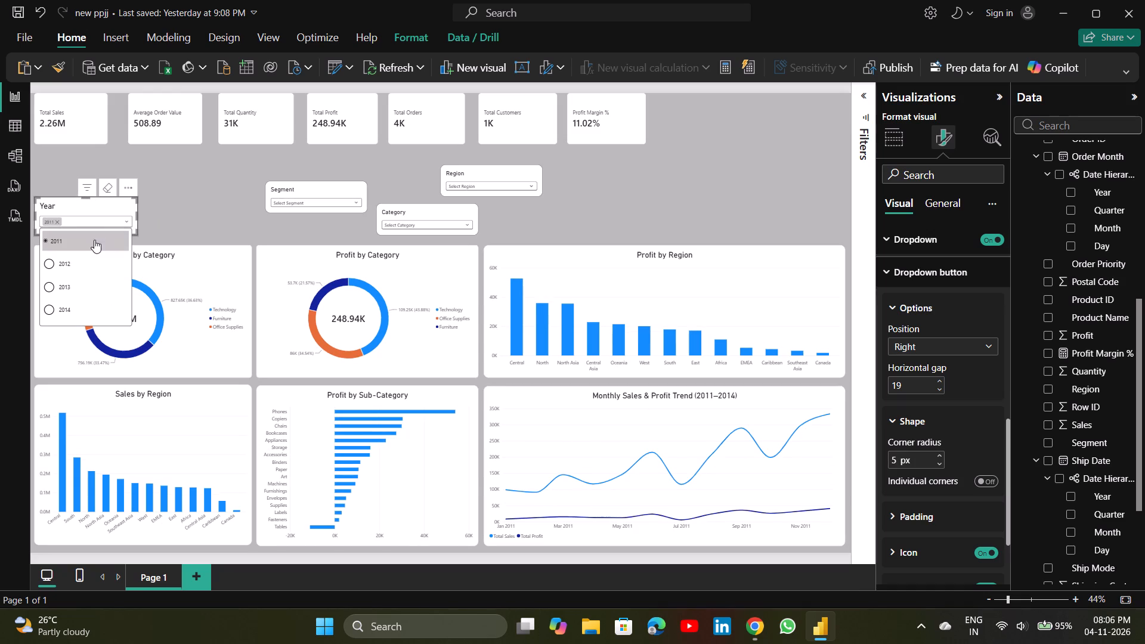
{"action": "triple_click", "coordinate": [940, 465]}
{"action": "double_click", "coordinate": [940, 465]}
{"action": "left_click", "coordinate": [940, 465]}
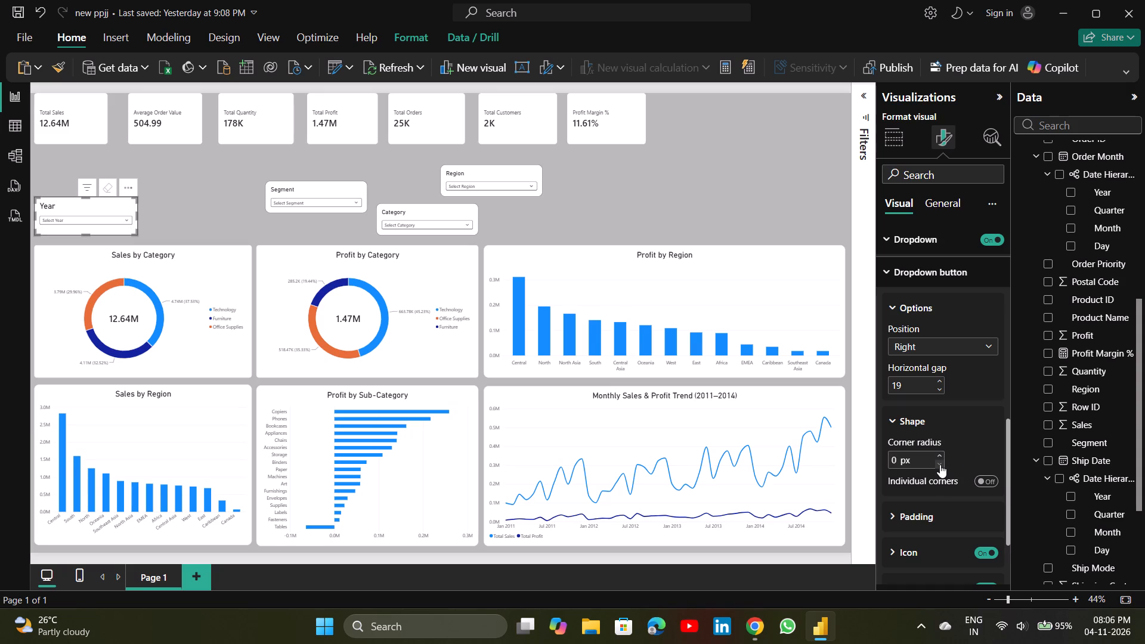
Set the icon size of the Year slicer's dropdown button to 30, trying sizes up to 38 on the way.
{"action": "scroll", "coordinate": [942, 522], "scroll_direction": "down", "scroll_amount": 1}
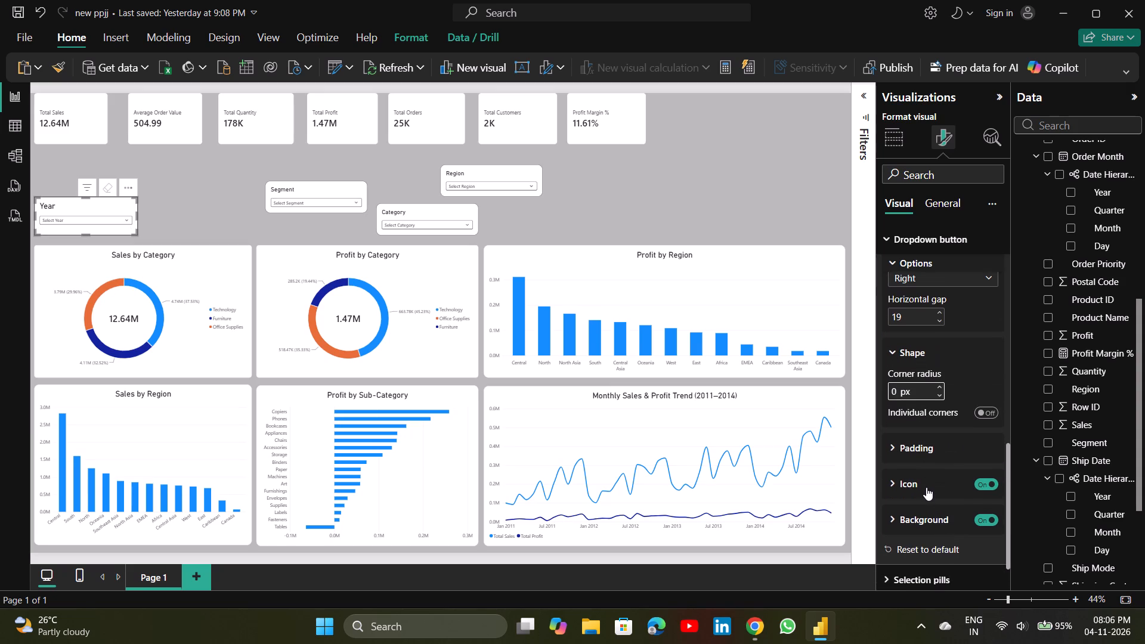
{"action": "left_click", "coordinate": [926, 487]}
{"action": "scroll", "coordinate": [926, 487], "scroll_direction": "down", "scroll_amount": 1}
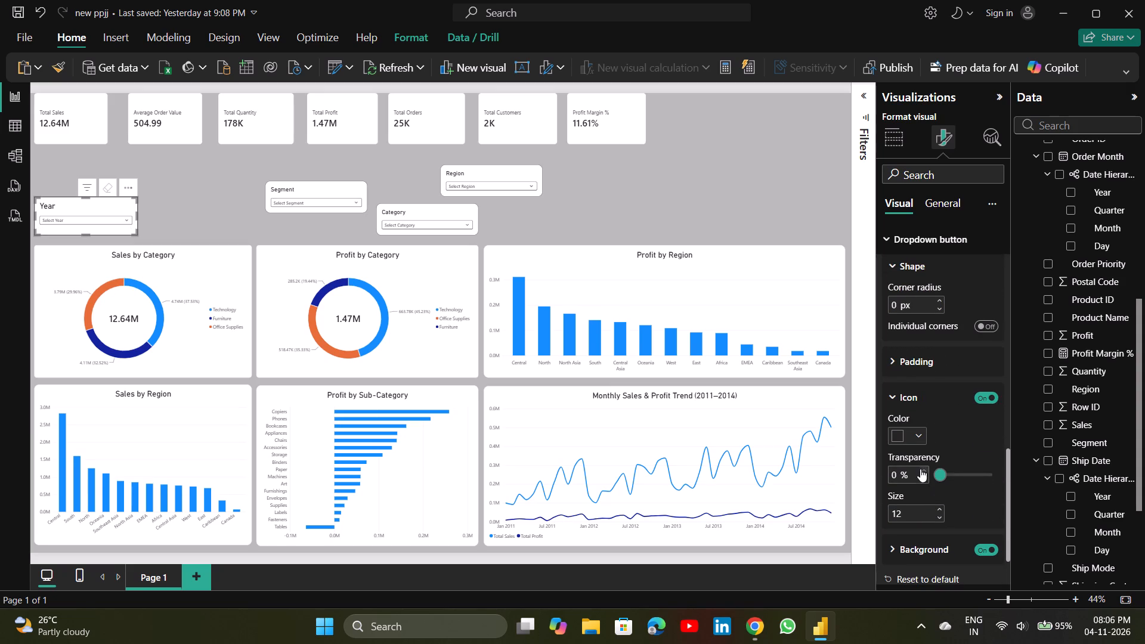
{"action": "triple_click", "coordinate": [939, 509]}
{"action": "triple_click", "coordinate": [939, 509]}
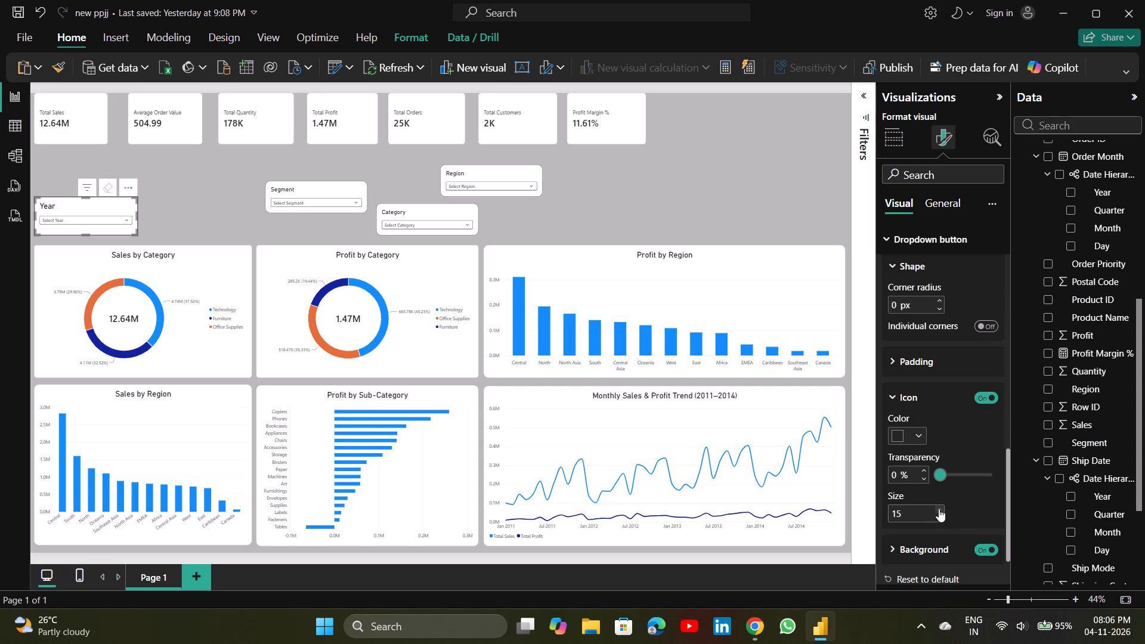
{"action": "double_click", "coordinate": [939, 509]}
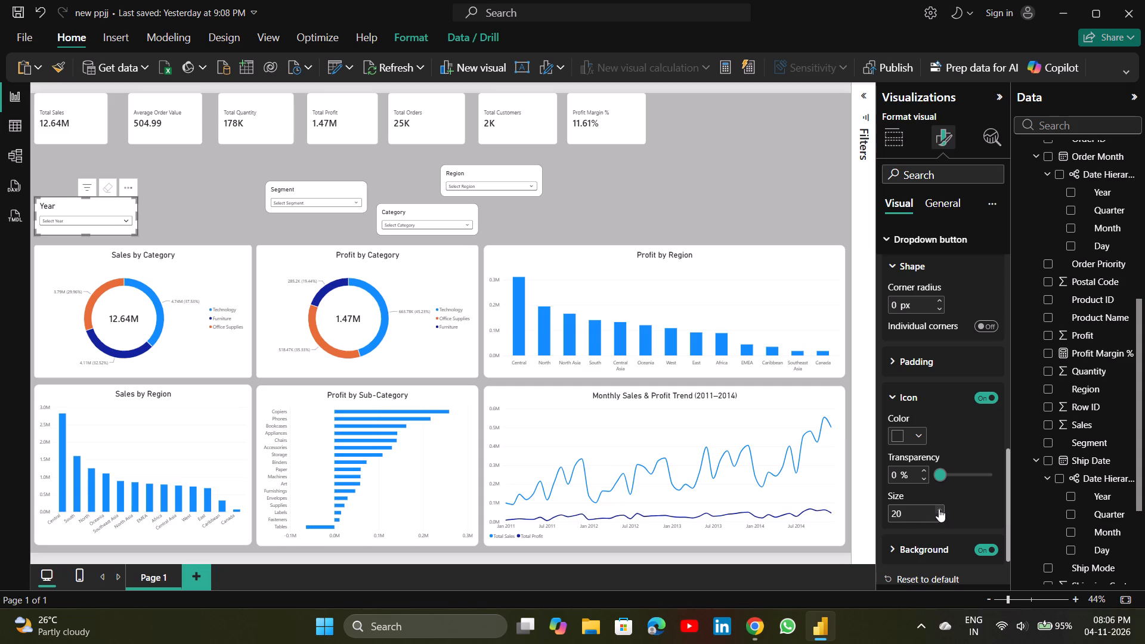
{"action": "triple_click", "coordinate": [939, 509]}
{"action": "triple_click", "coordinate": [939, 509]}
{"action": "triple_click", "coordinate": [939, 509]}
{"action": "triple_click", "coordinate": [939, 509]}
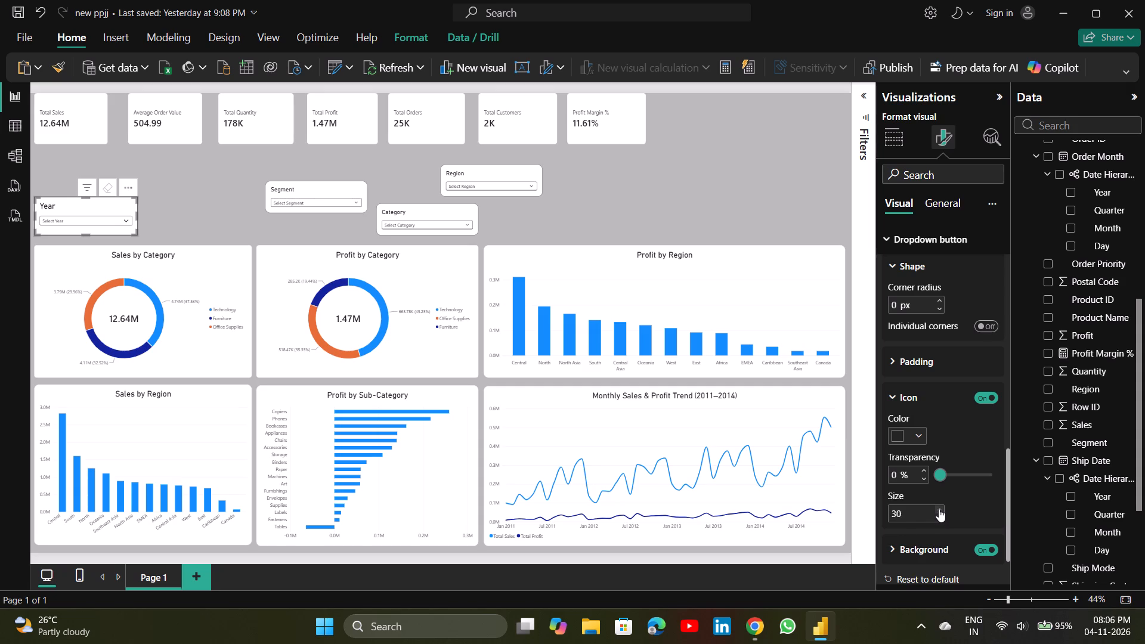
{"action": "triple_click", "coordinate": [939, 509]}
{"action": "triple_click", "coordinate": [939, 509]}
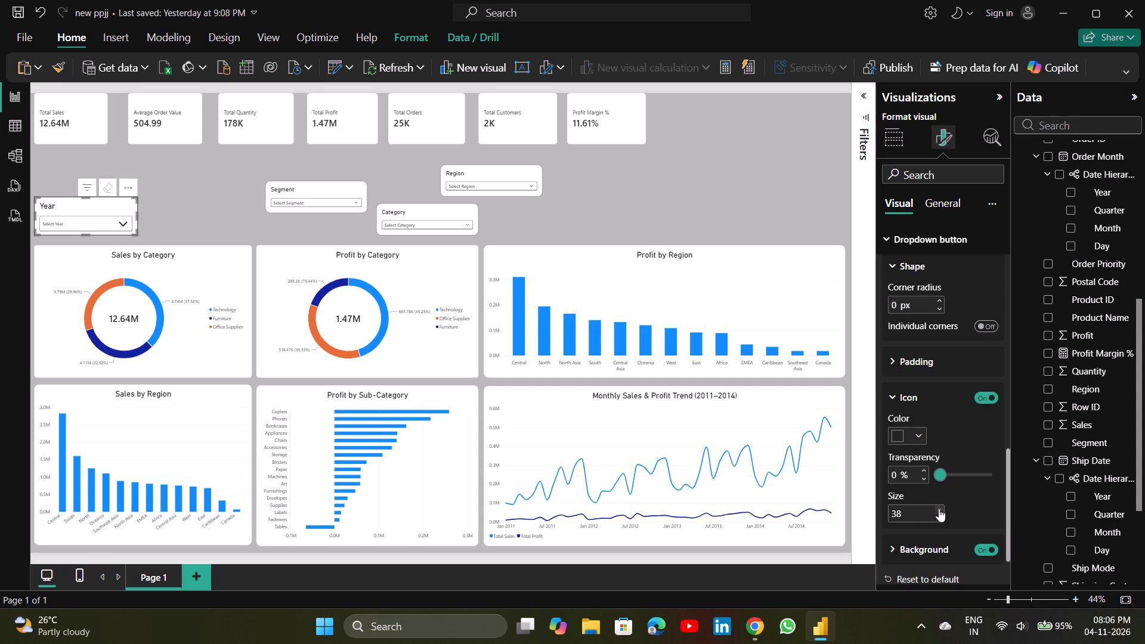
{"action": "triple_click", "coordinate": [940, 520]}
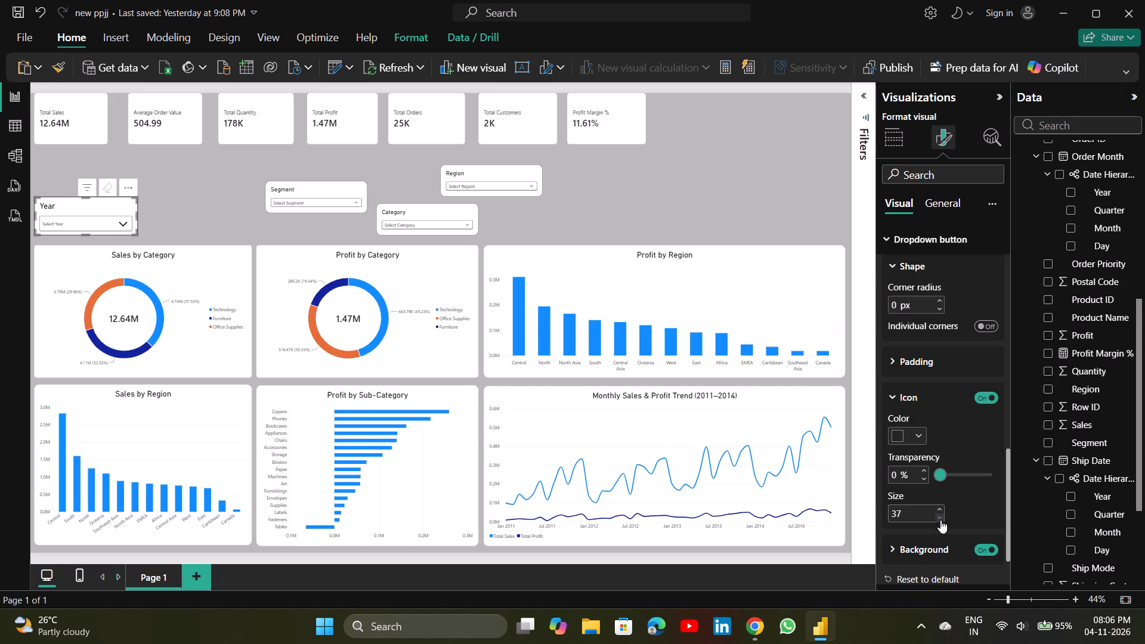
{"action": "left_click", "coordinate": [940, 520]}
{"action": "triple_click", "coordinate": [940, 520]}
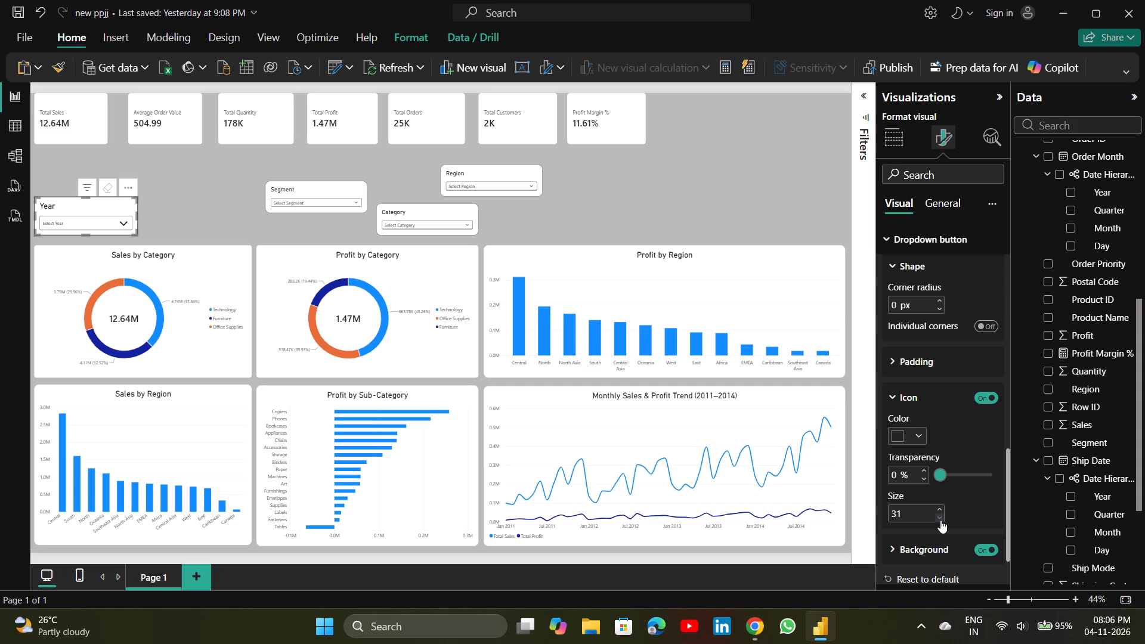
{"action": "left_click", "coordinate": [940, 520]}
Try pink as the icon color of the Year slicer's dropdown button, and settle on black.
{"action": "left_click", "coordinate": [919, 436]}
{"action": "left_click", "coordinate": [949, 341]}
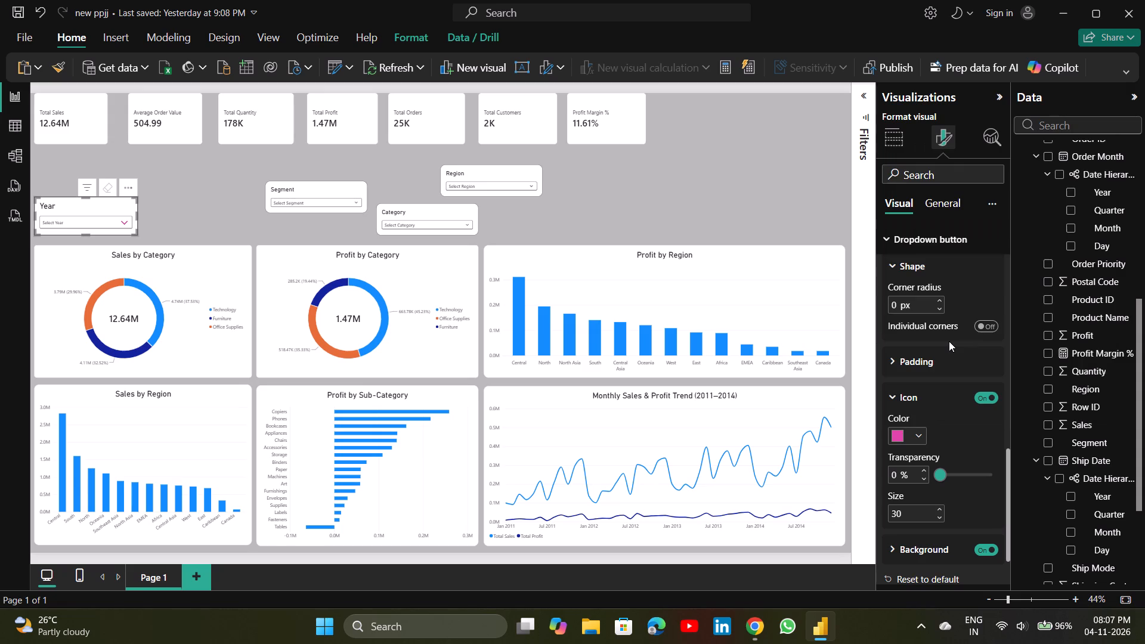
{"action": "left_click", "coordinate": [912, 442]}
{"action": "double_click", "coordinate": [1014, 333]}
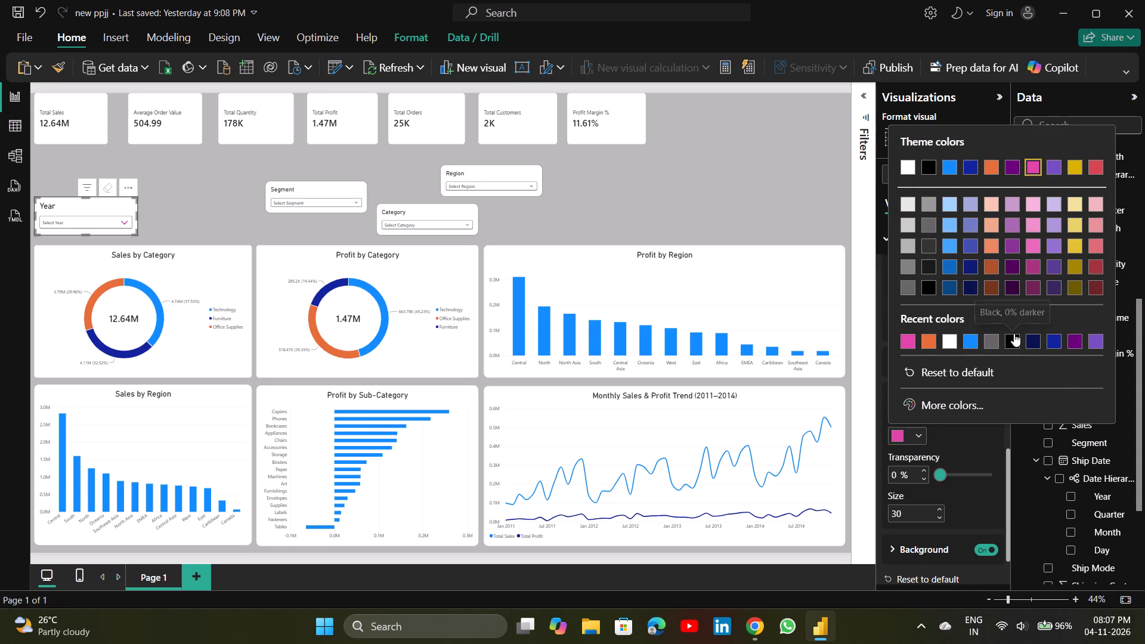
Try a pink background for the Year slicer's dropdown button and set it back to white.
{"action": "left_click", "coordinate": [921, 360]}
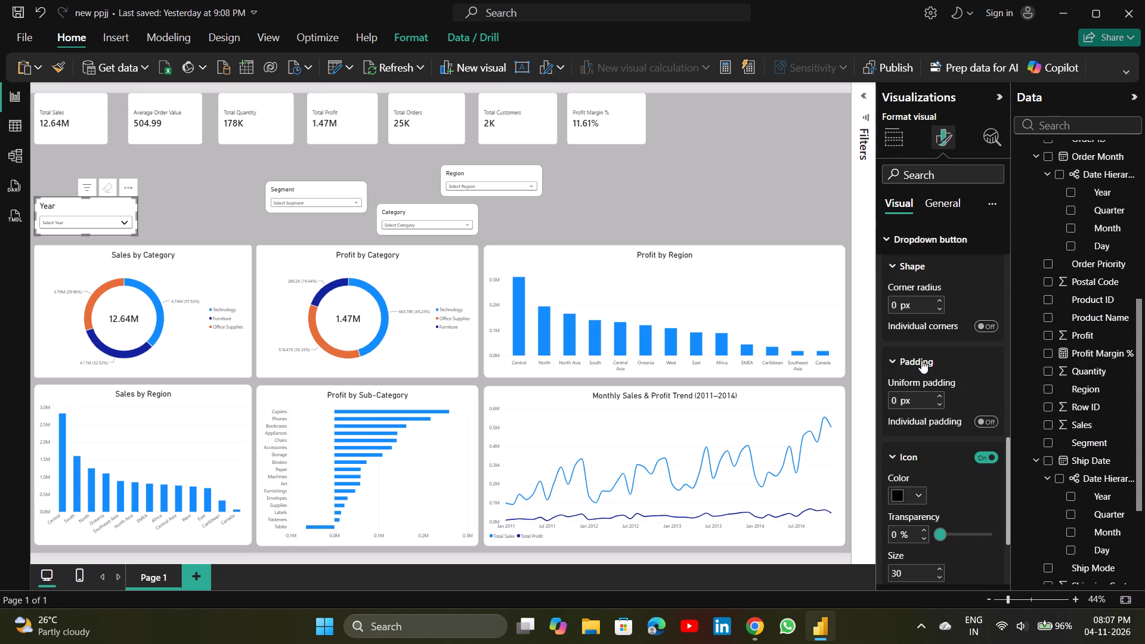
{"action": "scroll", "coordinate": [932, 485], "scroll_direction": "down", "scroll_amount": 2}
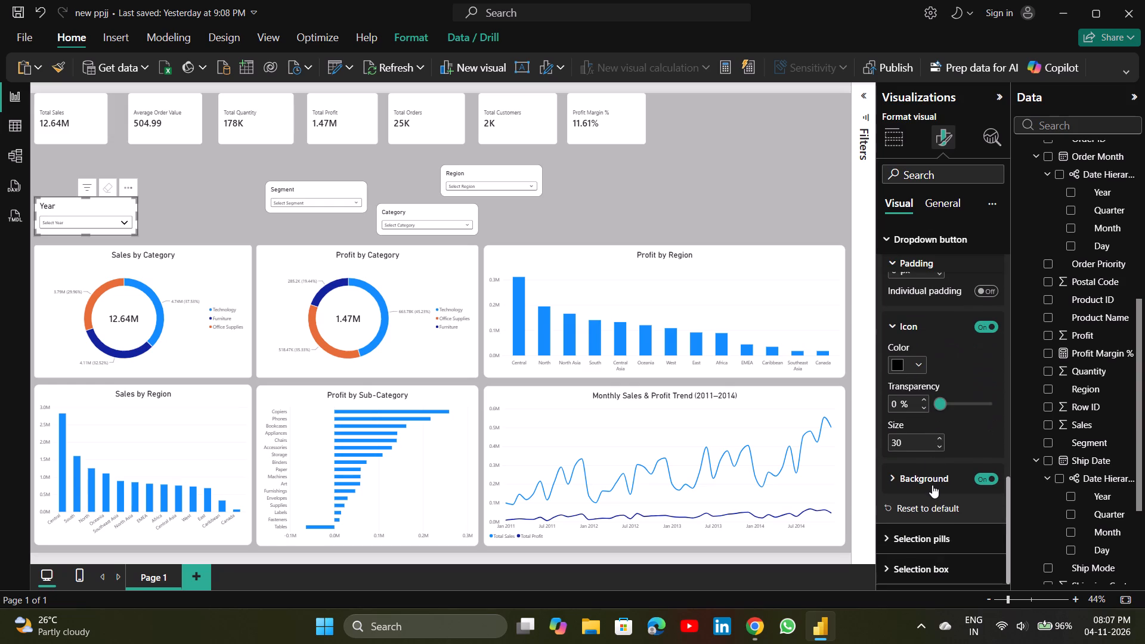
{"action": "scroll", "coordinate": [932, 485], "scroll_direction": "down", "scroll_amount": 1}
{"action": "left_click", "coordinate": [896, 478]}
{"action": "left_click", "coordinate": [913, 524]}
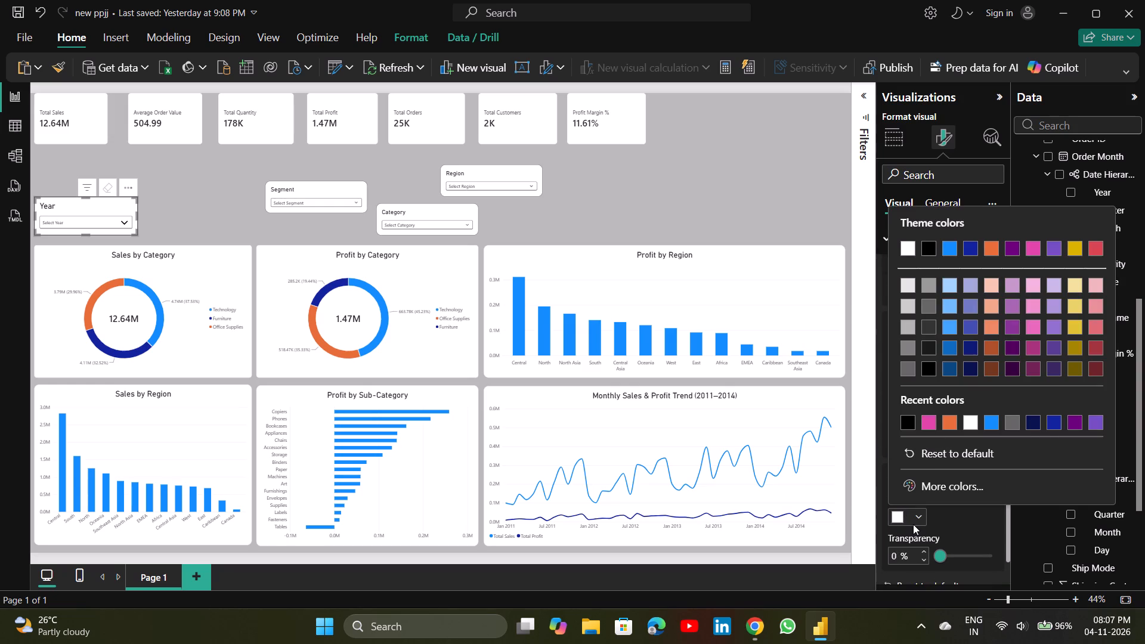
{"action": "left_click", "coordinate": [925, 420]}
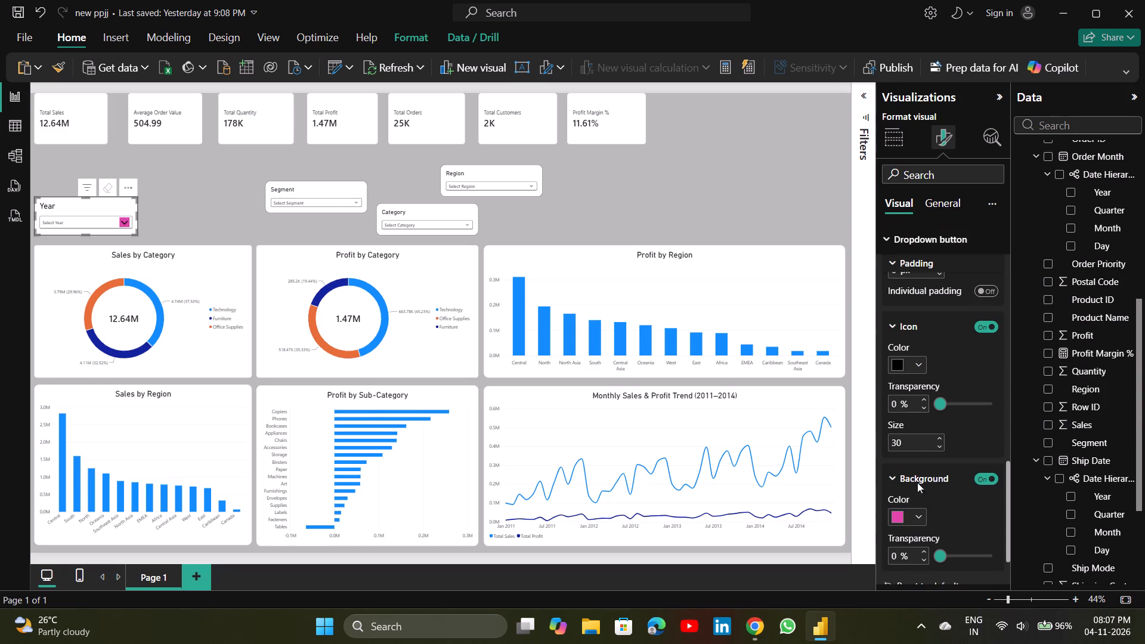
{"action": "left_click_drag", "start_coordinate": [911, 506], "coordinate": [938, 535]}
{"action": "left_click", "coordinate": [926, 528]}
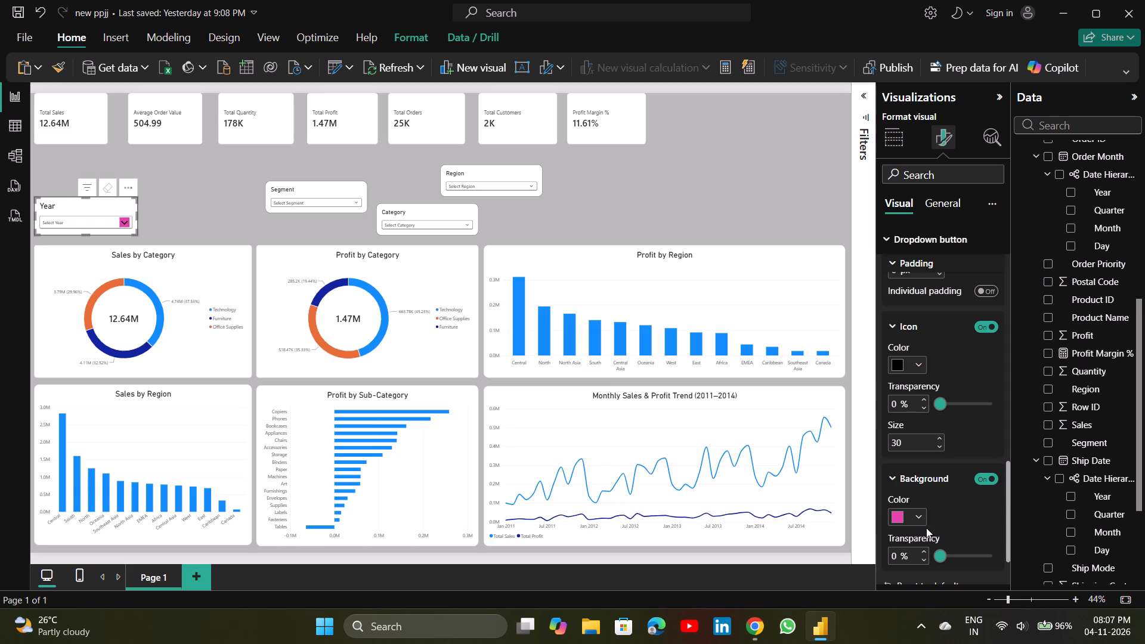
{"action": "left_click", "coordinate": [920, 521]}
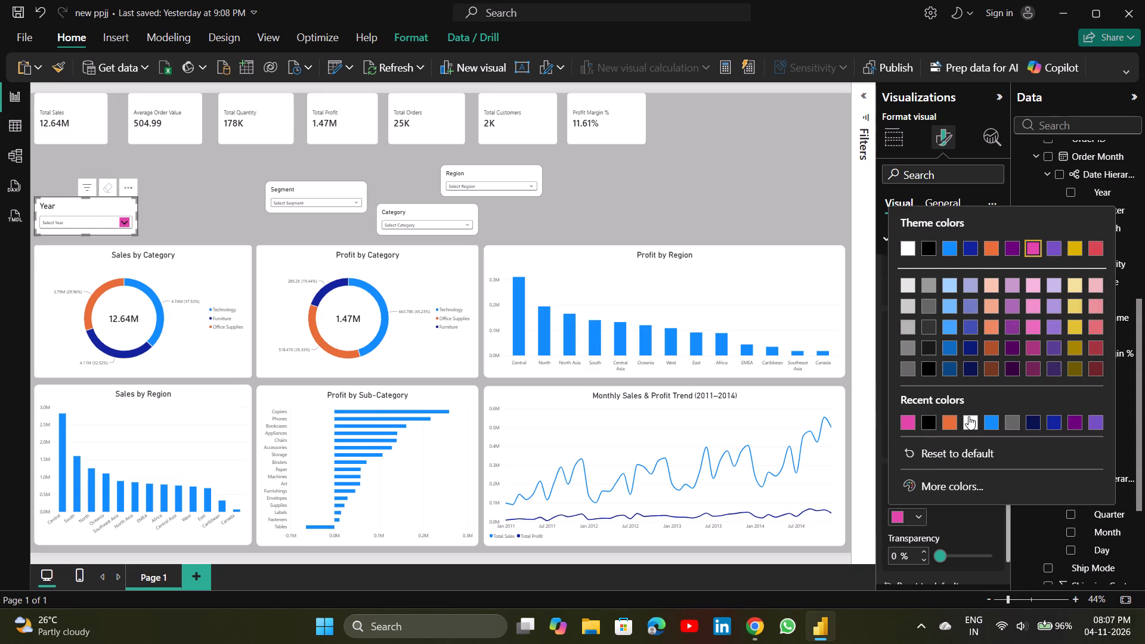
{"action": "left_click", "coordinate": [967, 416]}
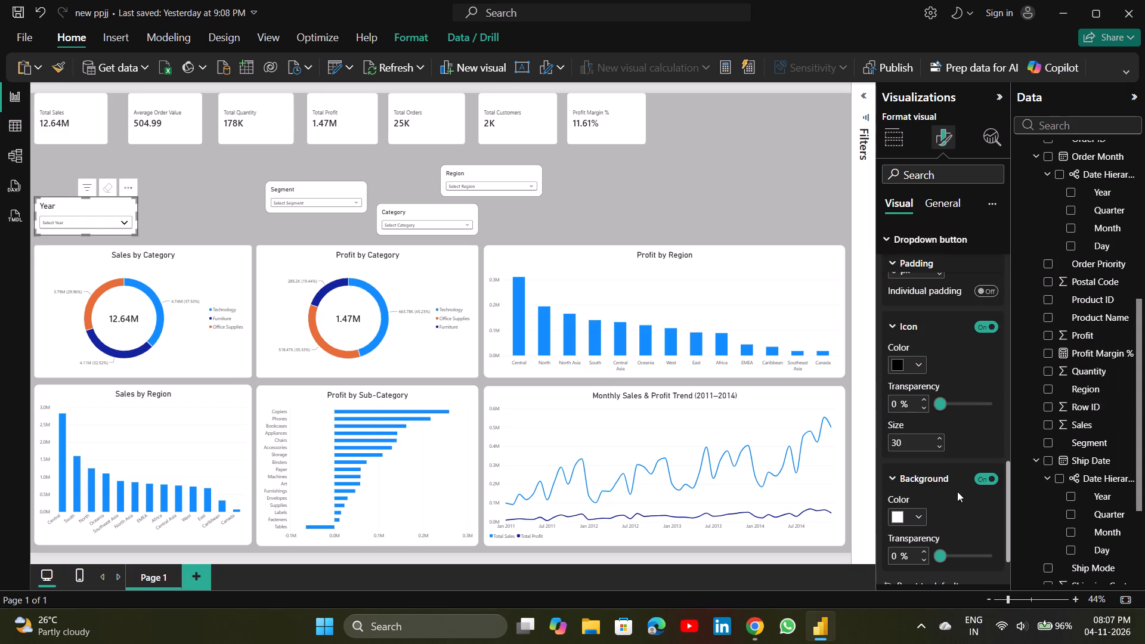
Set the text font size of the Year slicer's selection pills to 27.
{"action": "scroll", "coordinate": [940, 332], "scroll_direction": "down", "scroll_amount": 2}
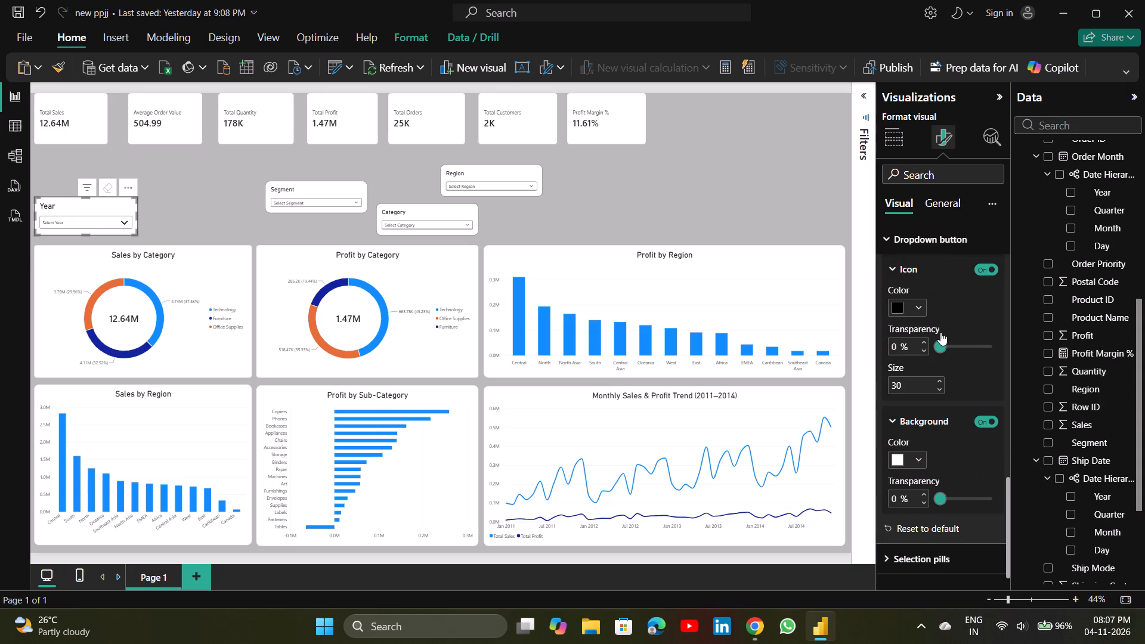
{"action": "left_click", "coordinate": [936, 533]}
{"action": "scroll", "coordinate": [936, 533], "scroll_direction": "down", "scroll_amount": 1}
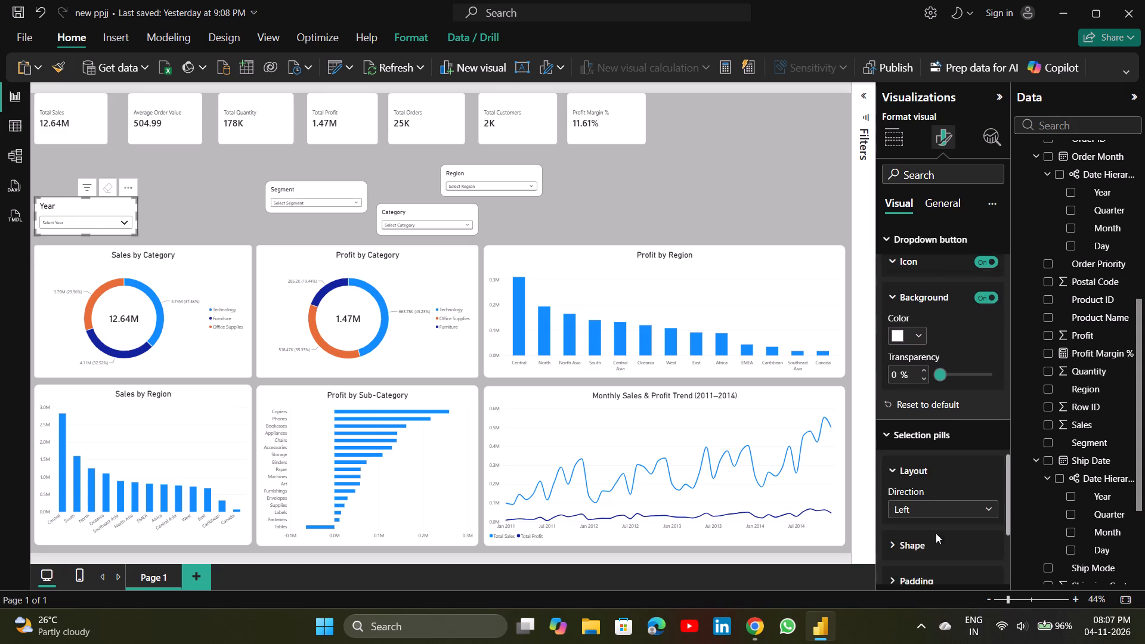
{"action": "scroll", "coordinate": [936, 533], "scroll_direction": "down", "scroll_amount": 1}
{"action": "scroll", "coordinate": [920, 474], "scroll_direction": "down", "scroll_amount": 1}
{"action": "left_click", "coordinate": [933, 422]}
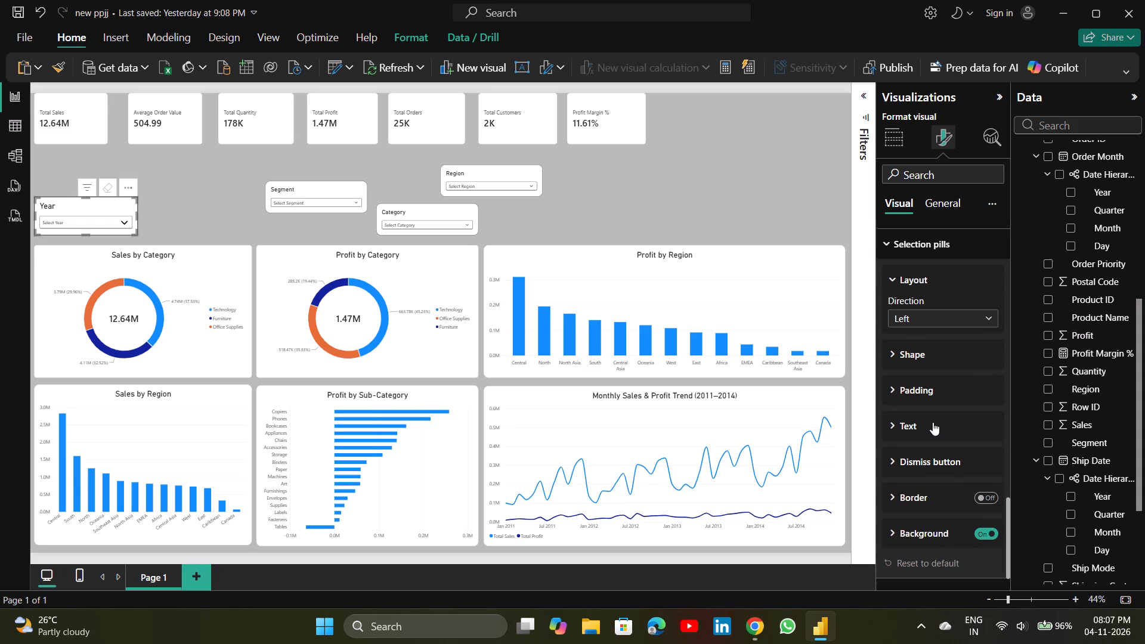
{"action": "scroll", "coordinate": [933, 422], "scroll_direction": "down", "scroll_amount": 2}
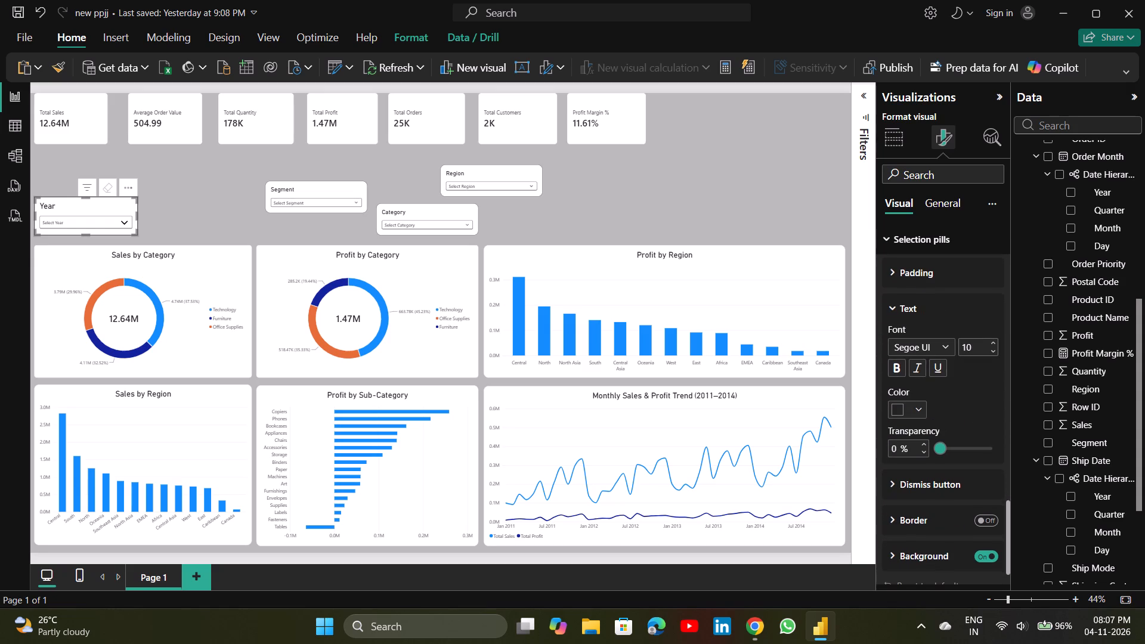
{"action": "triple_click", "coordinate": [991, 343]}
{"action": "triple_click", "coordinate": [991, 343]}
{"action": "double_click", "coordinate": [991, 343]}
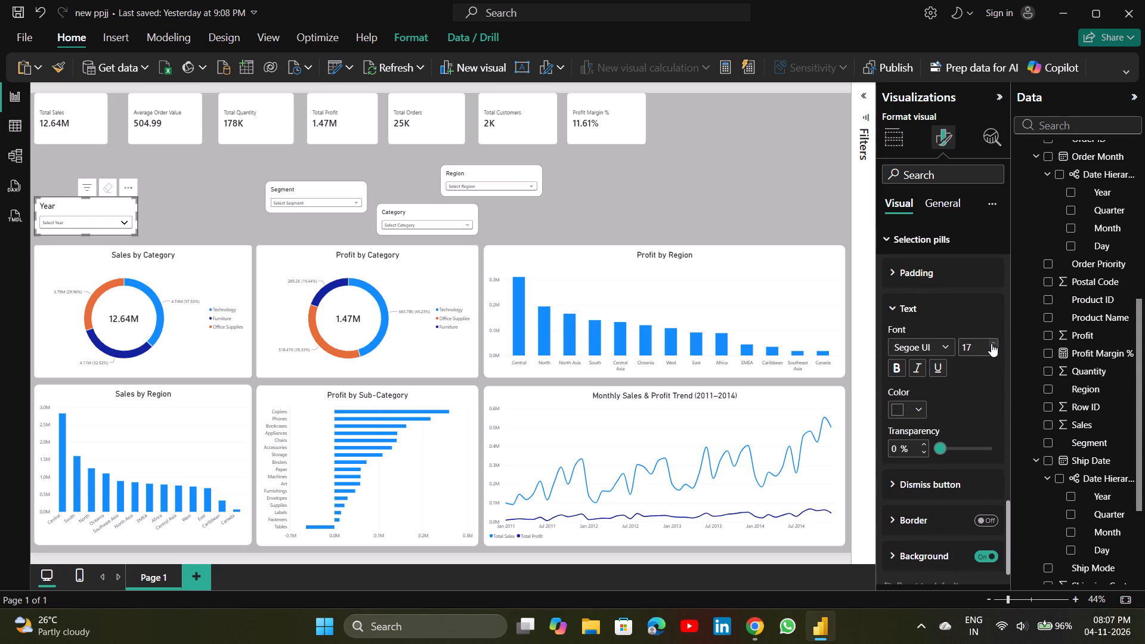
{"action": "triple_click", "coordinate": [991, 343]}
{"action": "triple_click", "coordinate": [991, 343]}
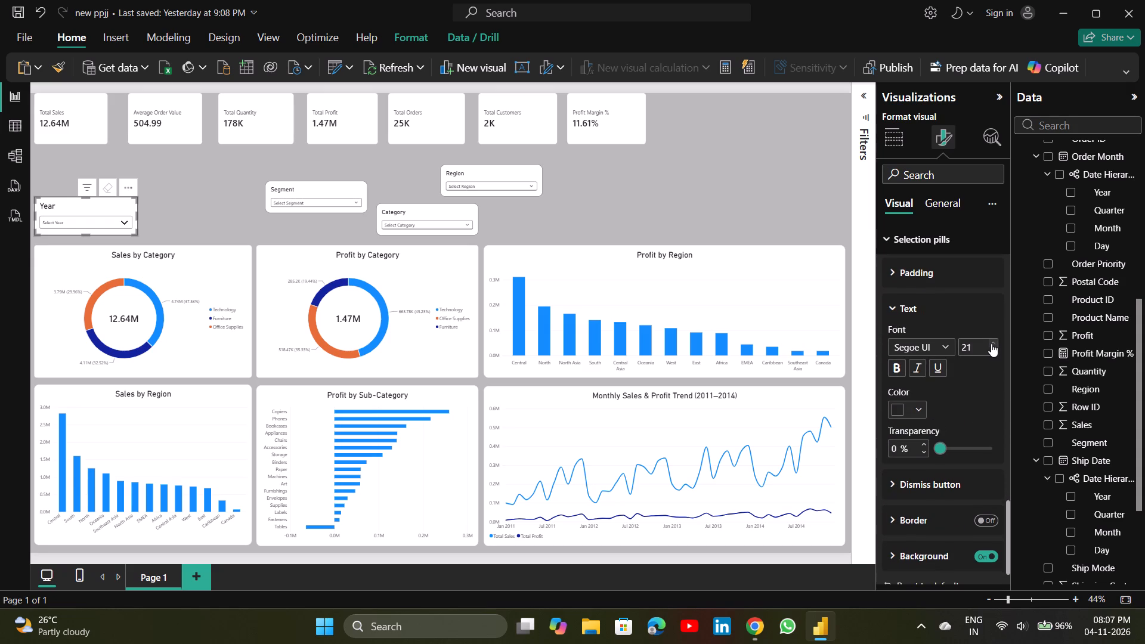
{"action": "triple_click", "coordinate": [991, 343]}
Set the text transparency of the Year slicer's selection pills to 30%.
{"action": "left_click_drag", "start_coordinate": [941, 447], "coordinate": [955, 444]}
Select and deselect a year in the Year slicer to check how its selection pill looks.
{"action": "left_click", "coordinate": [125, 224]}
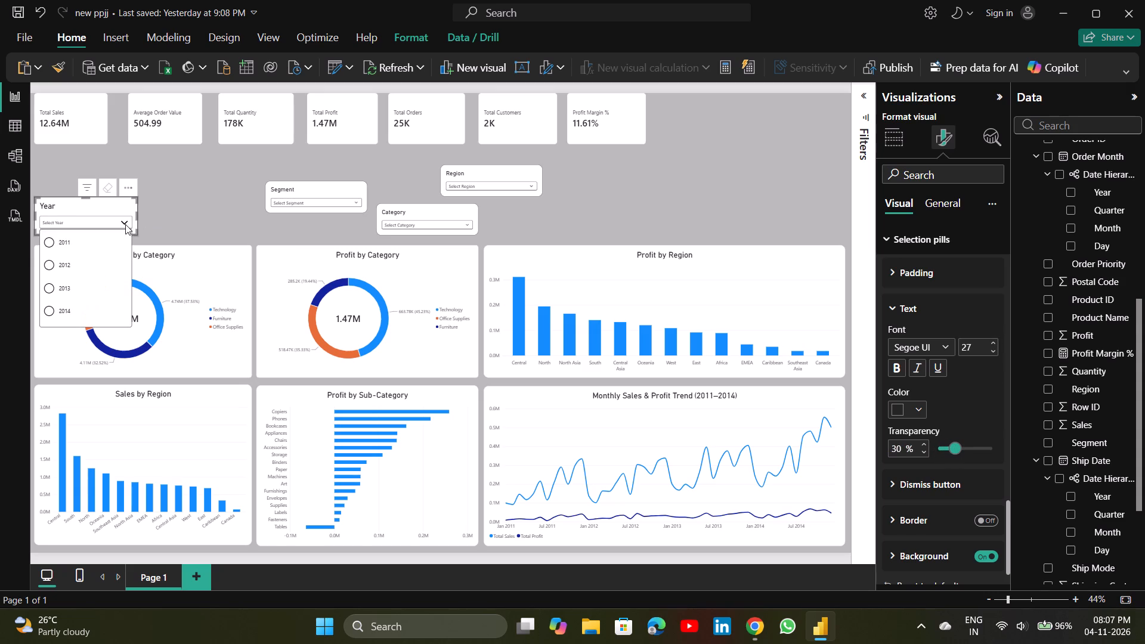
{"action": "left_click", "coordinate": [88, 257]}
{"action": "left_click", "coordinate": [88, 257]}
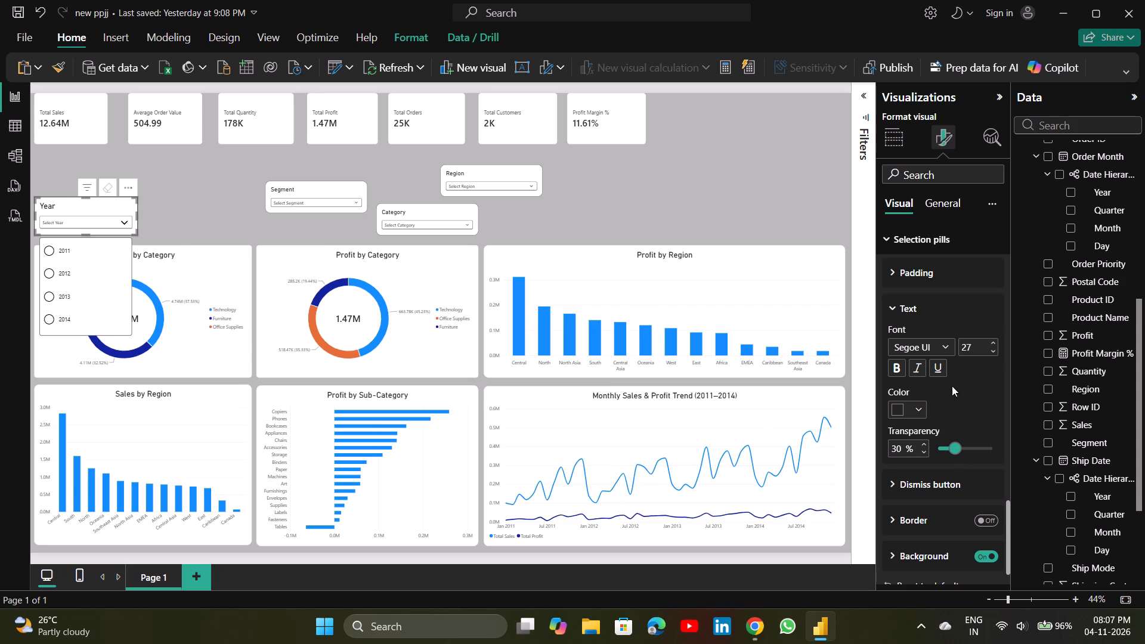
Set the text font size of the Year slicer's selection pills to 16.
{"action": "triple_click", "coordinate": [995, 352]}
{"action": "triple_click", "coordinate": [995, 352]}
{"action": "triple_click", "coordinate": [995, 352]}
{"action": "triple_click", "coordinate": [995, 352]}
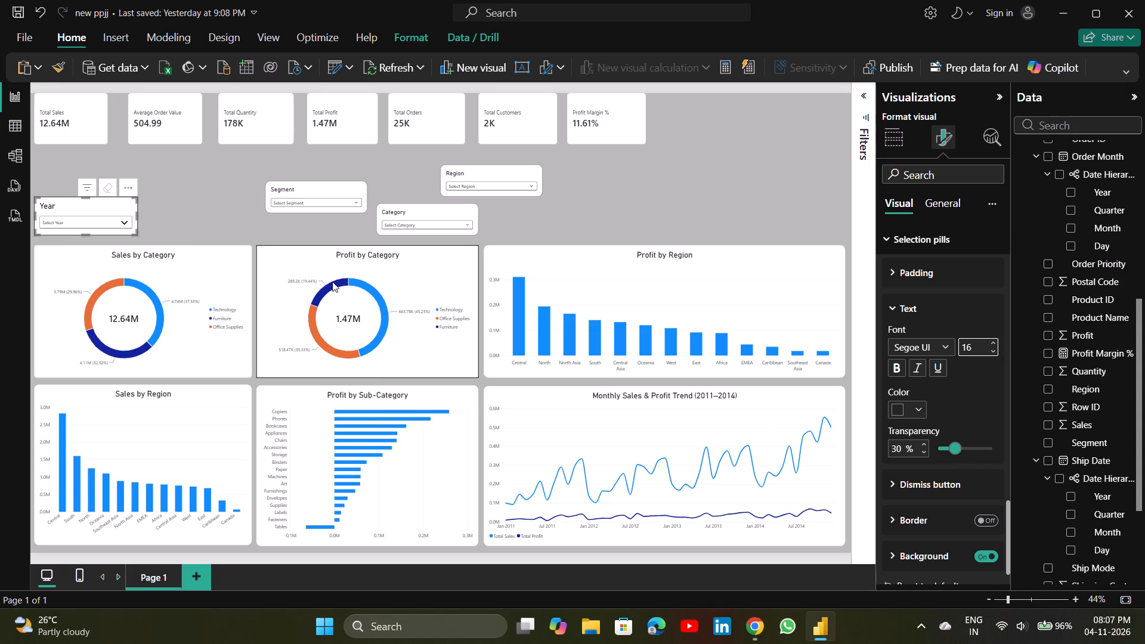
Select 2012 in the Year slicer to check the resized pill, and clear the selection again.
{"action": "left_click", "coordinate": [119, 219]}
{"action": "left_click_drag", "start_coordinate": [107, 253], "coordinate": [106, 263]}
{"action": "left_click", "coordinate": [106, 263]}
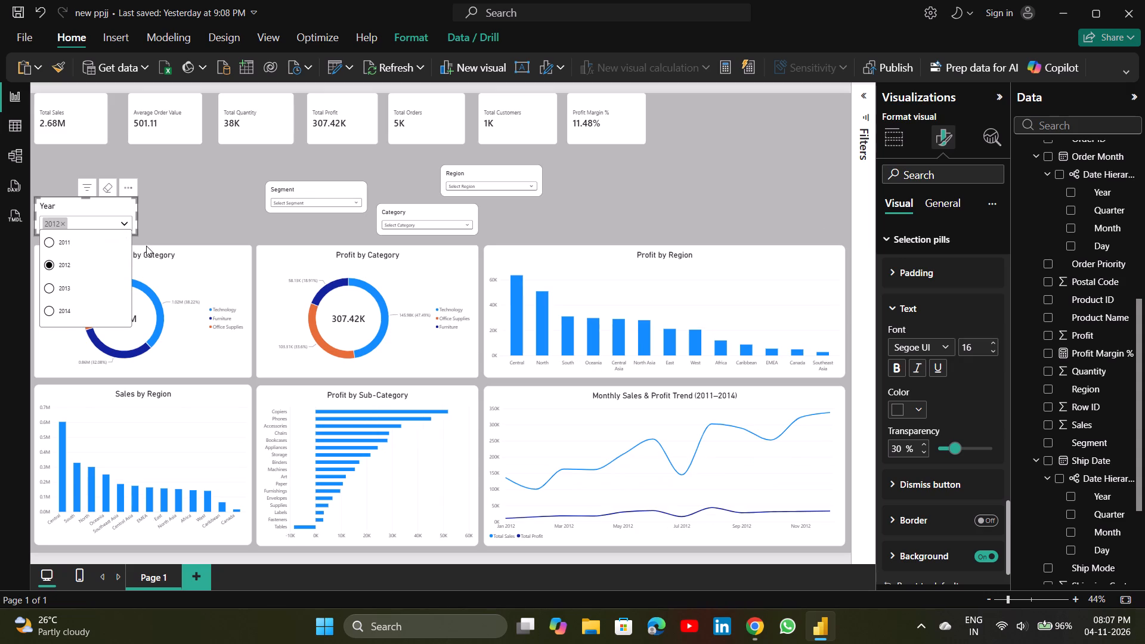
{"action": "left_click", "coordinate": [96, 267]}
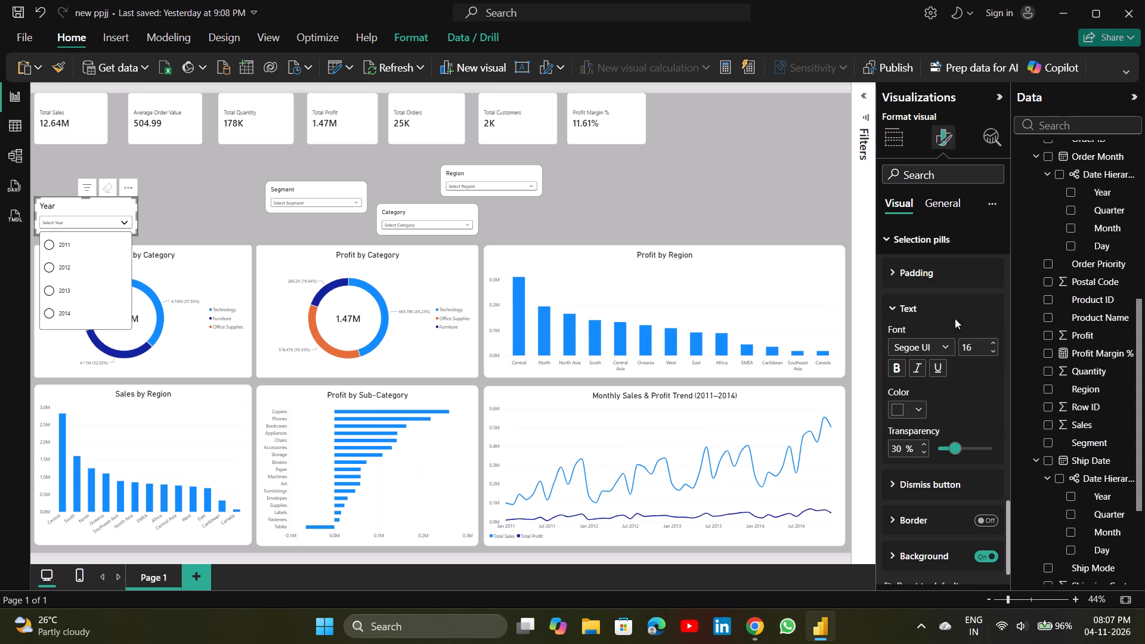
Set the text transparency of the Year slicer's selection pills to 0% and make the pill text bold.
{"action": "left_click_drag", "start_coordinate": [955, 450], "coordinate": [933, 454]}
{"action": "left_click_drag", "start_coordinate": [939, 451], "coordinate": [932, 452]}
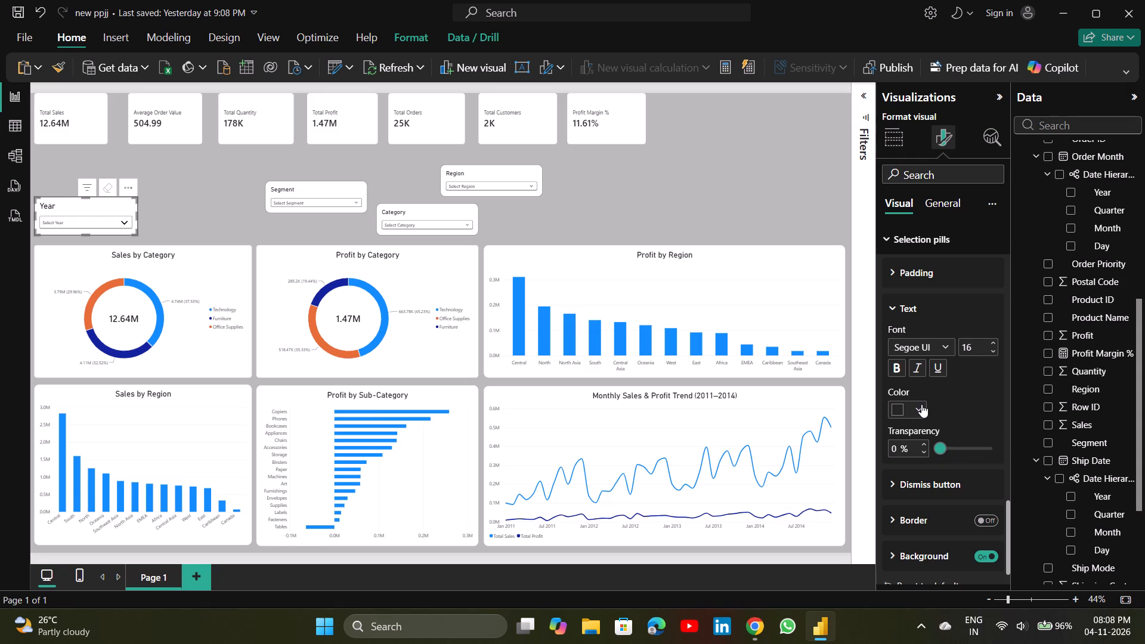
{"action": "left_click", "coordinate": [895, 369]}
Select 2012 in the Year slicer to check the bold pill text, and clear the selection again.
{"action": "left_click", "coordinate": [76, 221]}
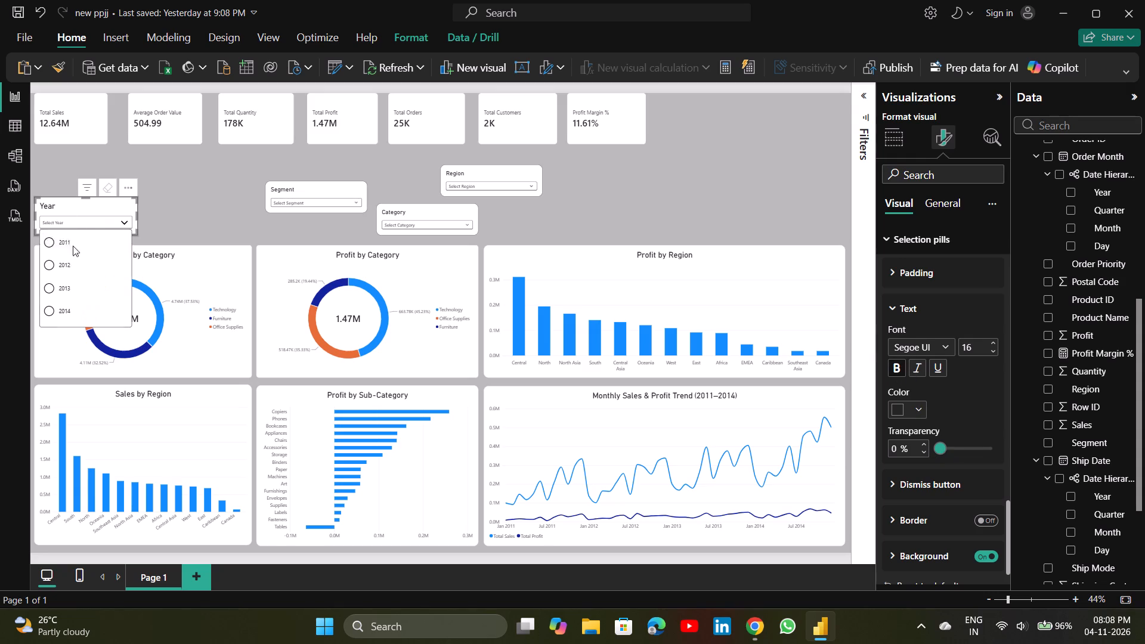
{"action": "left_click", "coordinate": [74, 255]}
{"action": "left_click", "coordinate": [83, 257]}
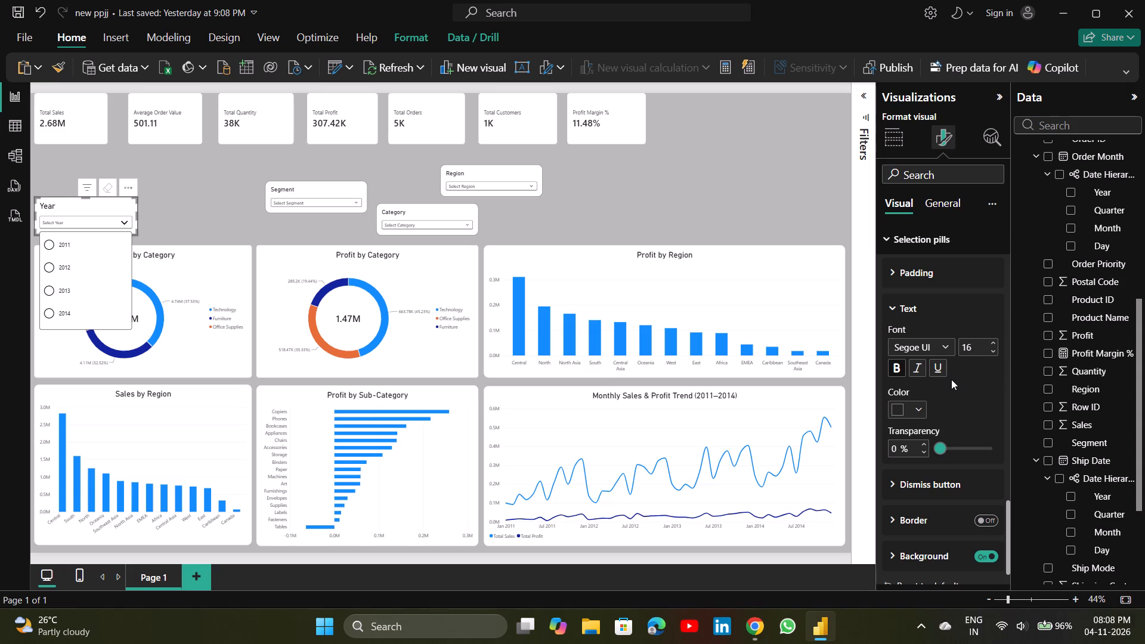
Set the size of the dismiss button on the Year slicer's selection pills to 21.
{"action": "scroll", "coordinate": [951, 379], "scroll_direction": "up", "scroll_amount": 1}
{"action": "scroll", "coordinate": [951, 428], "scroll_direction": "down", "scroll_amount": 1}
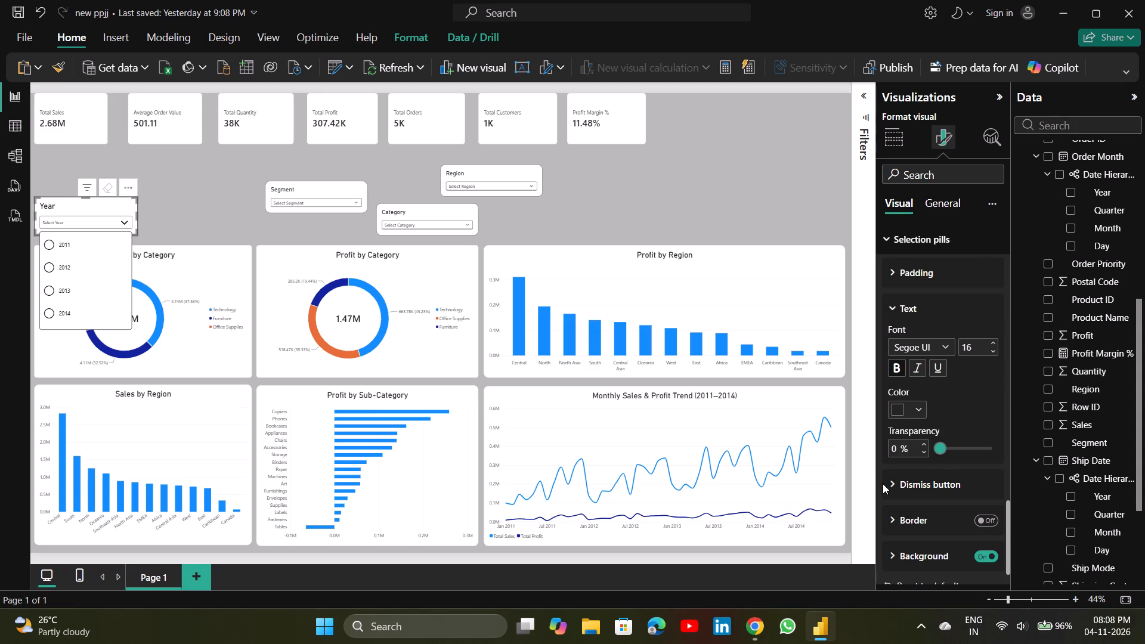
{"action": "left_click", "coordinate": [890, 484]}
{"action": "left_click", "coordinate": [892, 484]}
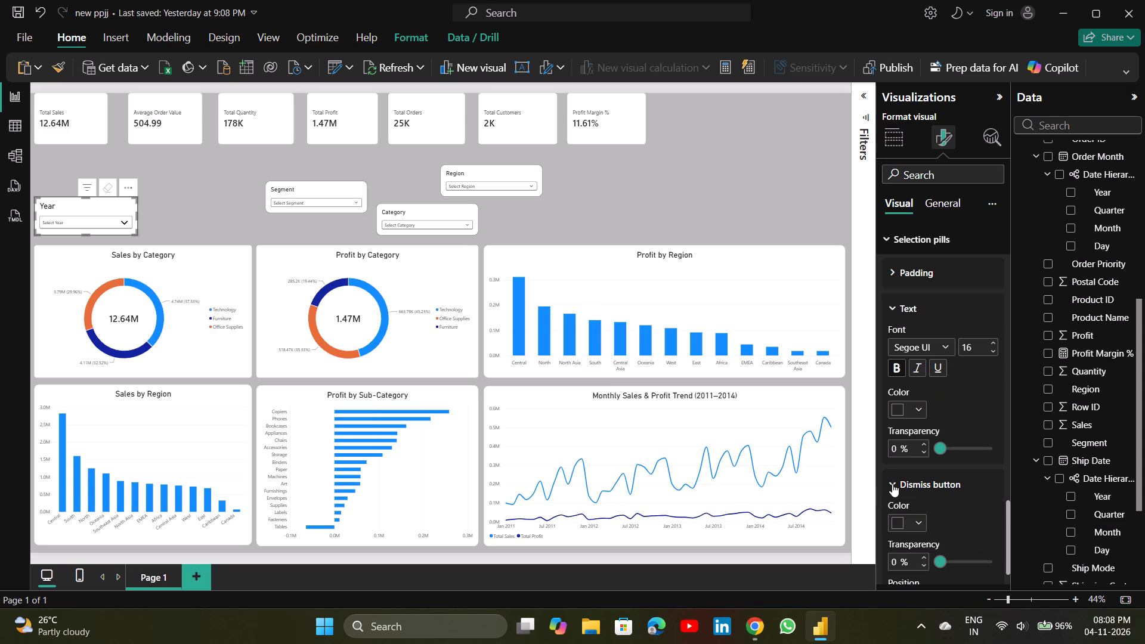
{"action": "scroll", "coordinate": [915, 512], "scroll_direction": "down", "scroll_amount": 2}
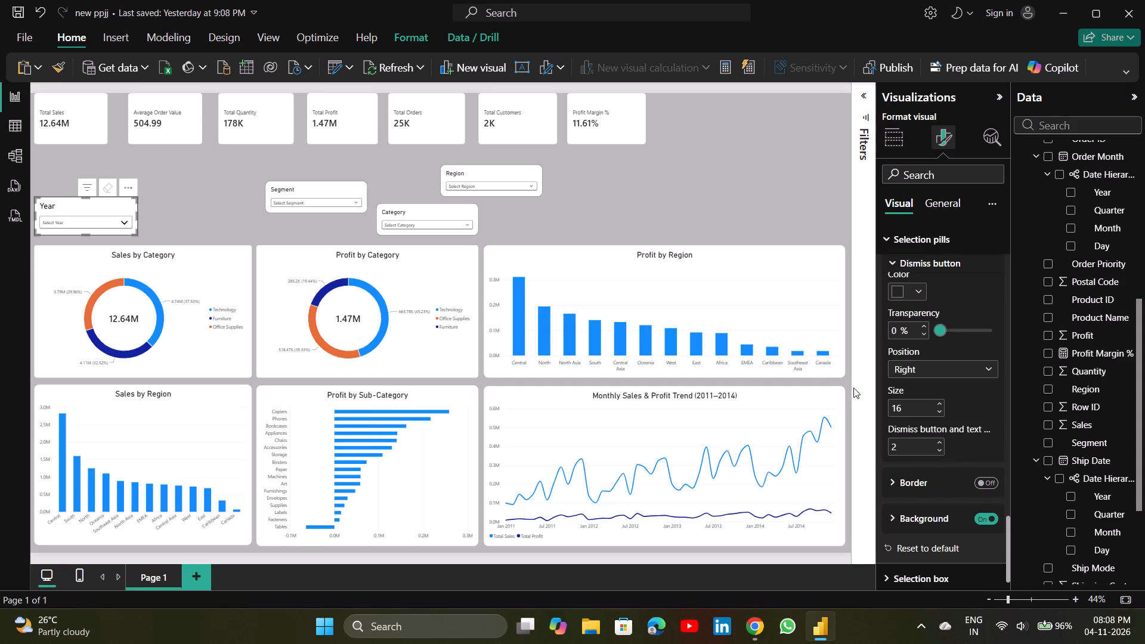
{"action": "triple_click", "coordinate": [940, 404]}
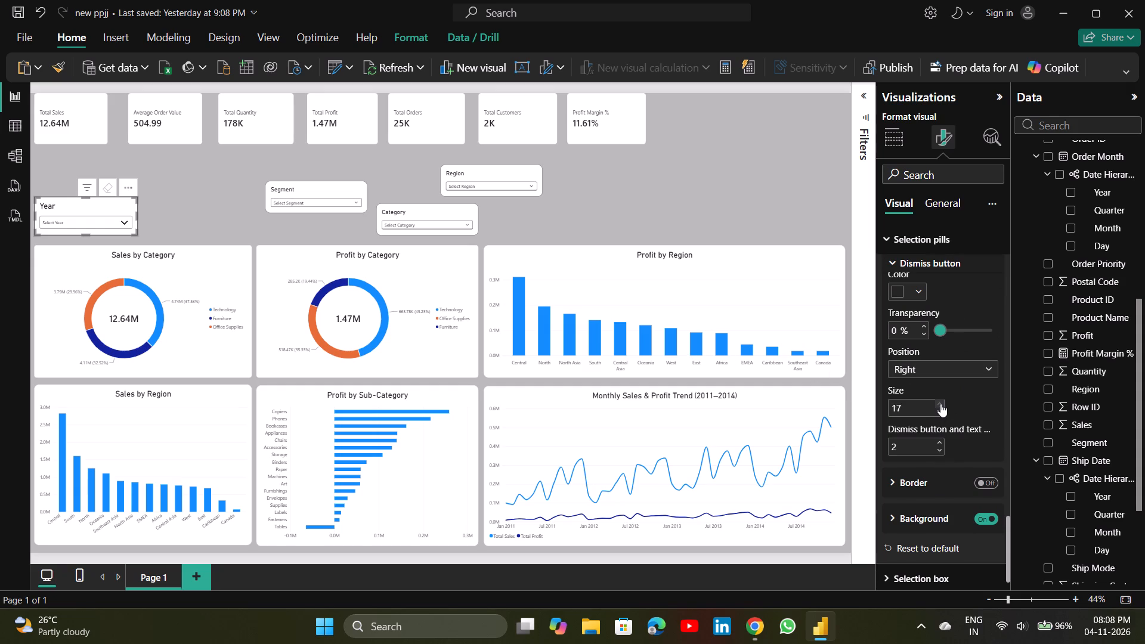
{"action": "double_click", "coordinate": [940, 404]}
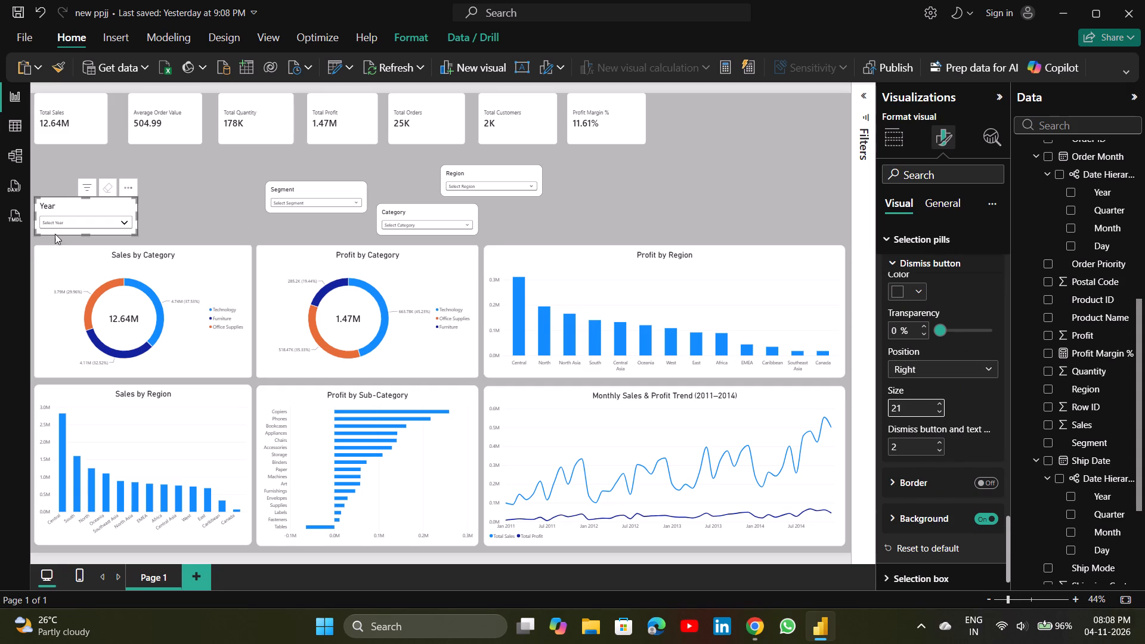
Select 2011 in the Year slicer to check the enlarged dismiss button, and use it to remove the selection.
{"action": "left_click", "coordinate": [53, 225]}
{"action": "left_click", "coordinate": [64, 242]}
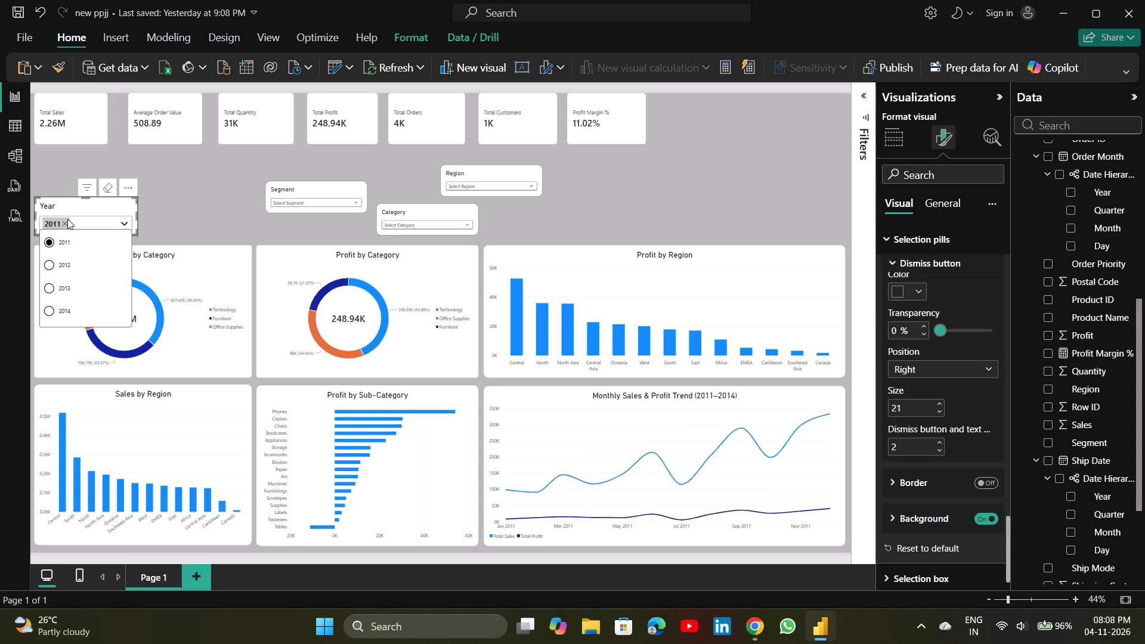
{"action": "left_click", "coordinate": [67, 222]}
{"action": "left_click", "coordinate": [67, 222]}
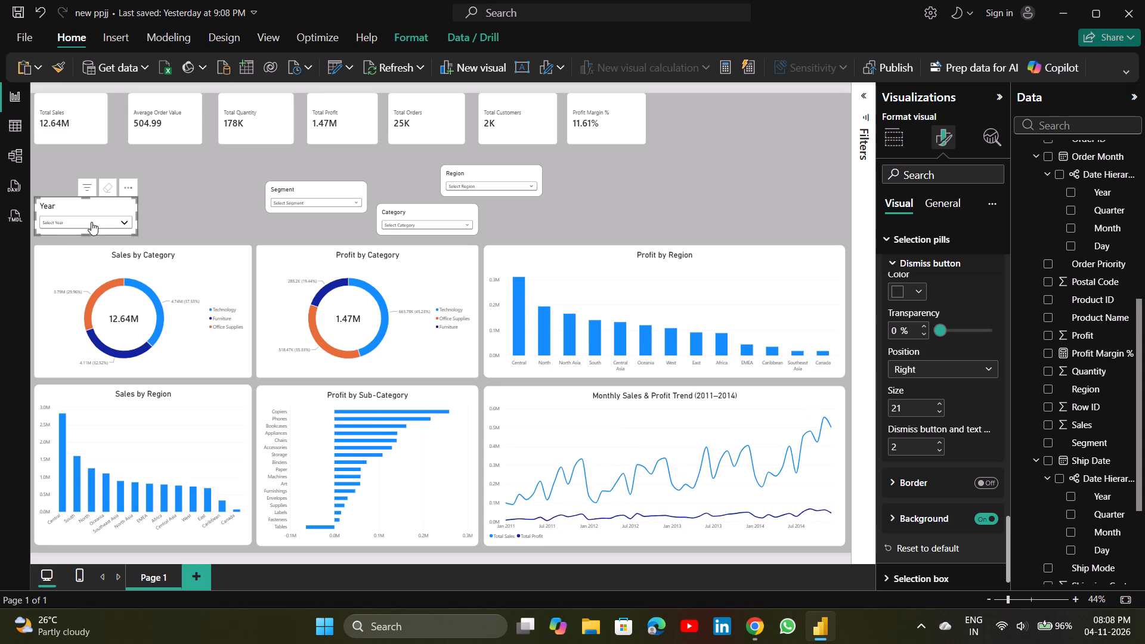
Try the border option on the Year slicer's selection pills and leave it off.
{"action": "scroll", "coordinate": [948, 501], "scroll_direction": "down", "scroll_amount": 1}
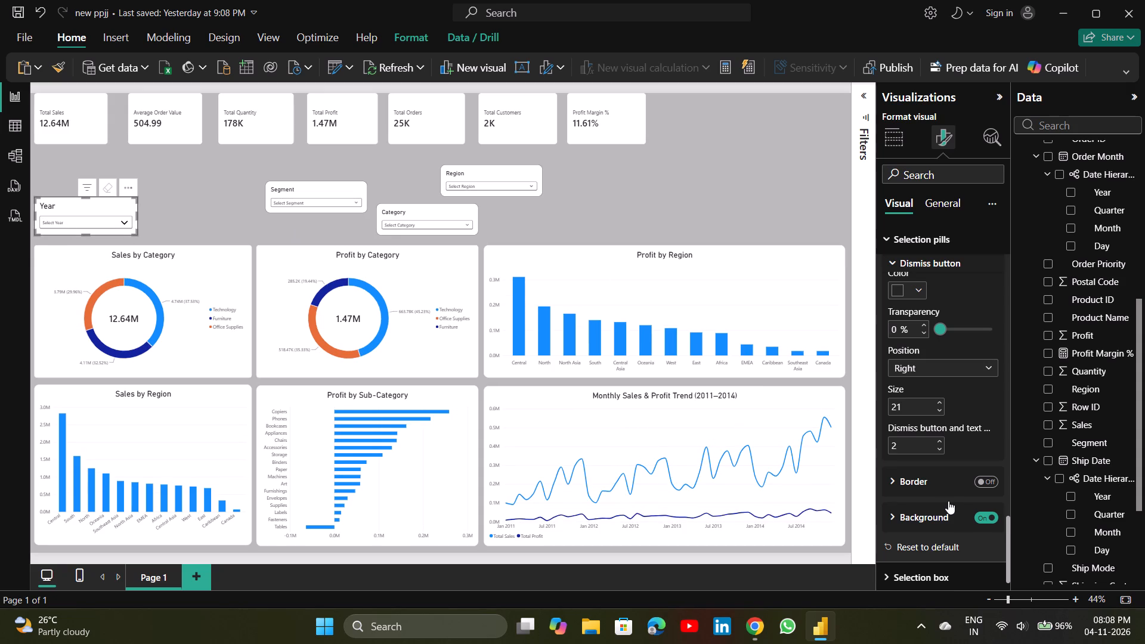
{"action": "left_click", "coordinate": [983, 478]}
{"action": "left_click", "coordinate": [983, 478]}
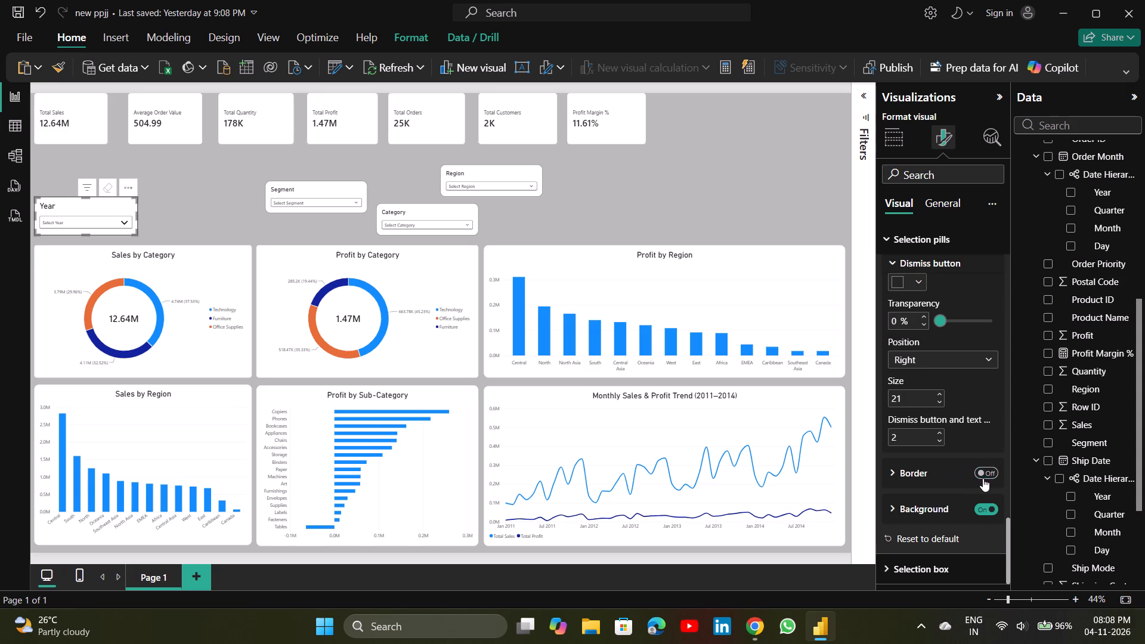
Set the text of the Year slicer's selection box to font size 15 and make it bold.
{"action": "scroll", "coordinate": [940, 512], "scroll_direction": "down", "scroll_amount": 3}
{"action": "left_click", "coordinate": [924, 569]}
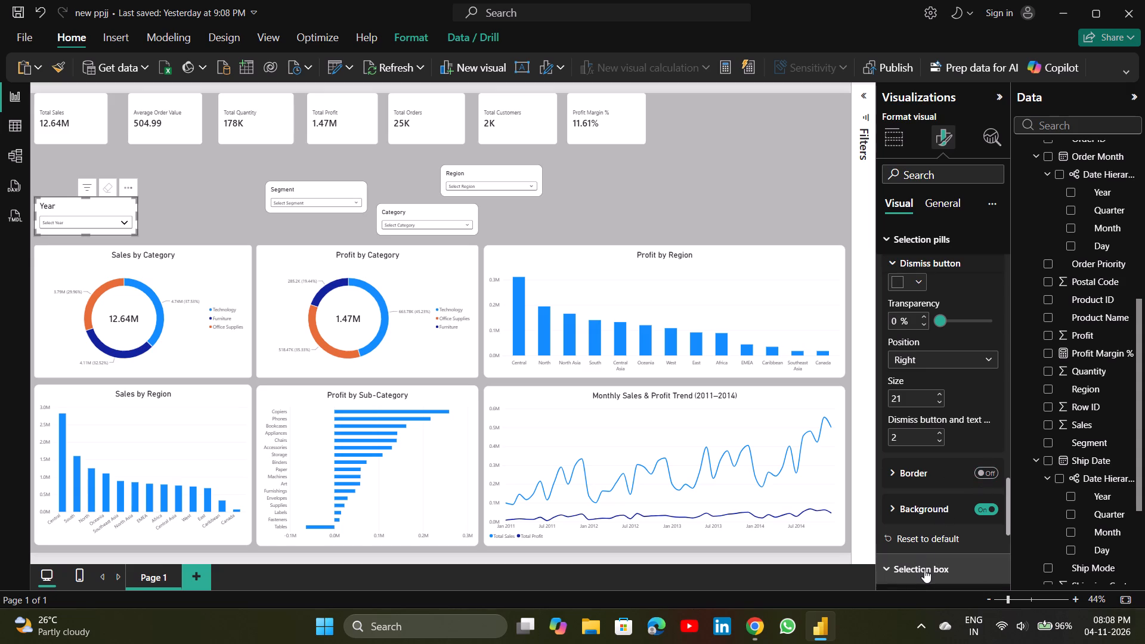
{"action": "scroll", "coordinate": [924, 569], "scroll_direction": "down", "scroll_amount": 6}
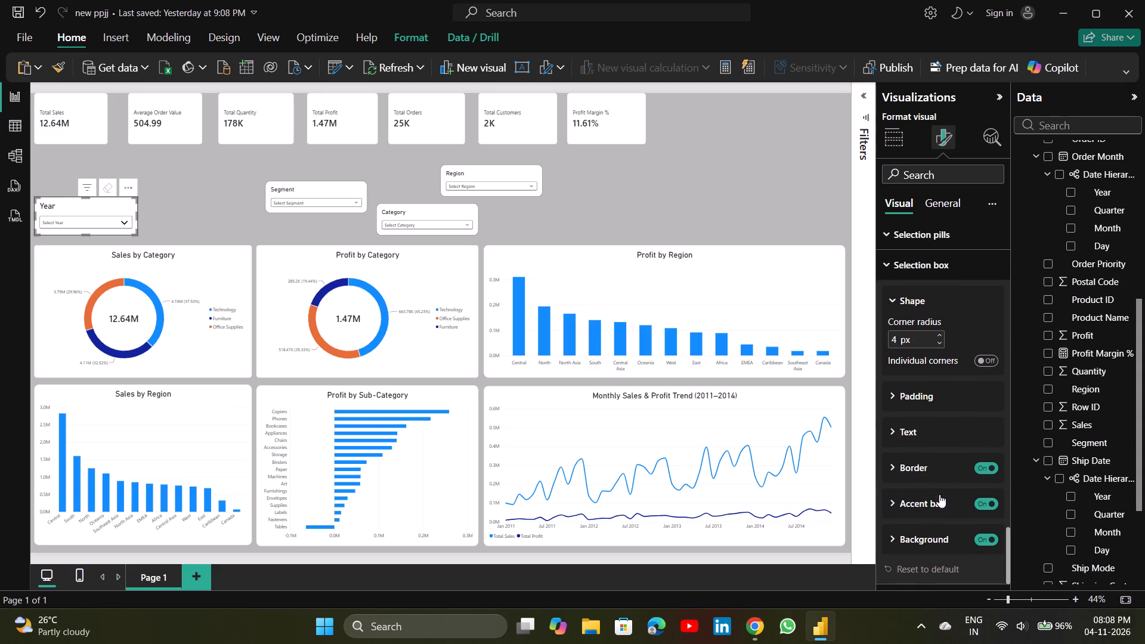
{"action": "left_click", "coordinate": [917, 436]}
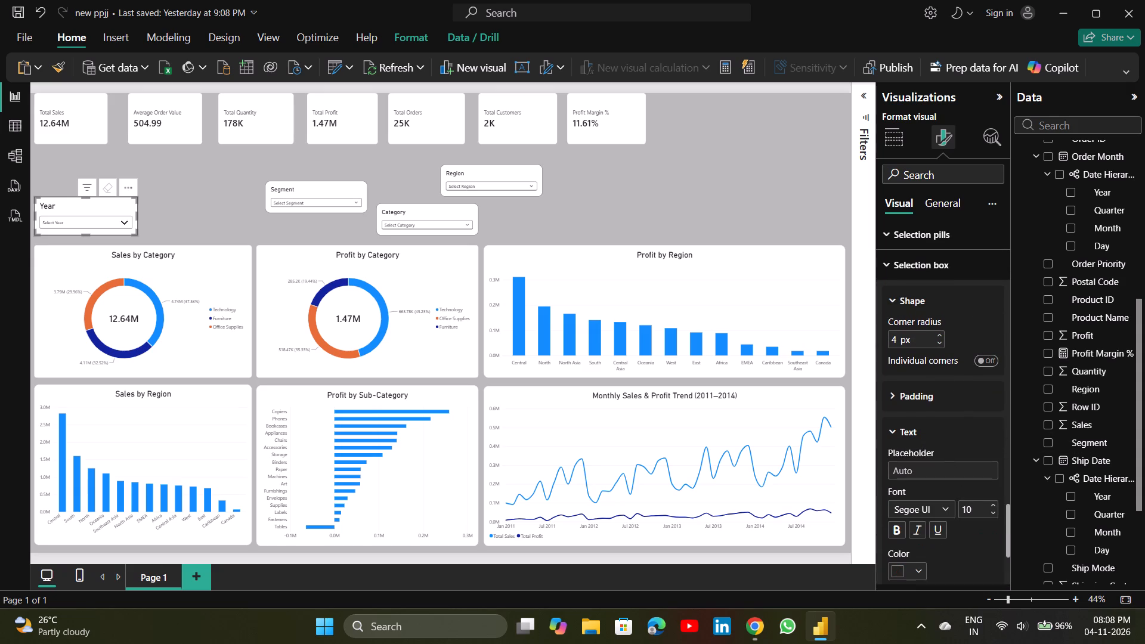
{"action": "triple_click", "coordinate": [992, 505]}
{"action": "triple_click", "coordinate": [992, 505]}
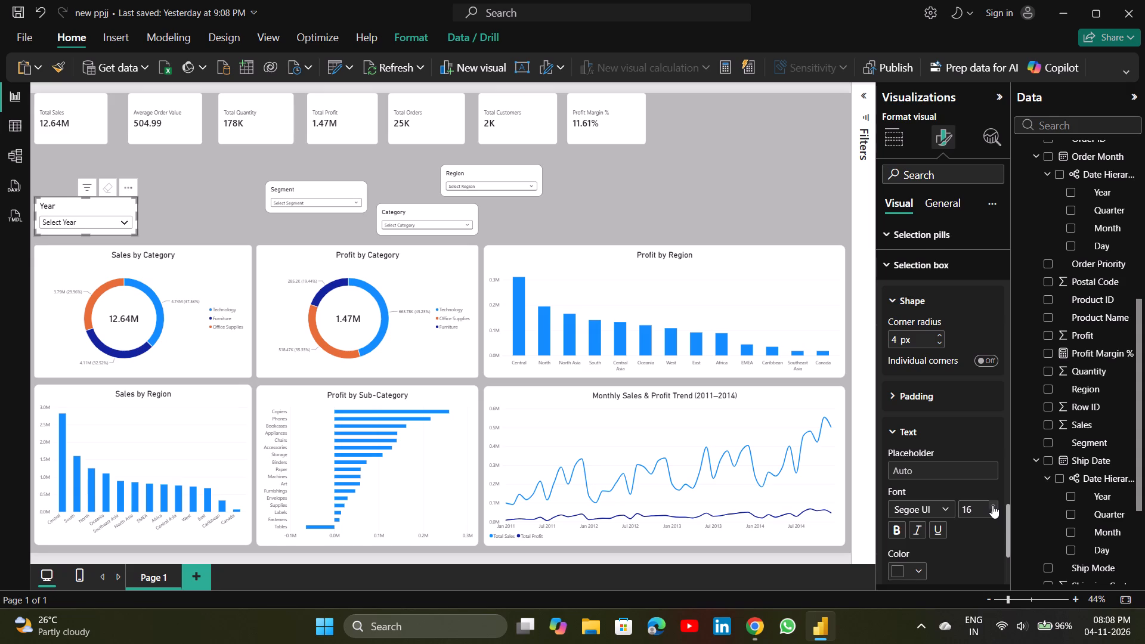
{"action": "left_click", "coordinate": [994, 510]}
{"action": "left_click", "coordinate": [901, 531]}
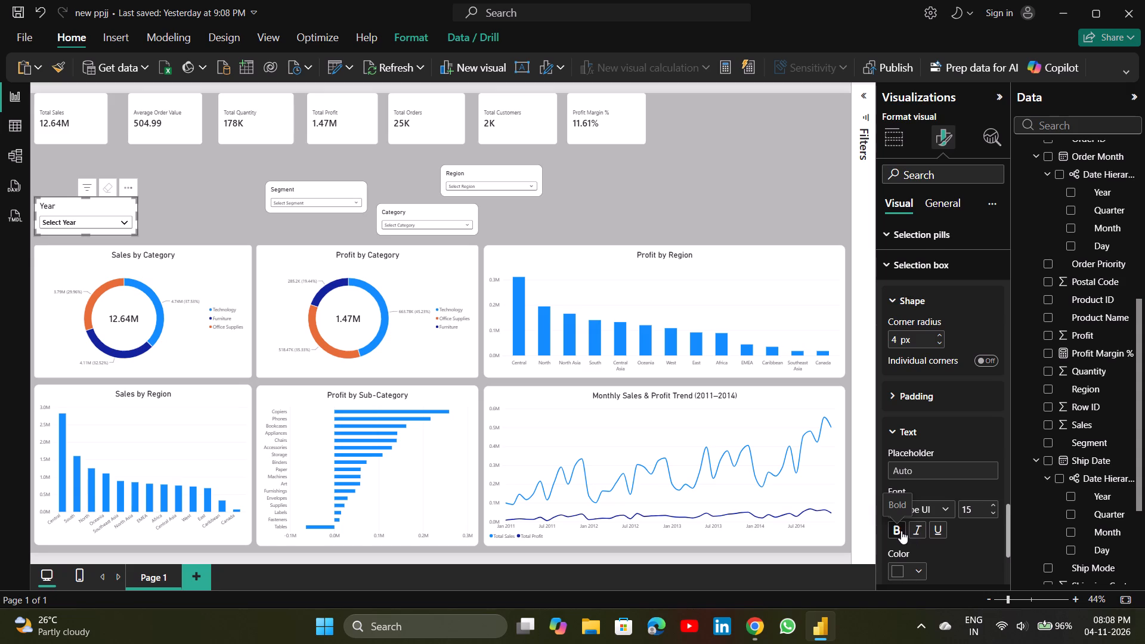
Set the text font size of the Year slicer's selection box to 18.
{"action": "triple_click", "coordinate": [994, 504]}
{"action": "double_click", "coordinate": [994, 504]}
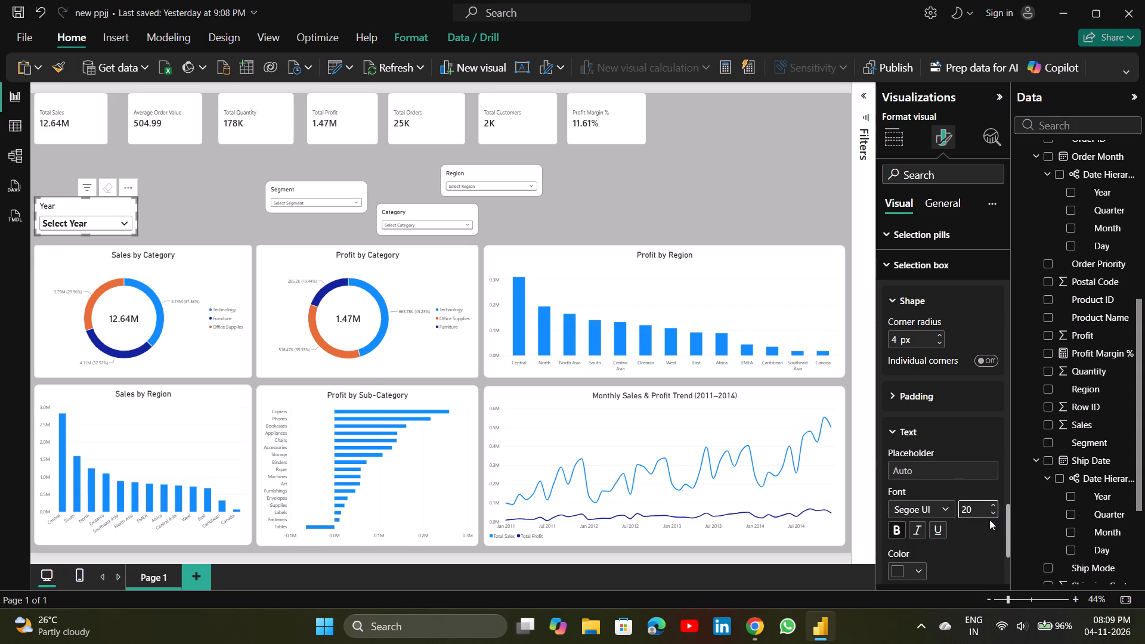
{"action": "triple_click", "coordinate": [995, 513]}
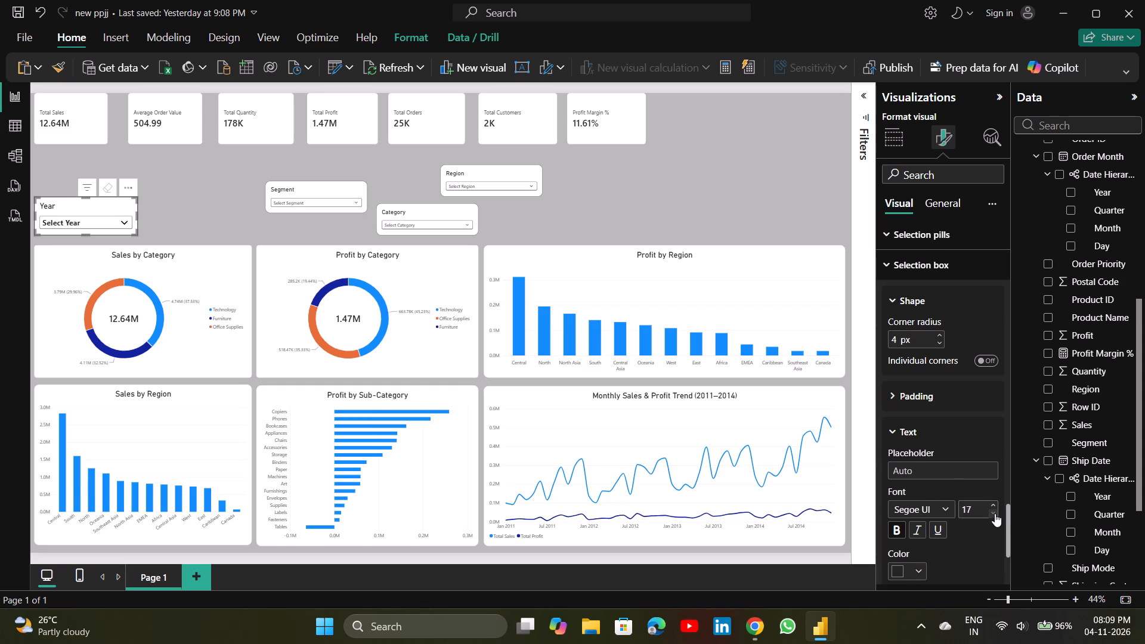
{"action": "left_click", "coordinate": [995, 508]}
Set the font size of the Year slicer's title to 25.
{"action": "left_click", "coordinate": [950, 199]}
{"action": "left_click", "coordinate": [940, 268]}
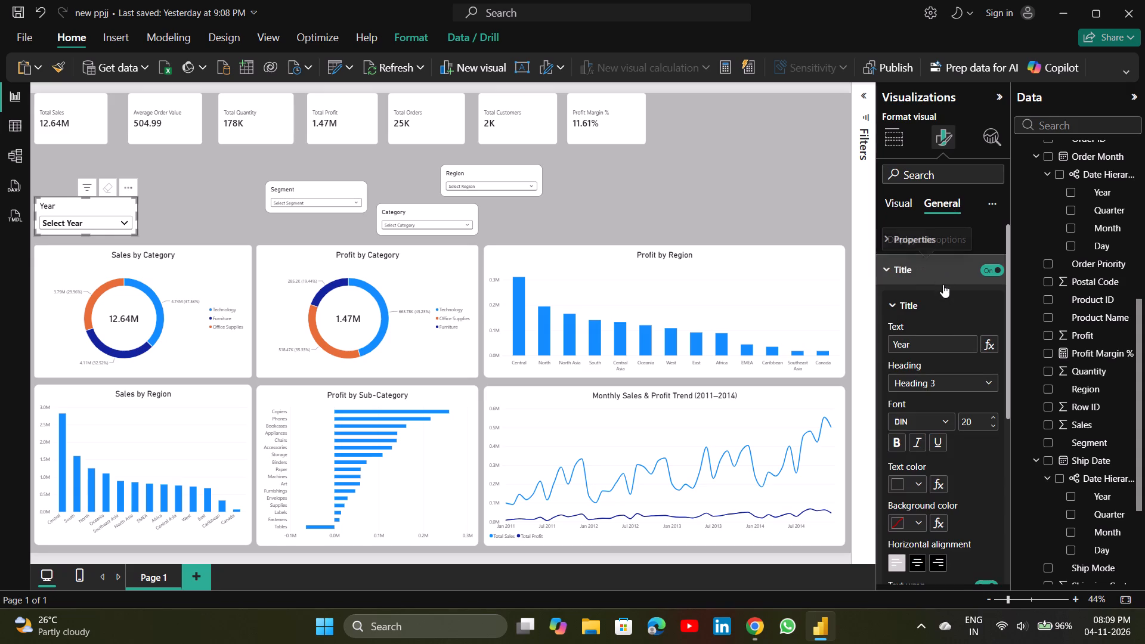
{"action": "triple_click", "coordinate": [991, 418]}
{"action": "left_click", "coordinate": [991, 418]}
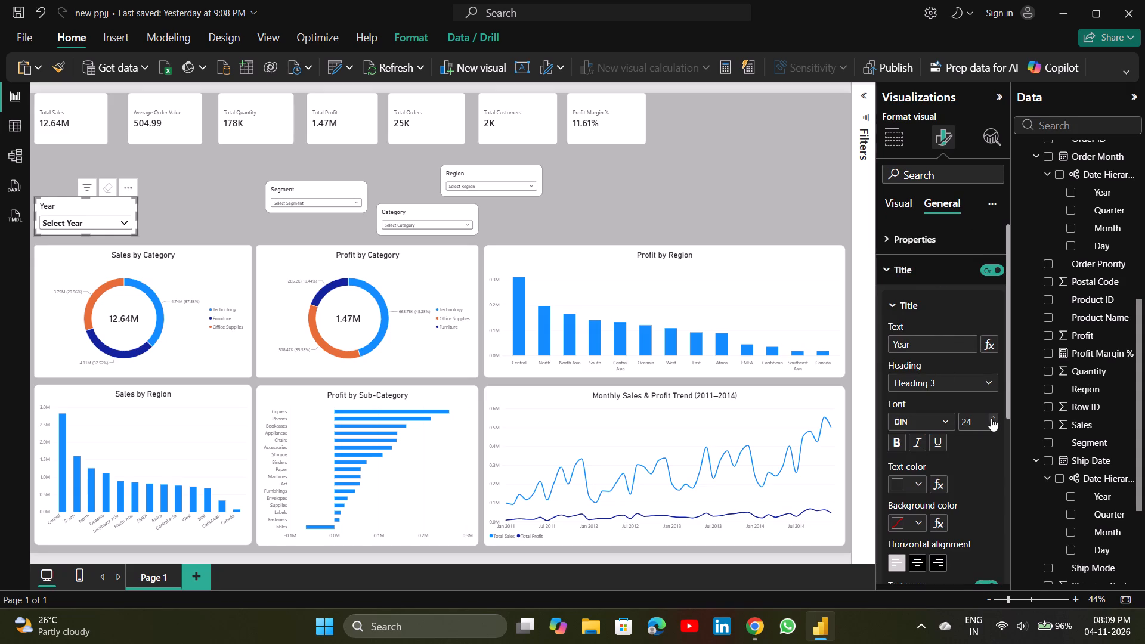
{"action": "left_click", "coordinate": [991, 418]}
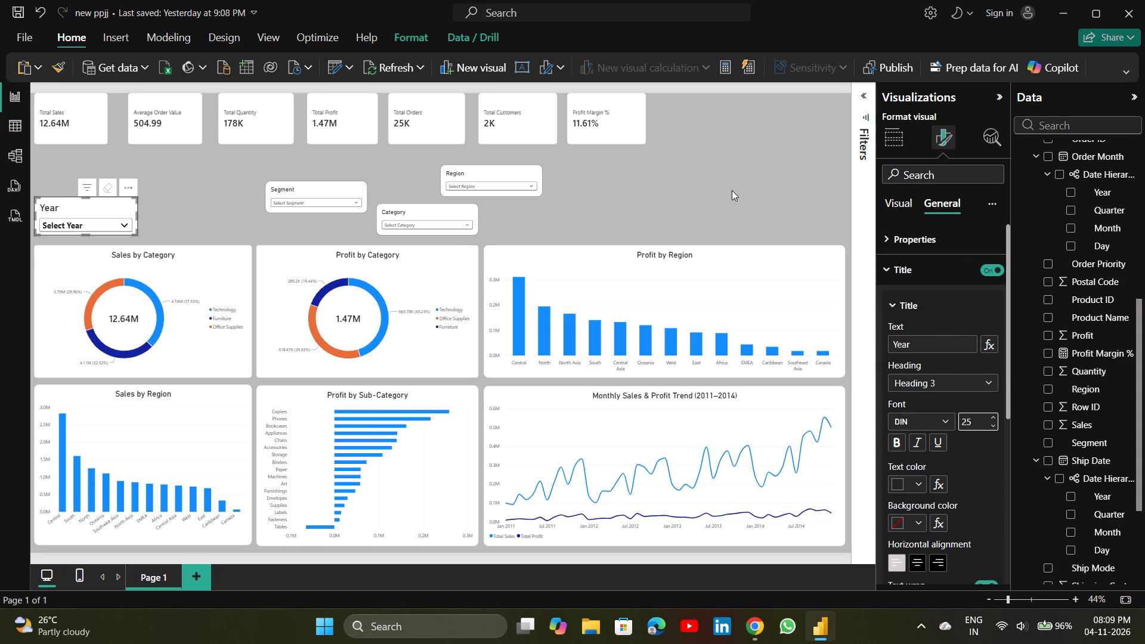
Test the Year slicer by filtering the page to 2011, 2012, 2013 and 2014 in turn, and clear the selection.
{"action": "left_click", "coordinate": [725, 185]}
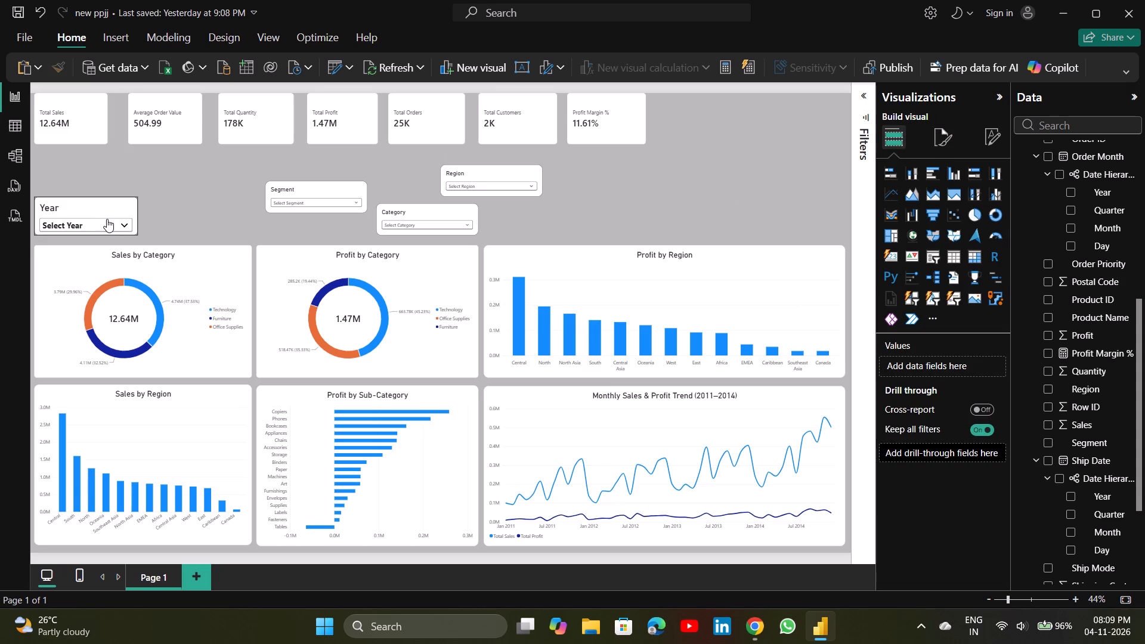
{"action": "left_click", "coordinate": [109, 222]}
{"action": "left_click", "coordinate": [75, 246]}
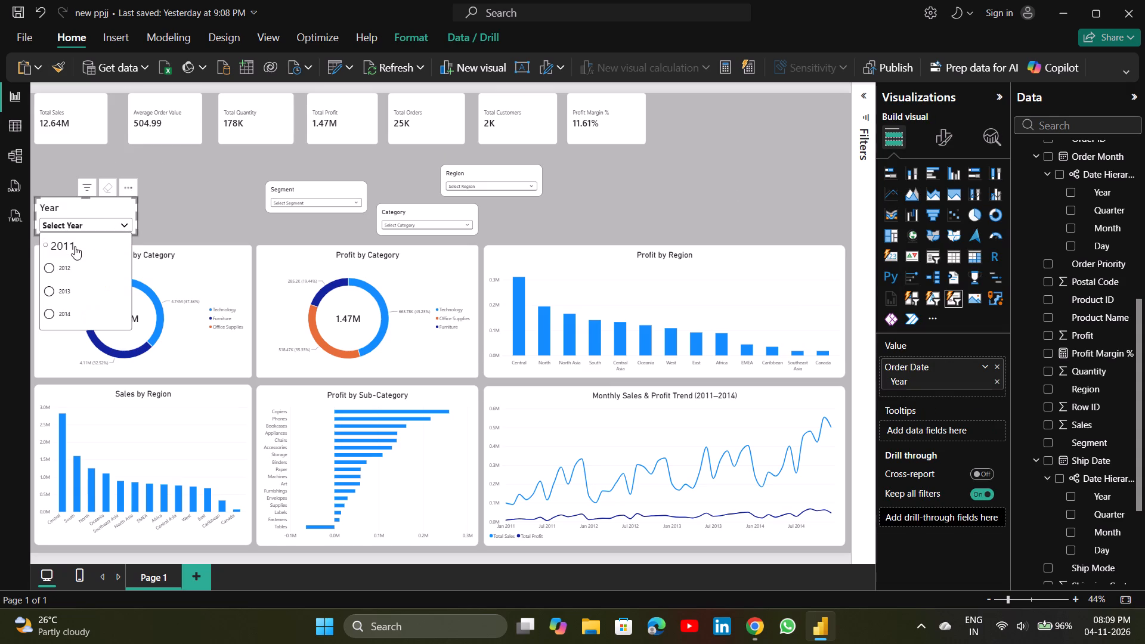
{"action": "left_click", "coordinate": [78, 274]}
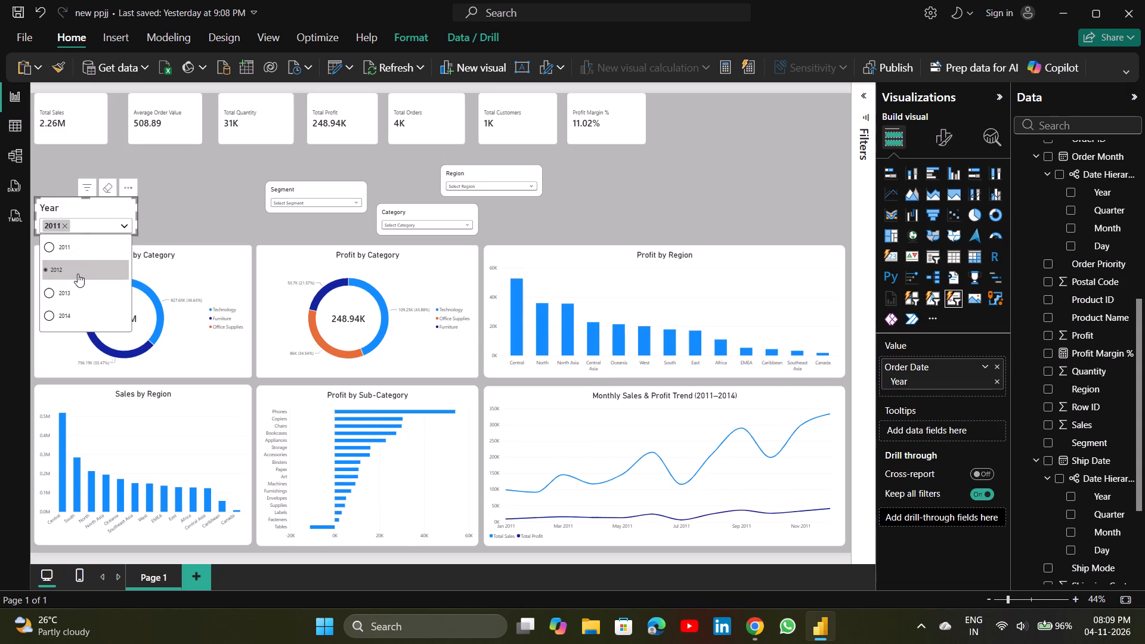
{"action": "left_click", "coordinate": [104, 289]}
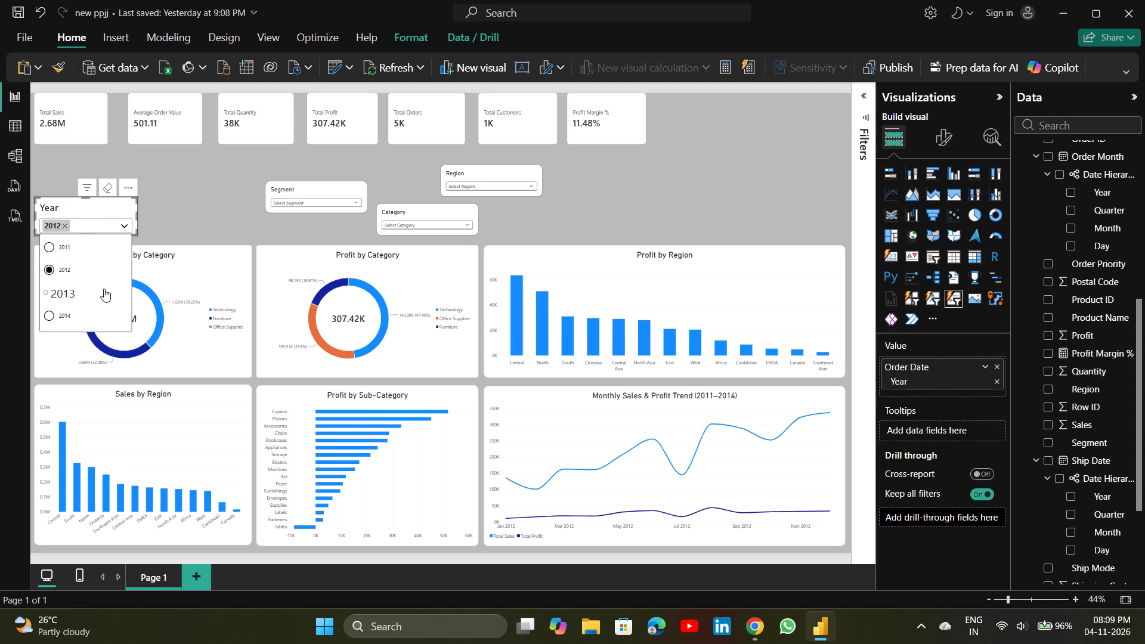
{"action": "left_click", "coordinate": [84, 313]}
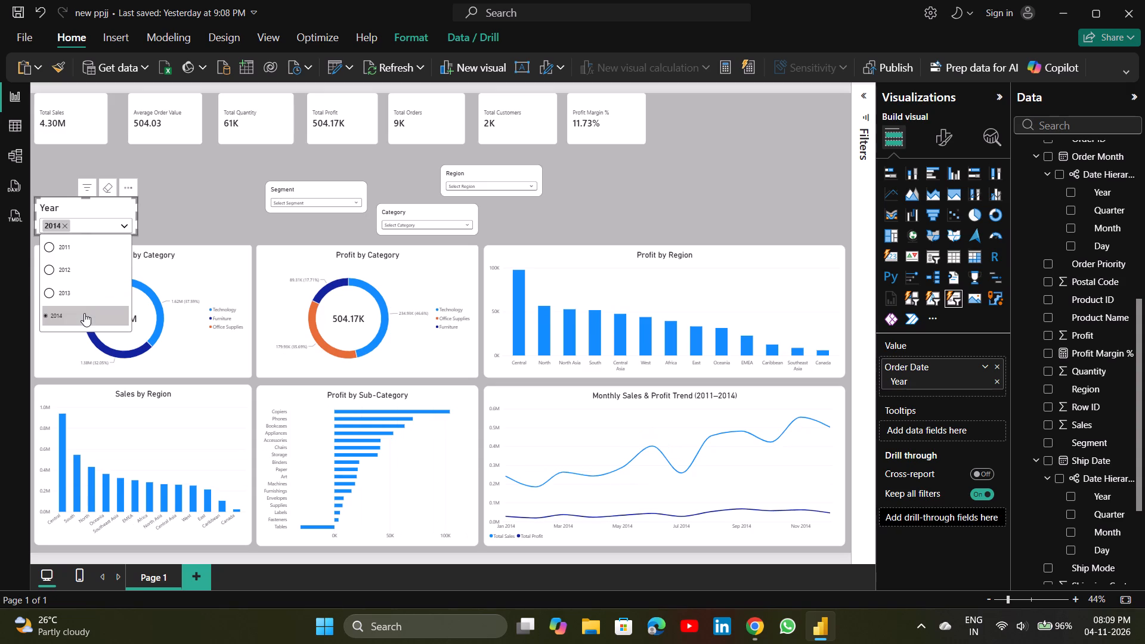
{"action": "left_click", "coordinate": [84, 313]}
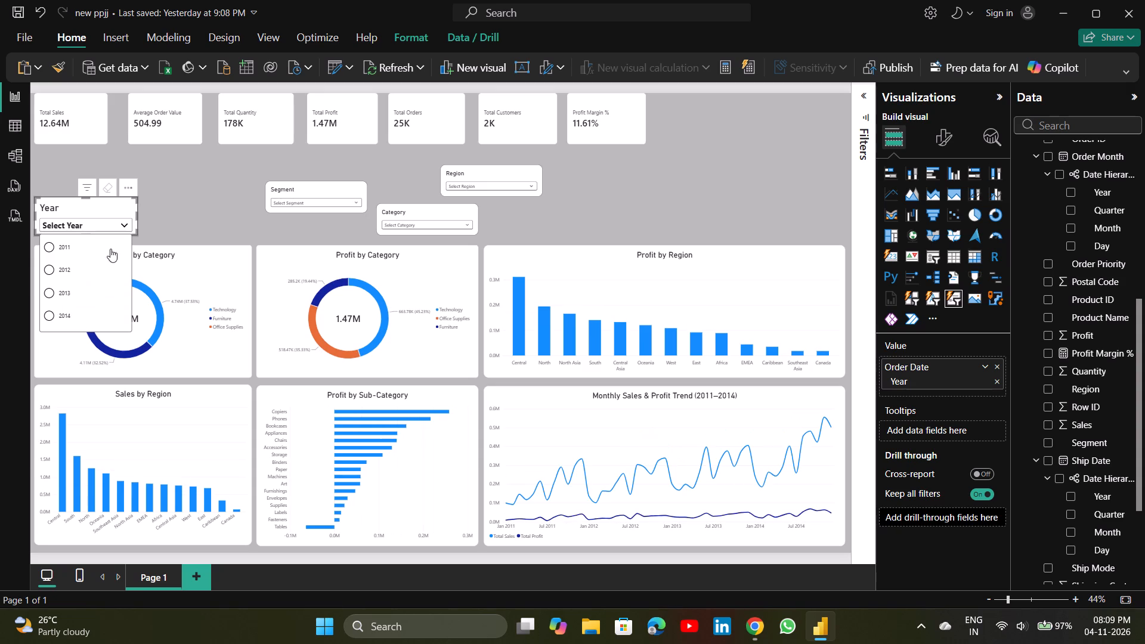
{"action": "left_click", "coordinate": [172, 216]}
Copy the Year slicer's formatting onto the Segment slicer with Format painter.
{"action": "left_click", "coordinate": [124, 209]}
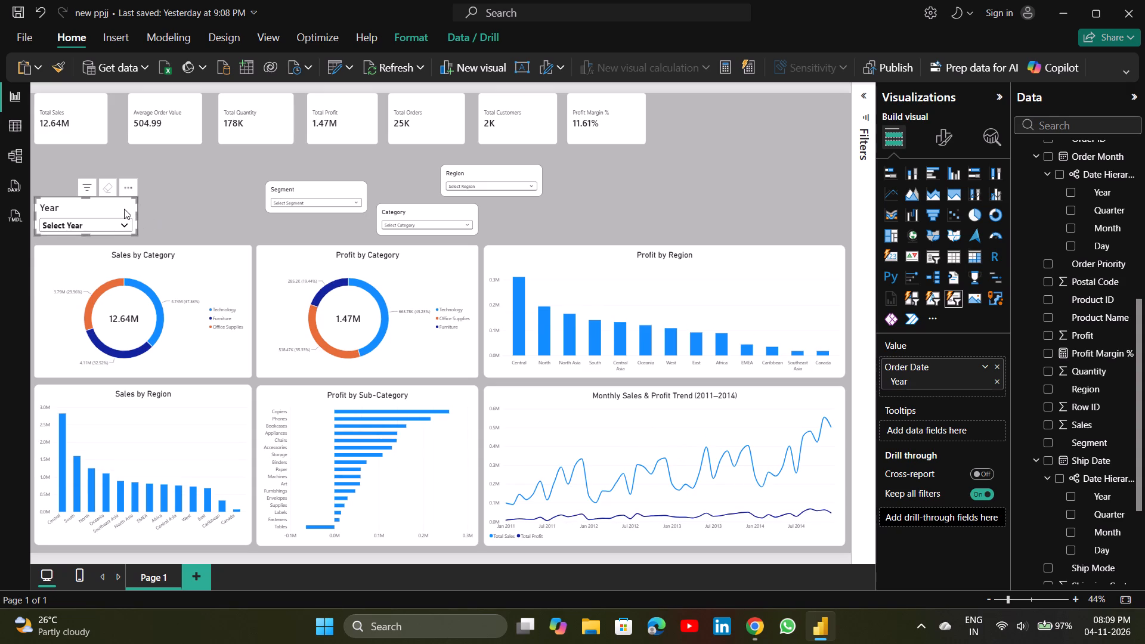
{"action": "left_click", "coordinate": [65, 64]}
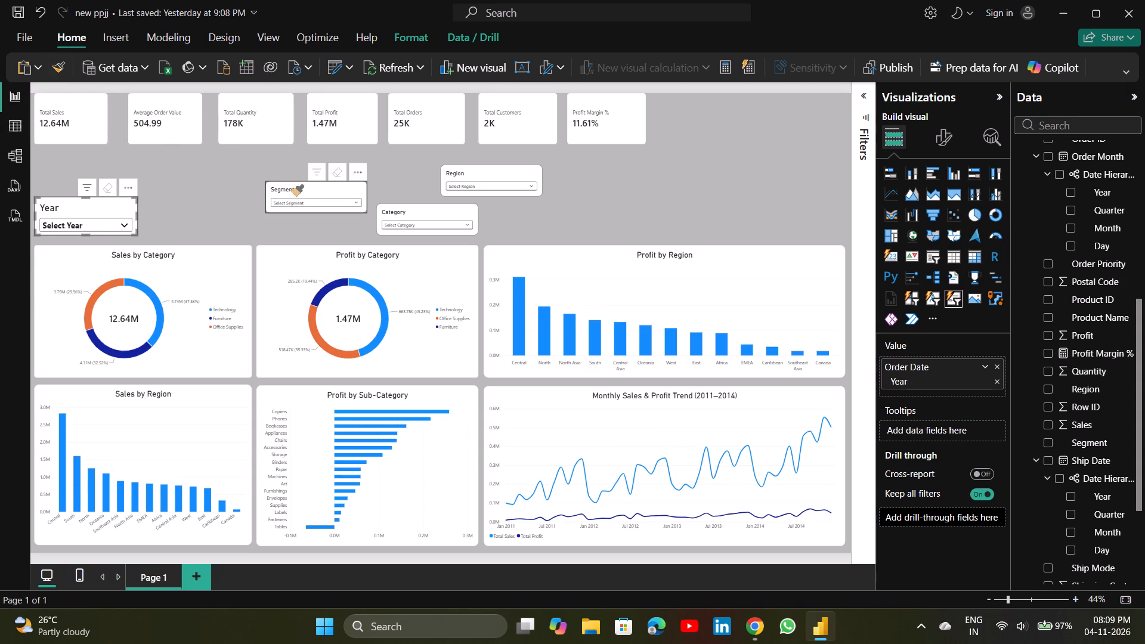
{"action": "left_click", "coordinate": [295, 185]}
Place the Segment slicer directly beside the Year slicer, top edges aligned, and extend its height to match.
{"action": "left_click_drag", "start_coordinate": [342, 188], "coordinate": [258, 203]}
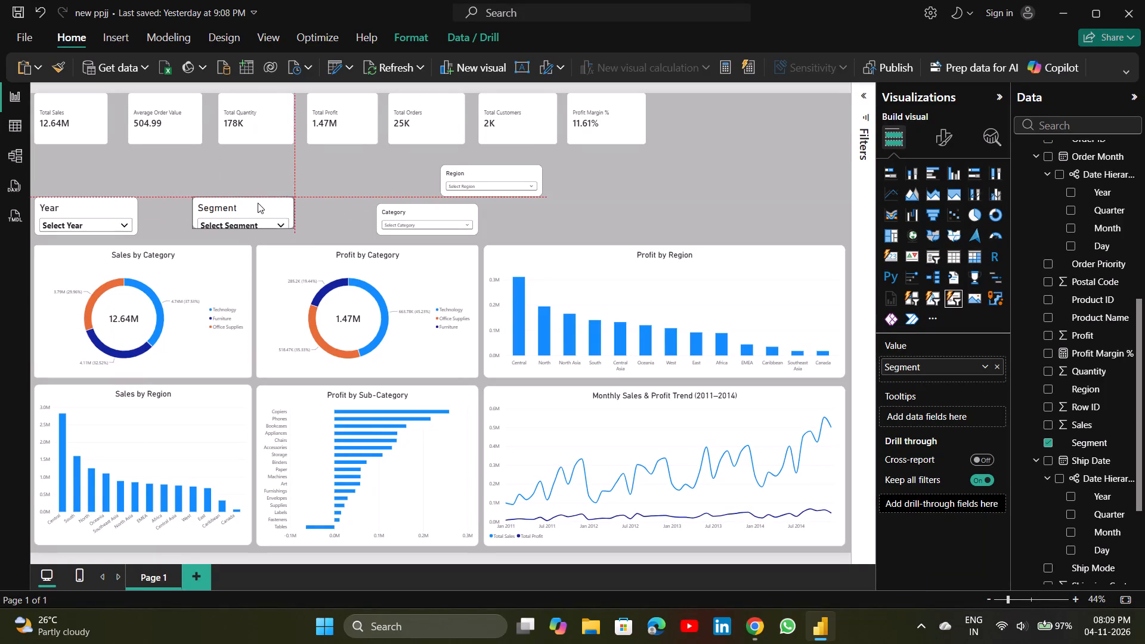
{"action": "left_click_drag", "start_coordinate": [258, 203], "coordinate": [219, 202]}
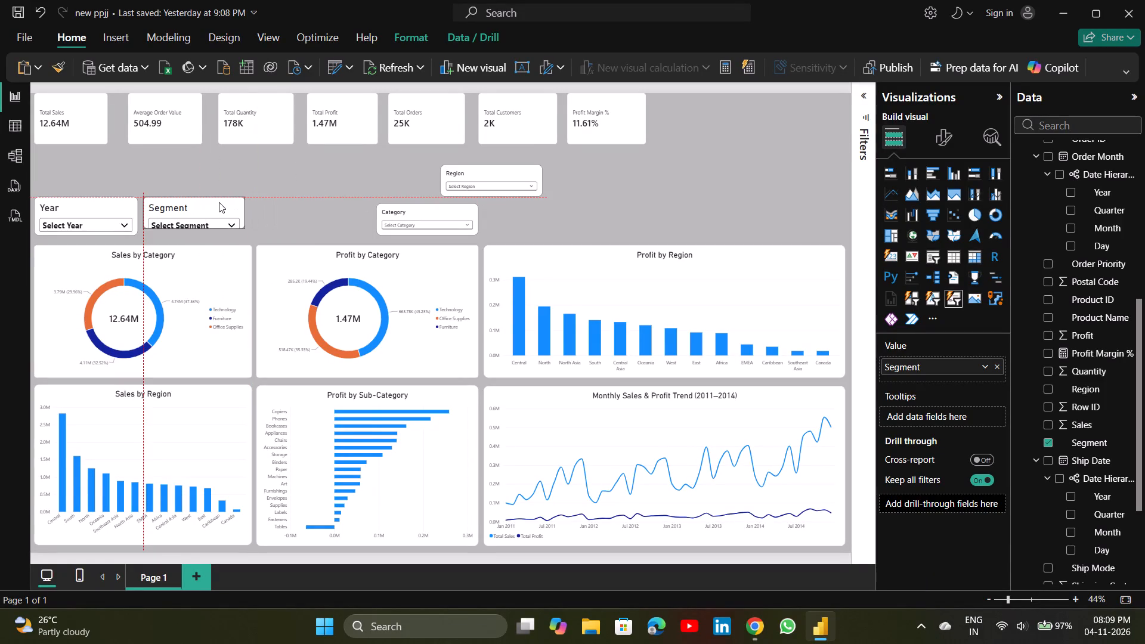
{"action": "left_click_drag", "start_coordinate": [219, 202], "coordinate": [219, 202]}
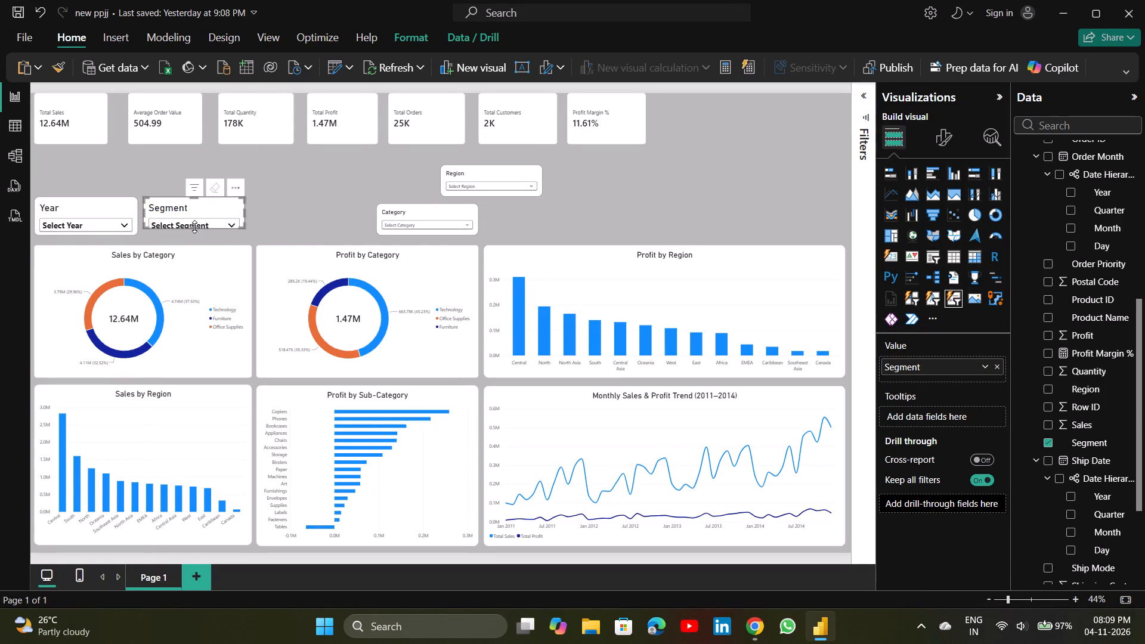
{"action": "left_click_drag", "start_coordinate": [194, 227], "coordinate": [190, 232]}
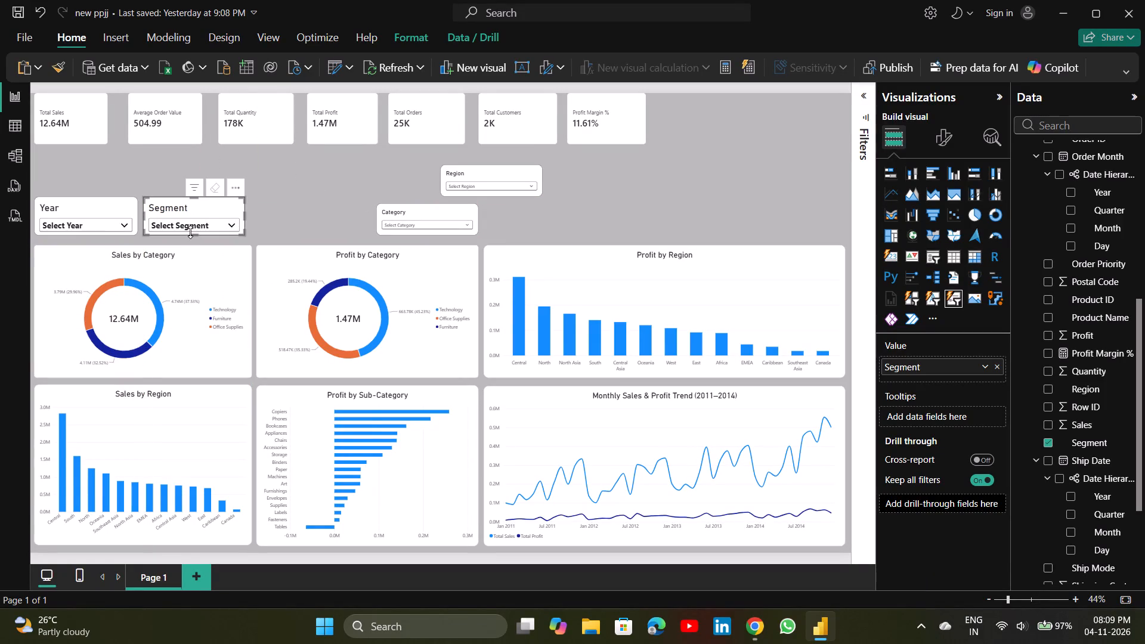
Move the Category slicer into the slicer row, just after the Segment slicer.
{"action": "left_click", "coordinate": [405, 212]}
{"action": "left_click_drag", "start_coordinate": [405, 212], "coordinate": [338, 208]}
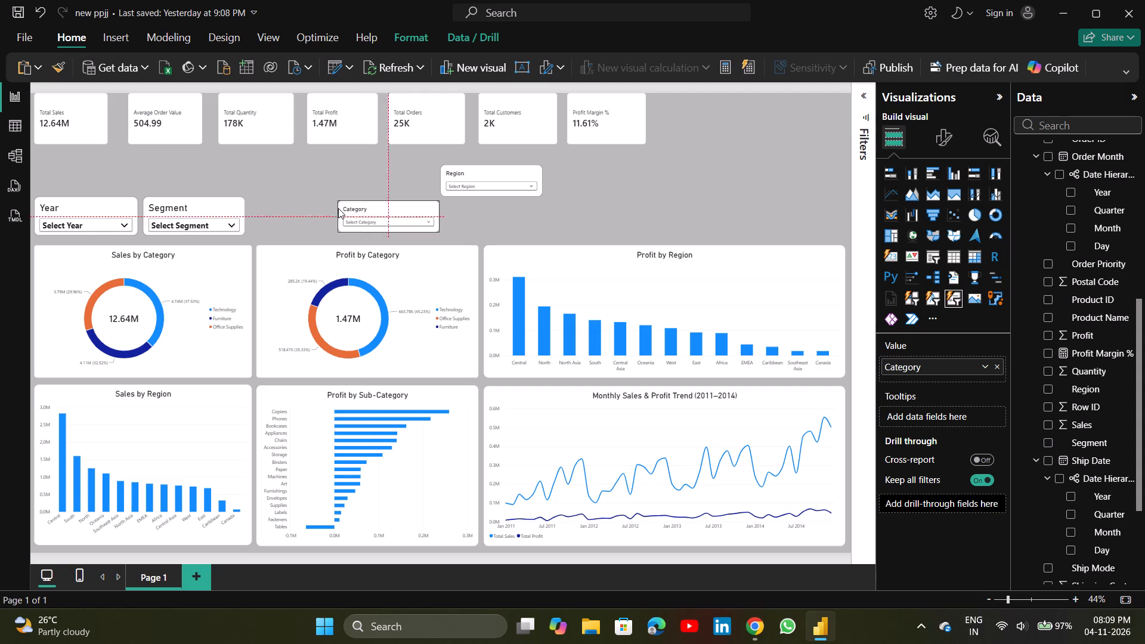
{"action": "left_click_drag", "start_coordinate": [338, 208], "coordinate": [281, 206]}
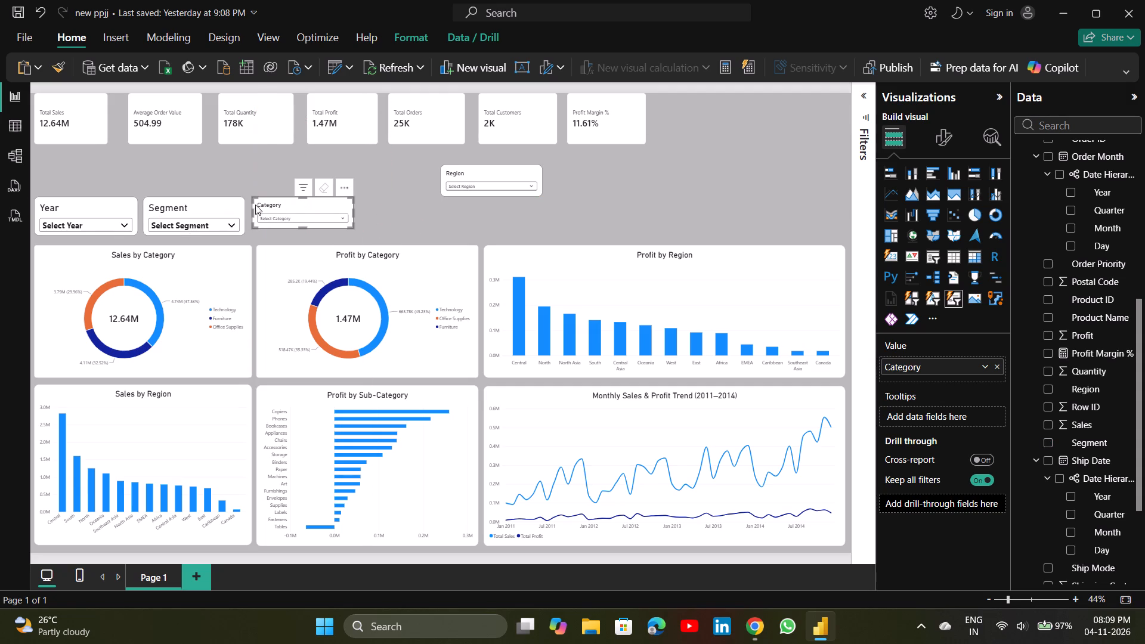
Copy the Segment slicer's formatting onto the Category slicer with Format painter.
{"action": "left_click", "coordinate": [231, 203]}
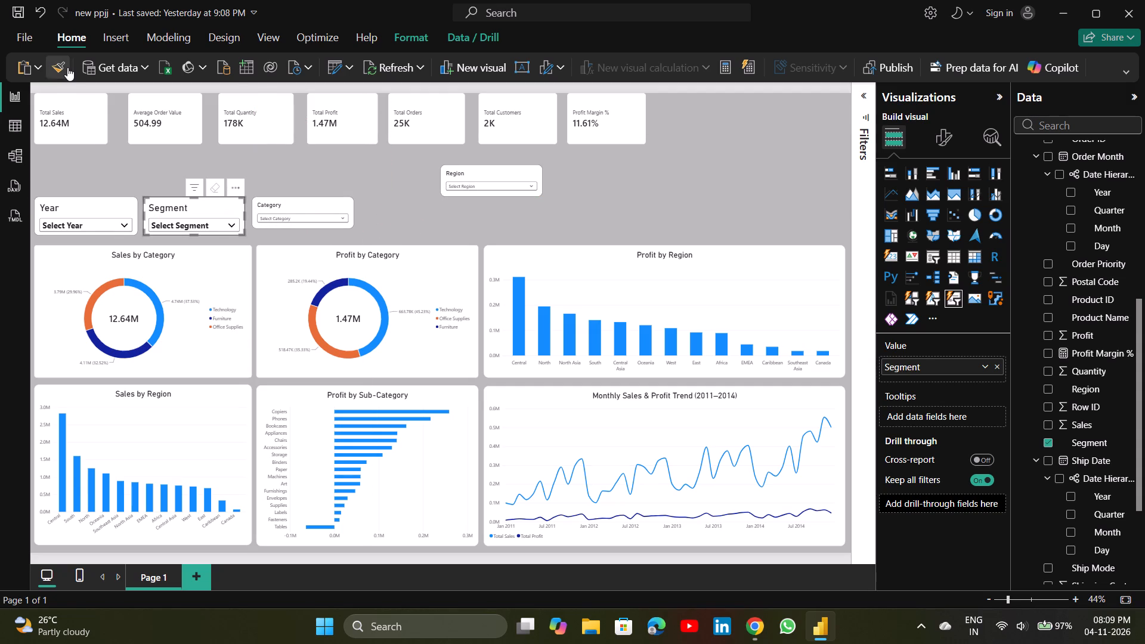
{"action": "left_click", "coordinate": [66, 67]}
{"action": "left_click", "coordinate": [299, 194]}
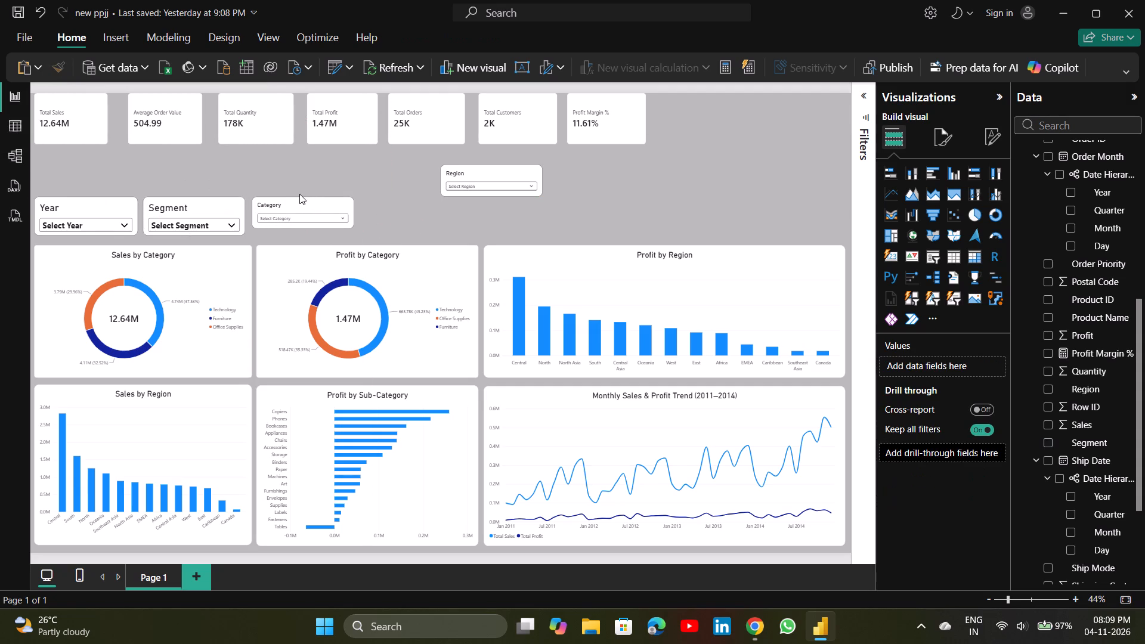
{"action": "left_click", "coordinate": [298, 204]}
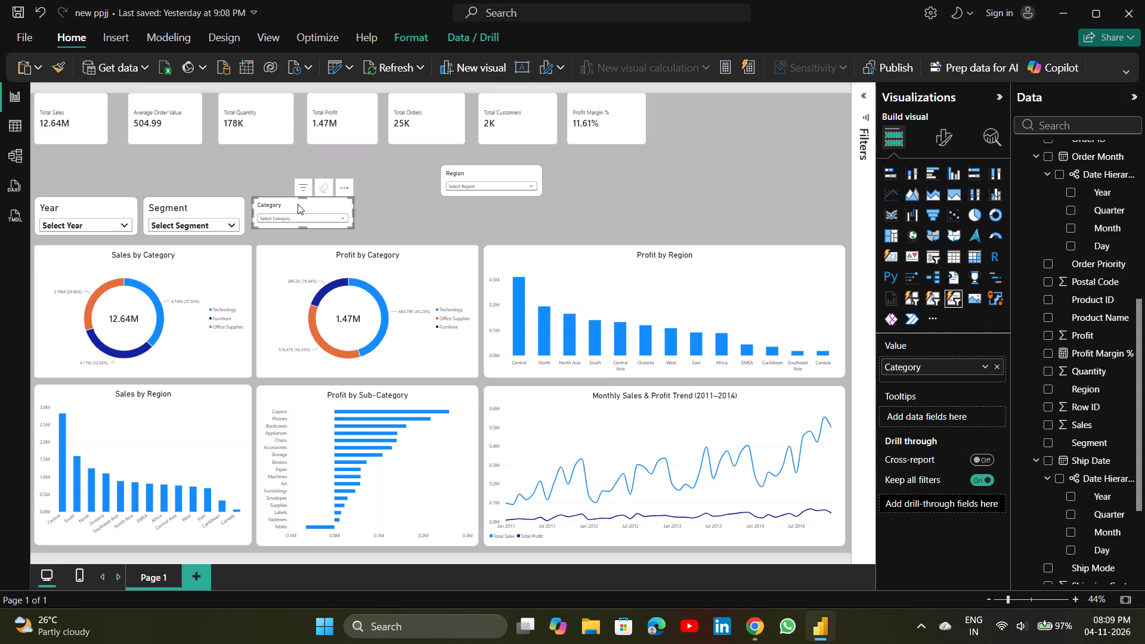
{"action": "left_click", "coordinate": [190, 199]}
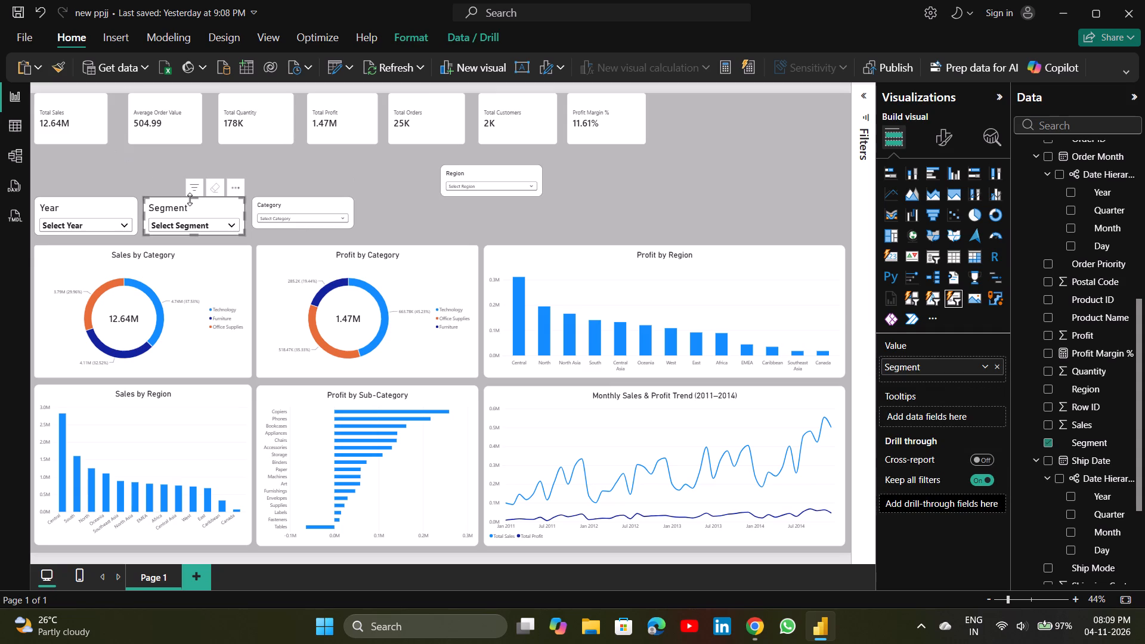
{"action": "left_click", "coordinate": [63, 69]}
{"action": "left_click", "coordinate": [312, 205]}
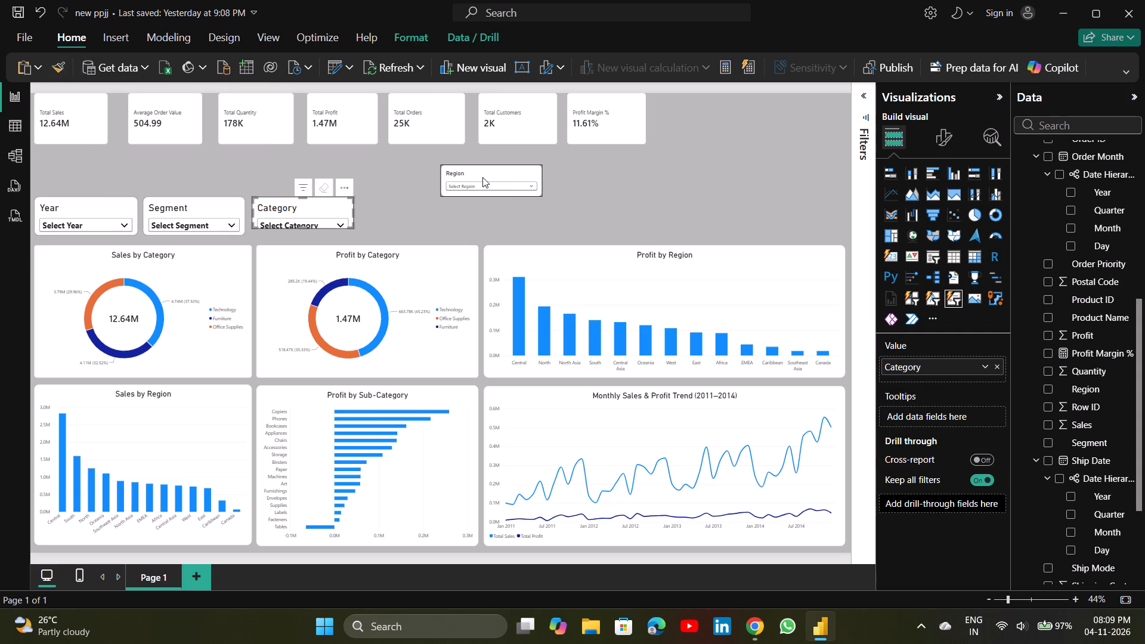
Copy the Segment slicer's formatting onto the Region slicer with Format painter.
{"action": "left_click", "coordinate": [481, 177]}
{"action": "left_click", "coordinate": [67, 64]}
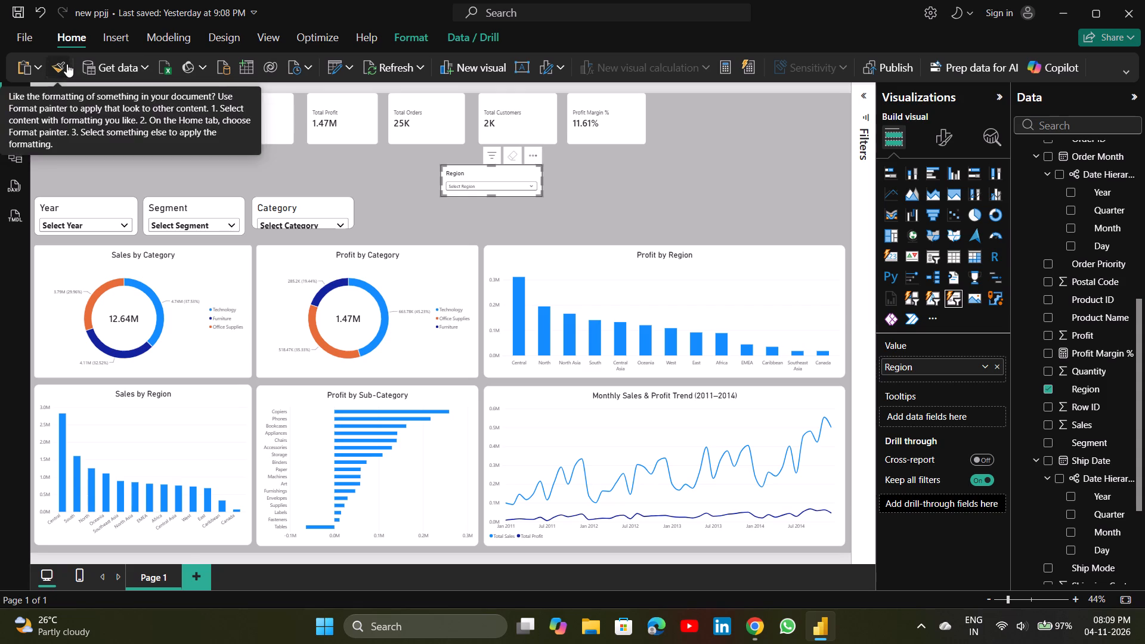
{"action": "left_click", "coordinate": [478, 169]}
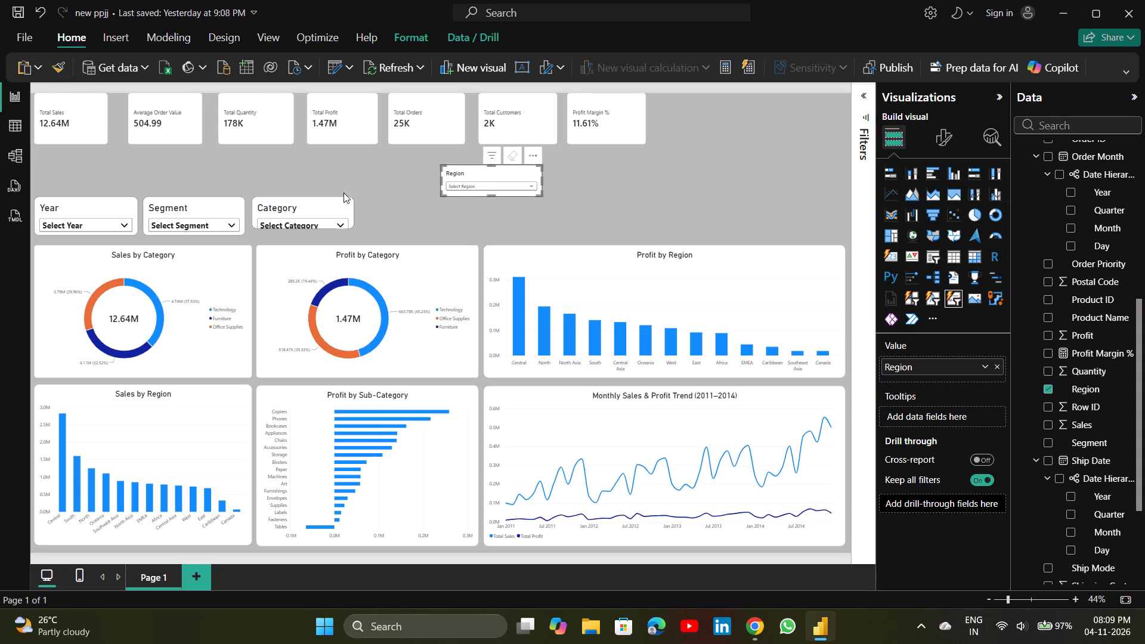
{"action": "left_click", "coordinate": [237, 205]}
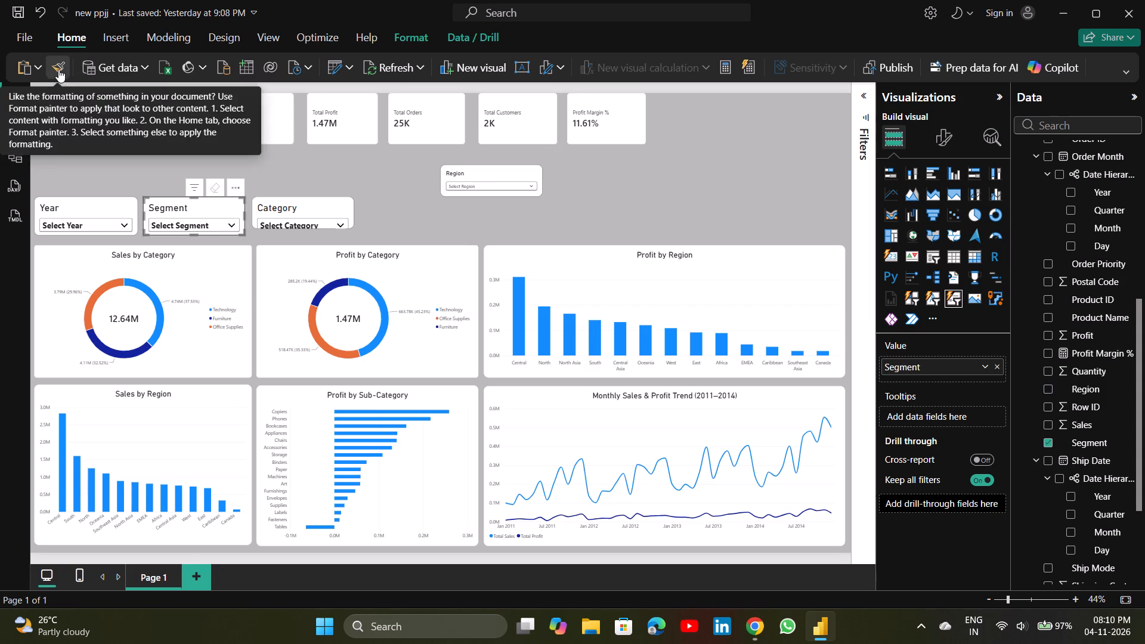
{"action": "left_click", "coordinate": [58, 69]}
{"action": "left_click", "coordinate": [509, 173]}
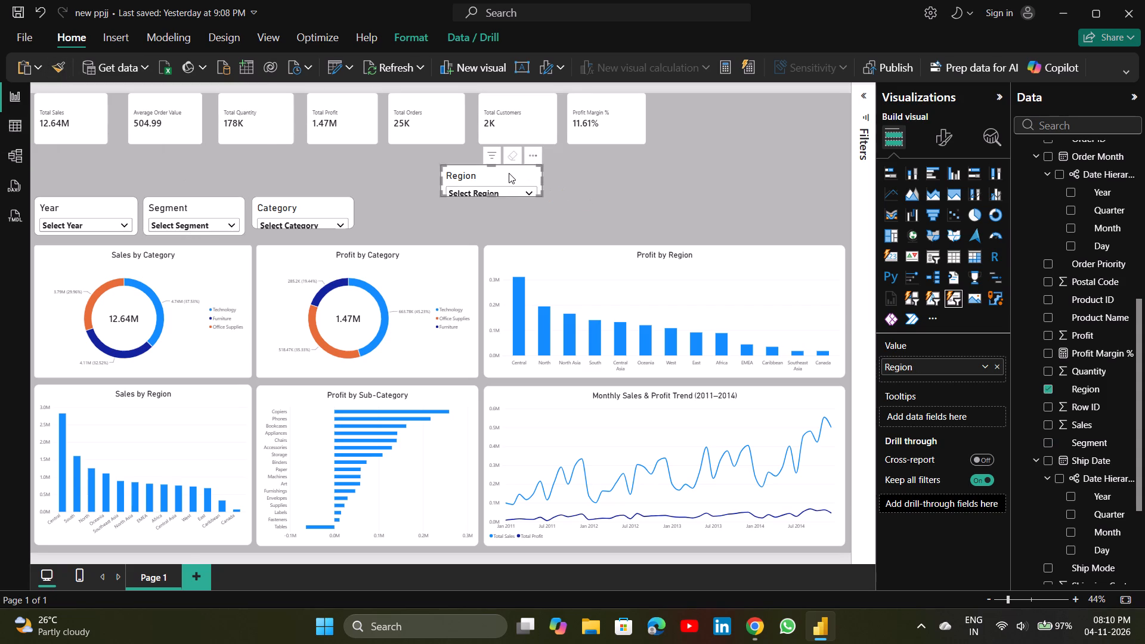
Move the Region slicer to the end of the slicer row, directly beside the Category slicer with tops aligned.
{"action": "left_click_drag", "start_coordinate": [522, 173], "coordinate": [442, 204]}
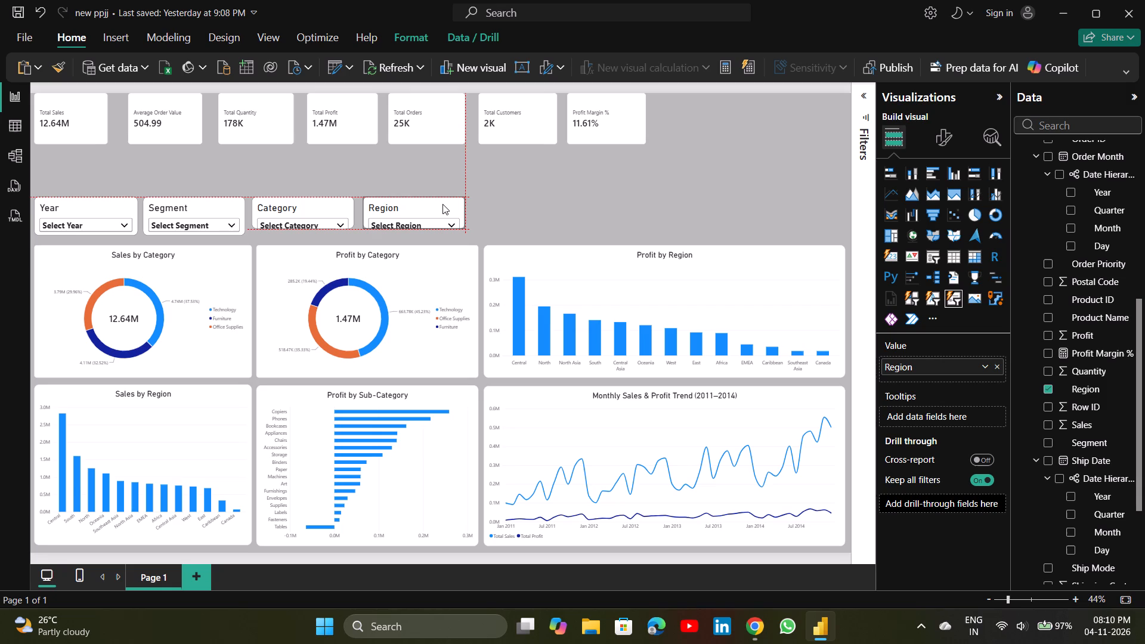
{"action": "left_click_drag", "start_coordinate": [442, 204], "coordinate": [440, 204]}
Extend the Category slicer's height so its selection box fits, and line up its top and bottom edges with the Segment slicer.
{"action": "left_click", "coordinate": [329, 210]}
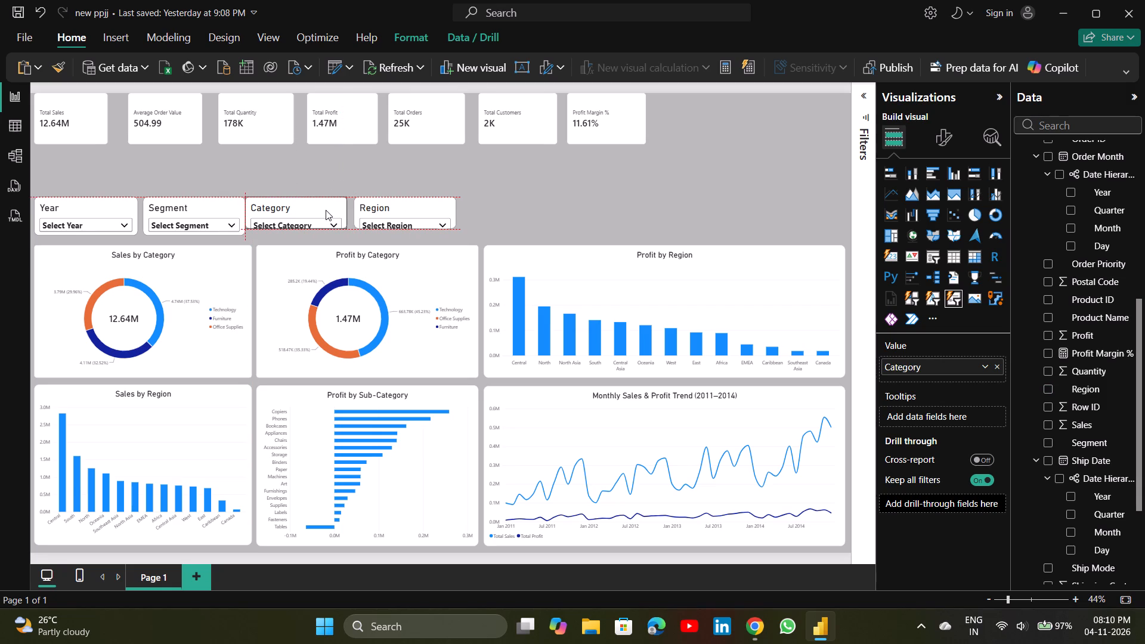
{"action": "left_click", "coordinate": [235, 209]}
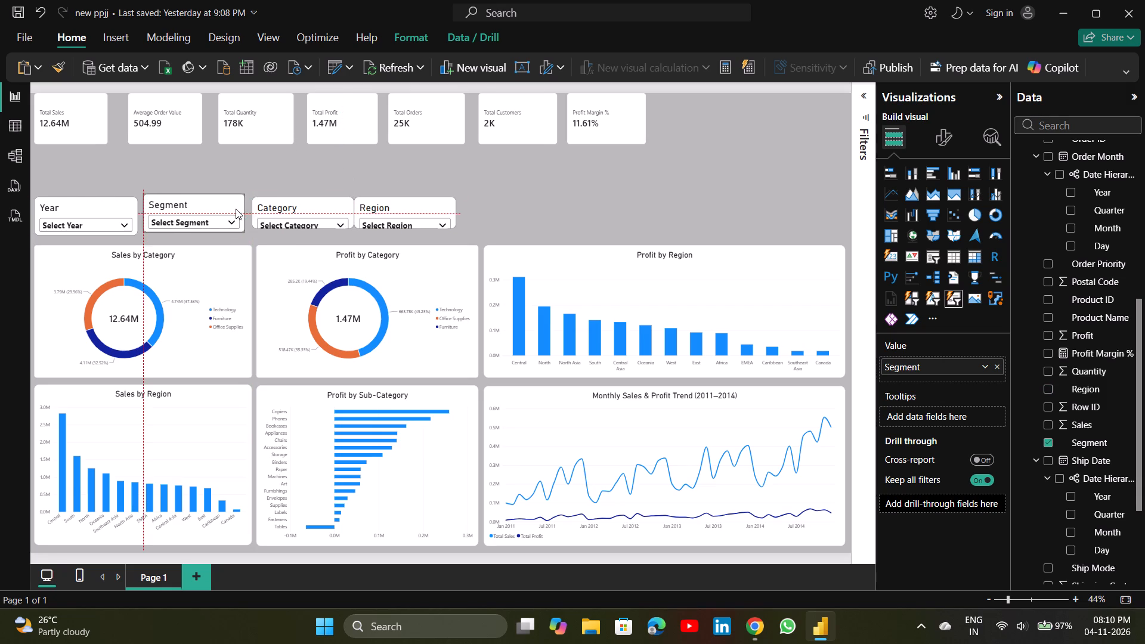
{"action": "left_click", "coordinate": [282, 202]}
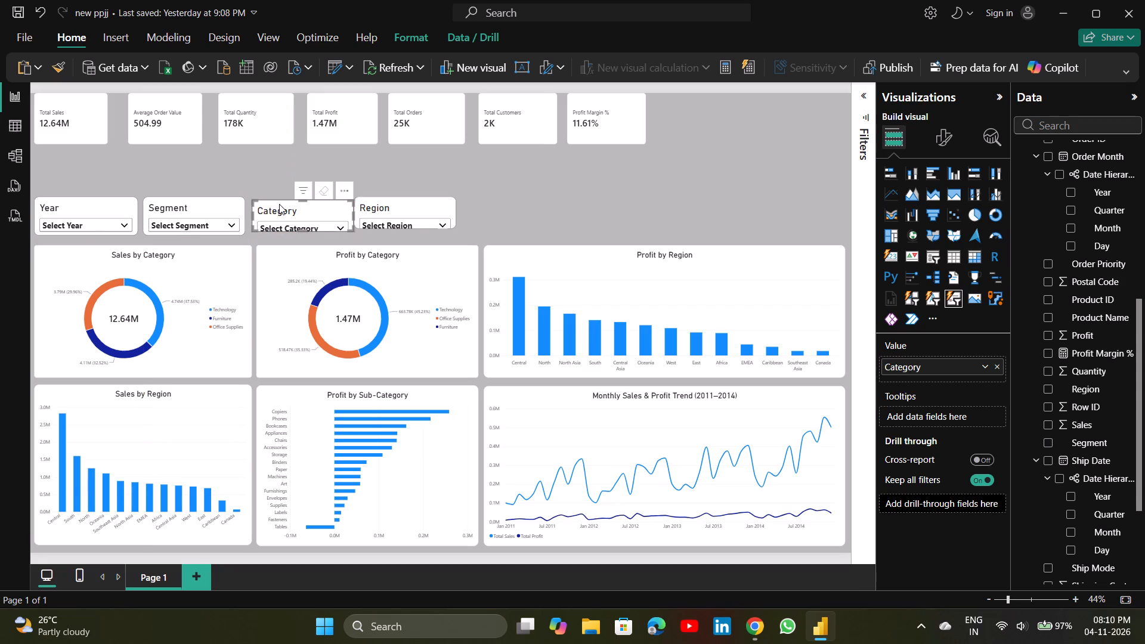
{"action": "left_click_drag", "start_coordinate": [304, 231], "coordinate": [304, 233]}
{"action": "left_click_drag", "start_coordinate": [304, 233], "coordinate": [304, 236]}
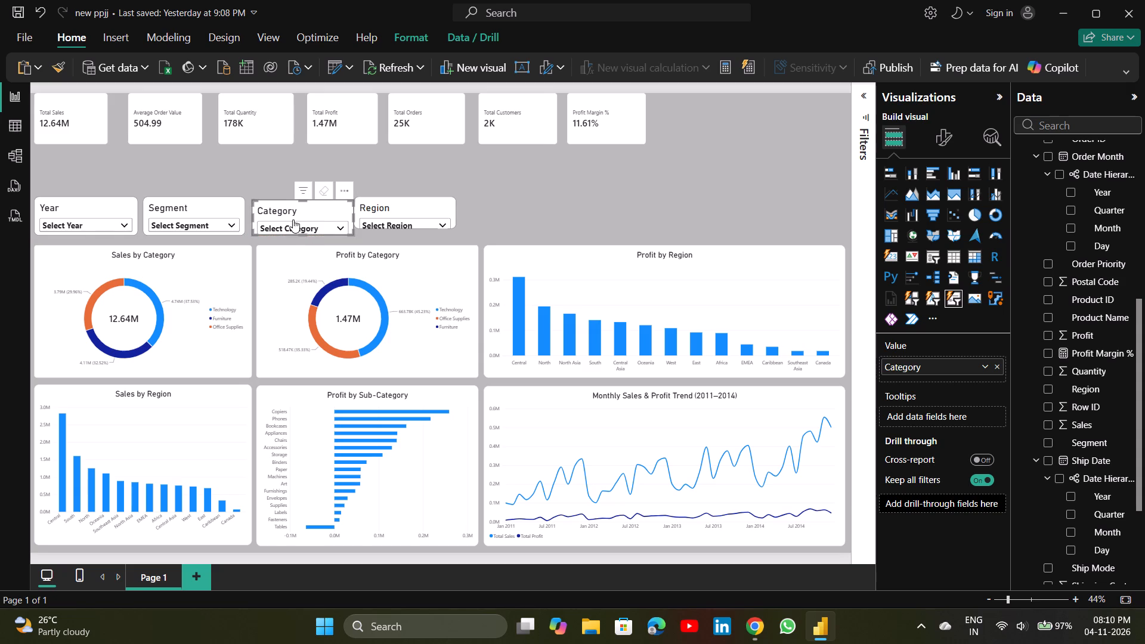
{"action": "left_click", "coordinate": [253, 202]}
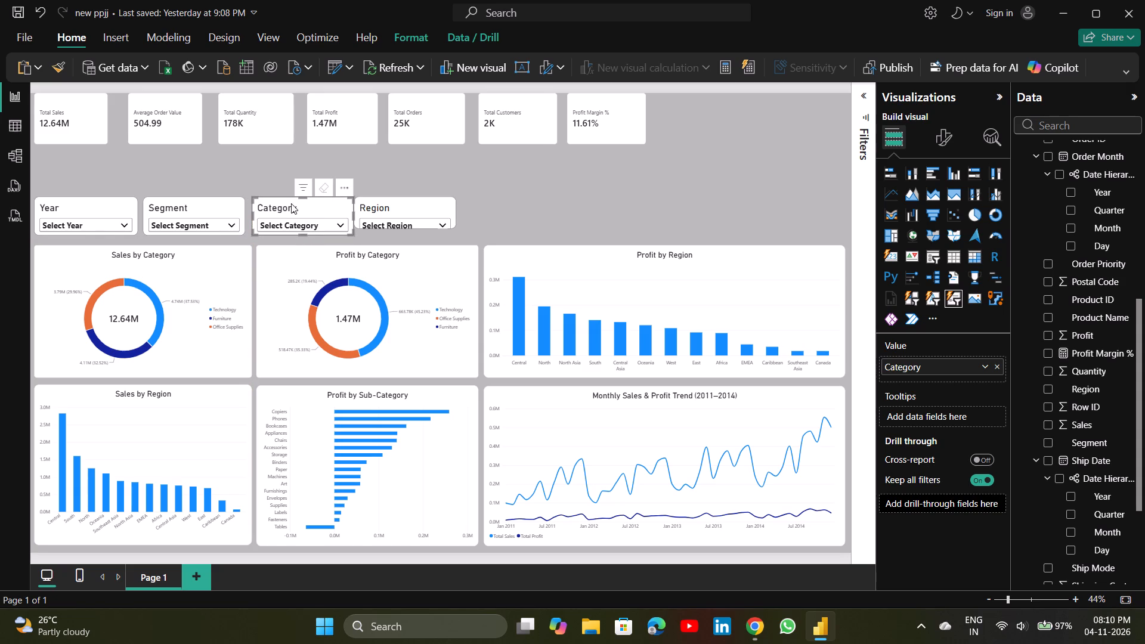
{"action": "left_click", "coordinate": [332, 216]}
{"action": "left_click", "coordinate": [498, 215]}
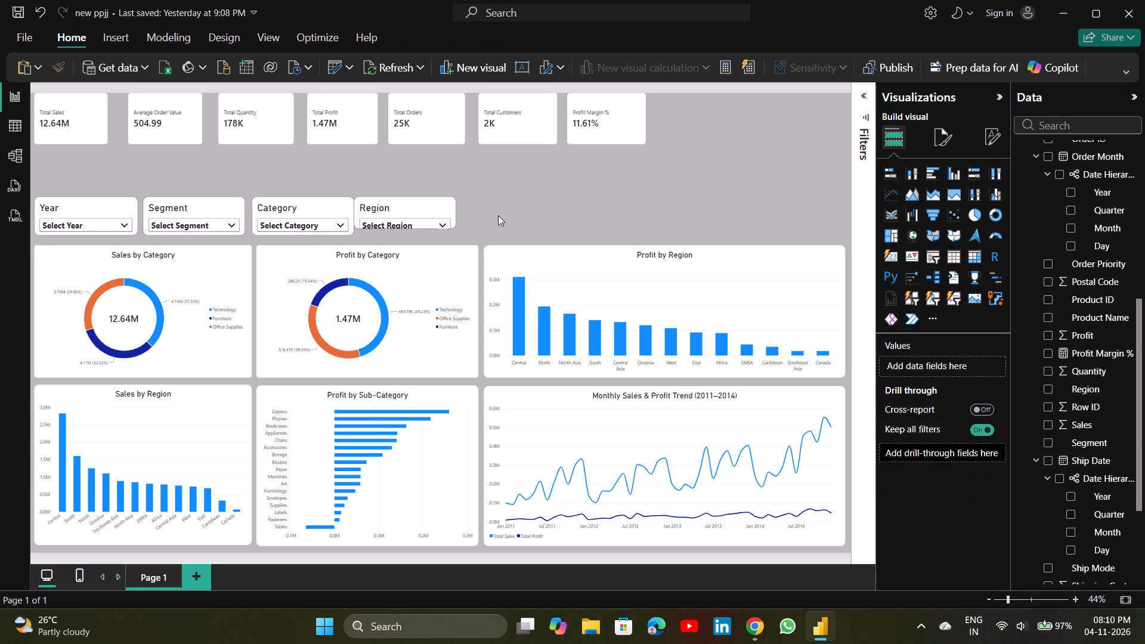
Shift the Region slicer away from Category to leave a small gap, aligning its outer edge with the Total Orders card.
{"action": "left_click_drag", "start_coordinate": [423, 209], "coordinate": [430, 209]}
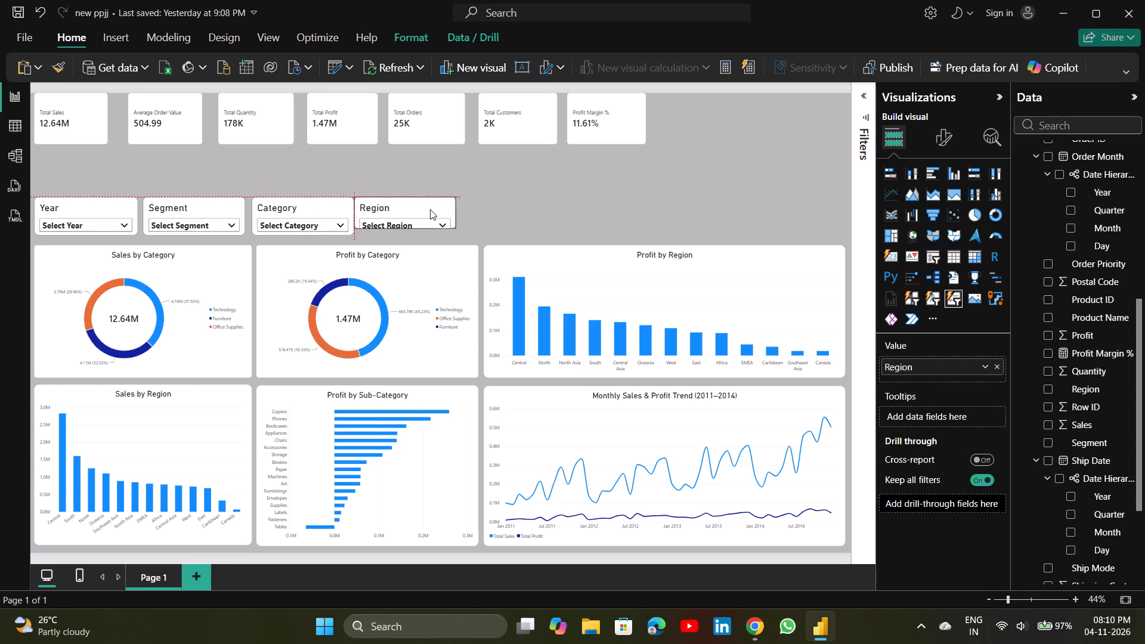
{"action": "left_click_drag", "start_coordinate": [430, 209], "coordinate": [429, 209]}
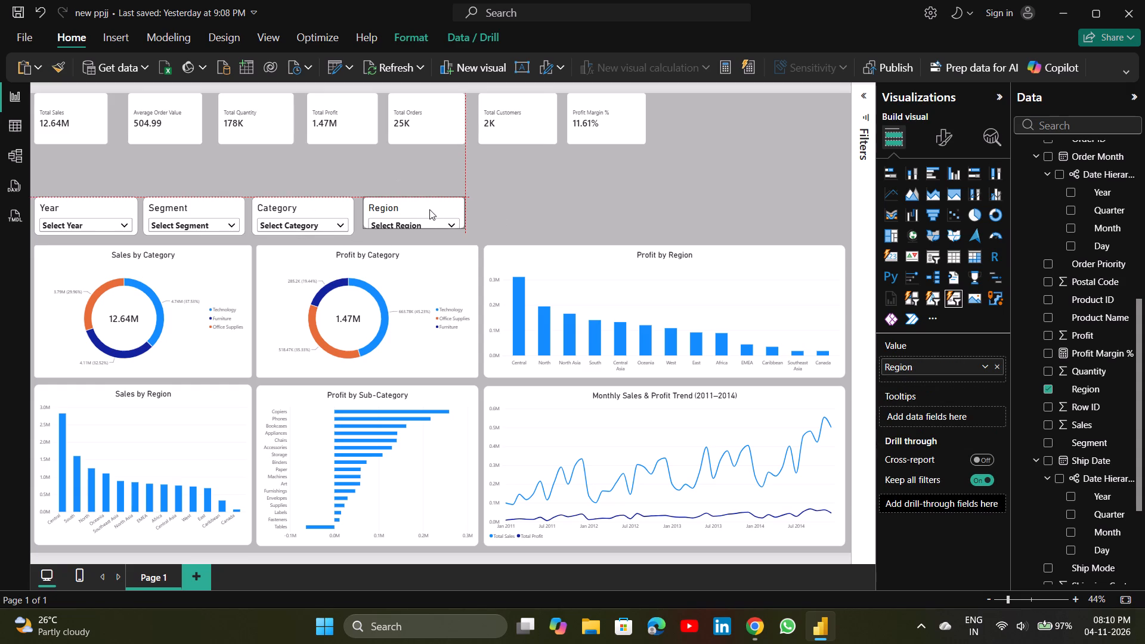
{"action": "left_click_drag", "start_coordinate": [429, 209], "coordinate": [429, 210]}
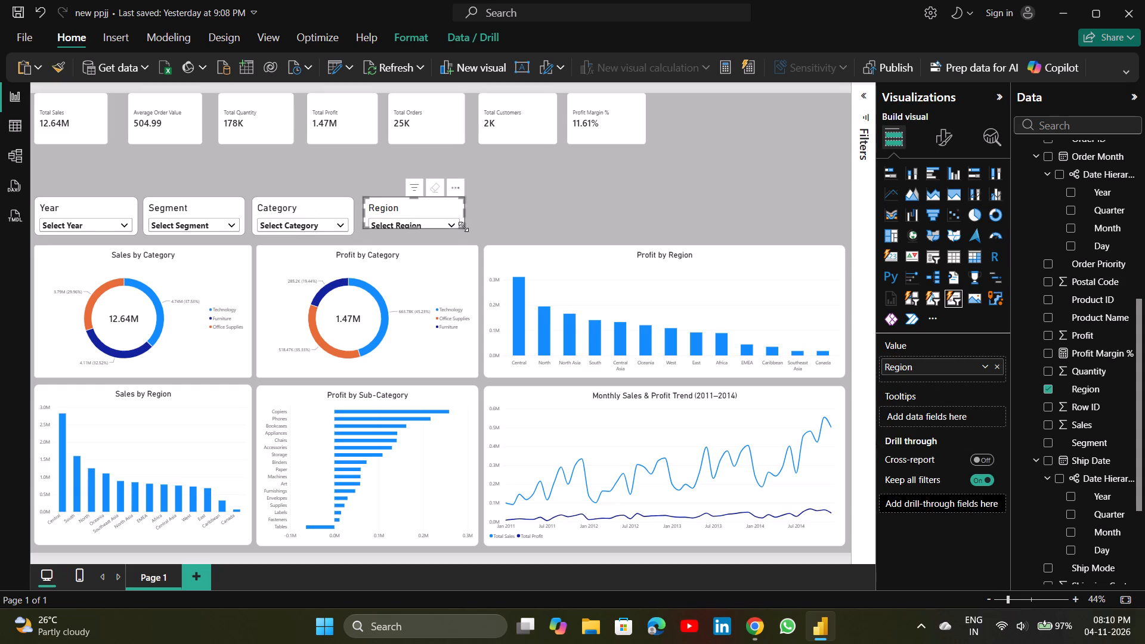
Extend the Region slicer's height so its selection box fits and its bottom edge lines up with the Category slicer.
{"action": "left_click_drag", "start_coordinate": [463, 227], "coordinate": [464, 236]}
{"action": "left_click", "coordinate": [618, 193]}
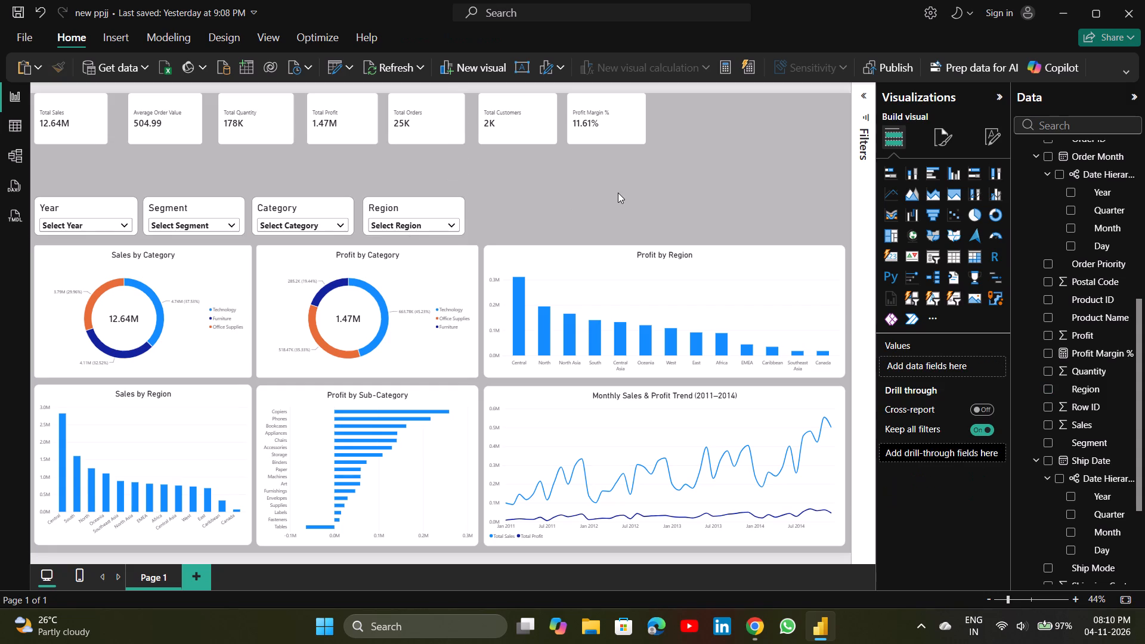
Move the Region, Category and Segment slicers out of the row into a vertical stack along the page's right edge, above Profit by Region.
{"action": "left_click", "coordinate": [417, 202]}
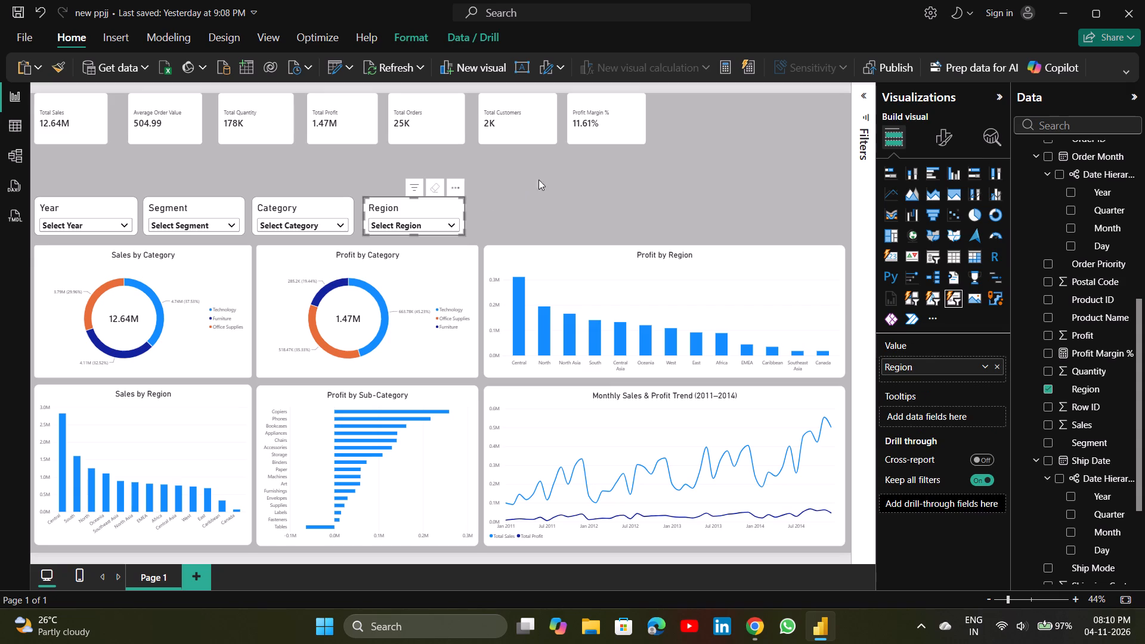
{"action": "left_click_drag", "start_coordinate": [429, 205], "coordinate": [809, 103]}
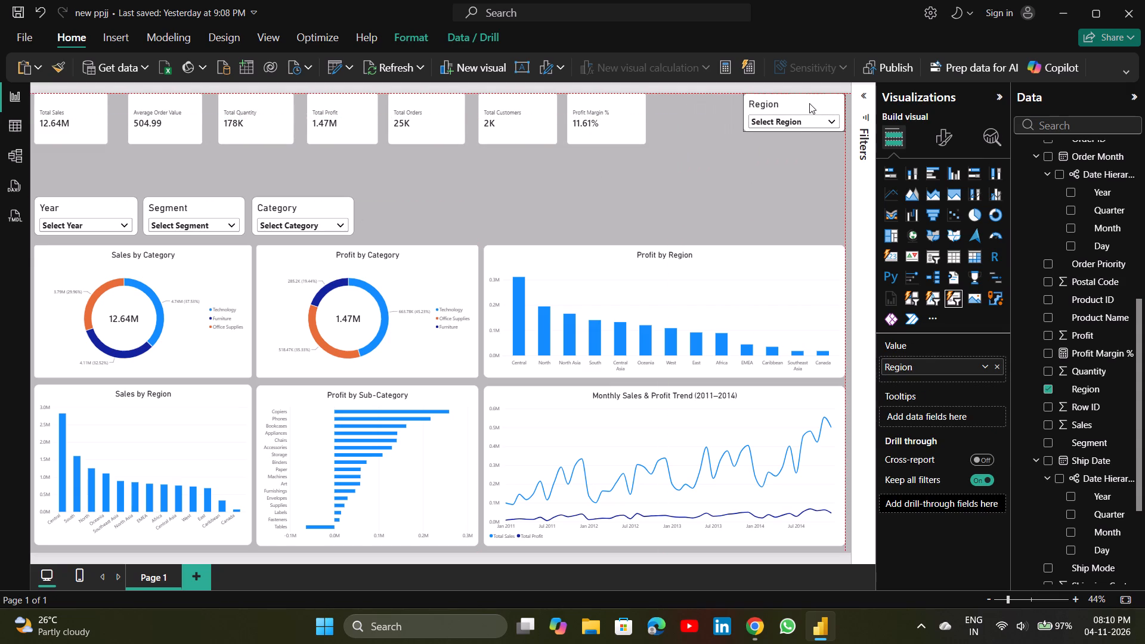
{"action": "left_click_drag", "start_coordinate": [809, 103], "coordinate": [812, 109]}
{"action": "left_click_drag", "start_coordinate": [313, 210], "coordinate": [422, 189]}
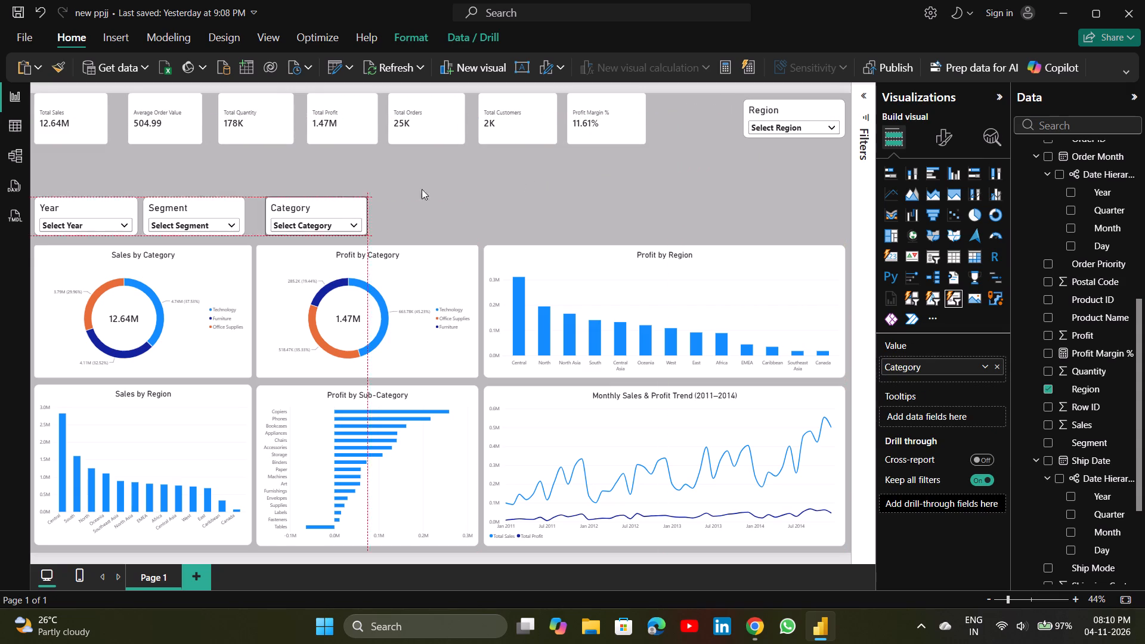
{"action": "left_click_drag", "start_coordinate": [422, 189], "coordinate": [800, 157]}
{"action": "left_click_drag", "start_coordinate": [203, 208], "coordinate": [211, 205]}
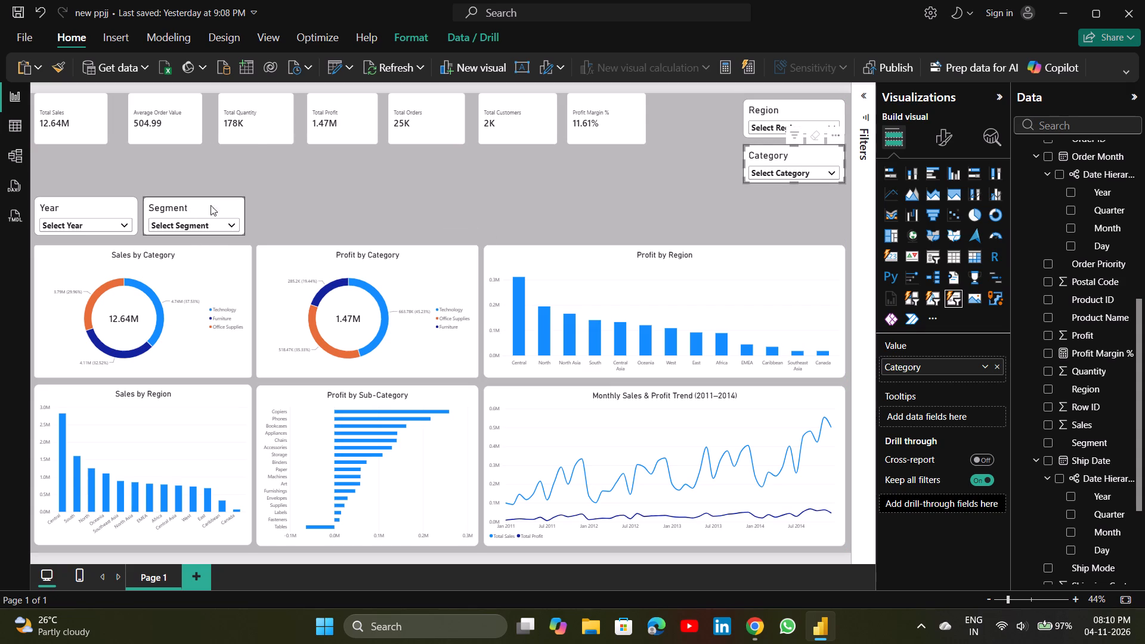
{"action": "left_click_drag", "start_coordinate": [211, 205], "coordinate": [735, 200]}
{"action": "left_click_drag", "start_coordinate": [735, 200], "coordinate": [801, 201]}
{"action": "left_click", "coordinate": [498, 171]}
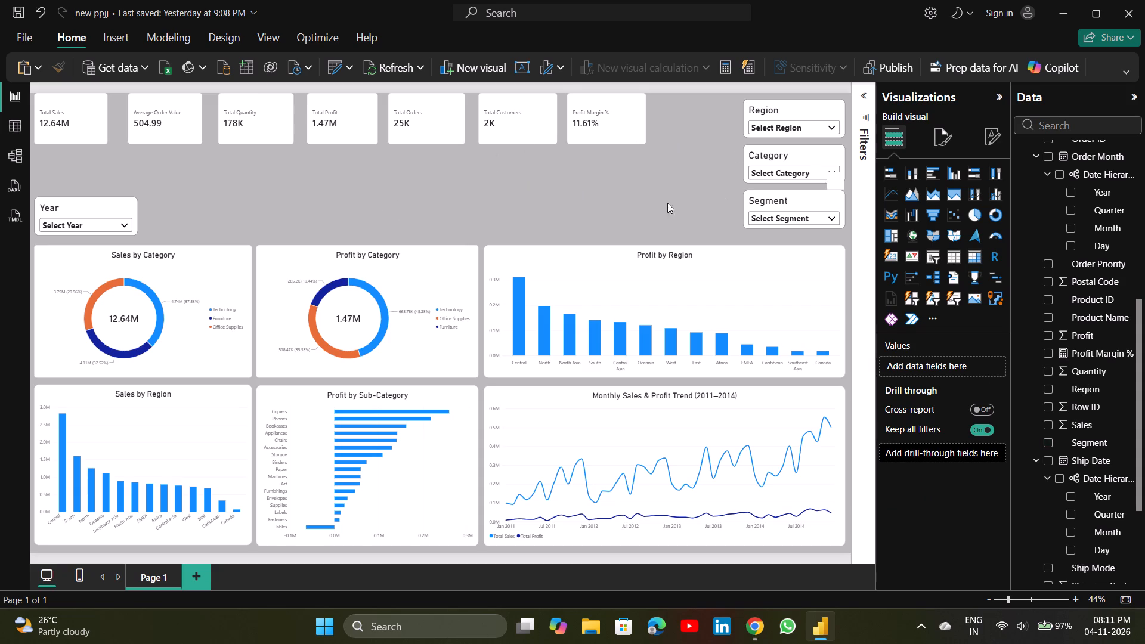
Move the Year slicer out of the old row to just below the Profit Margin % card, beside the slicer stack.
{"action": "left_click_drag", "start_coordinate": [118, 206], "coordinate": [577, 188]}
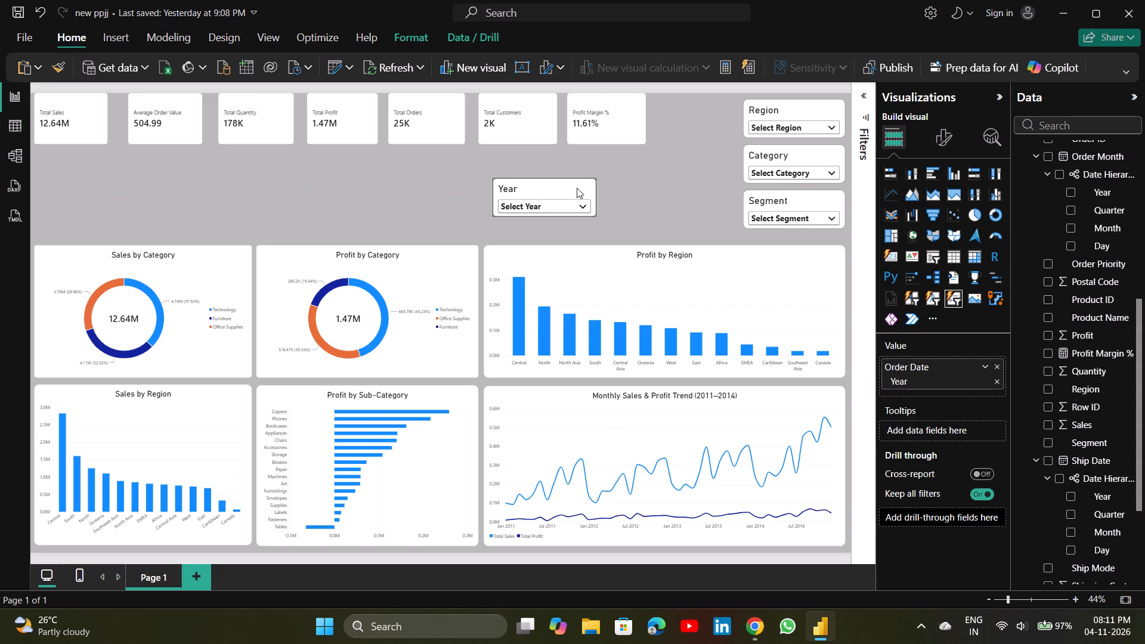
{"action": "left_click_drag", "start_coordinate": [577, 188], "coordinate": [704, 148]}
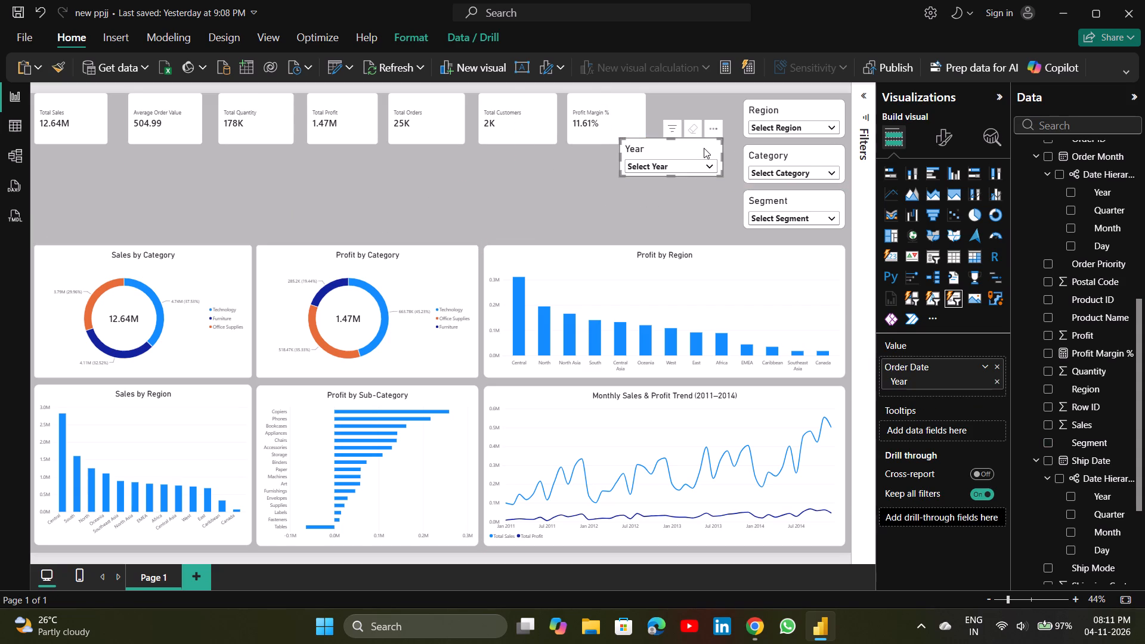
Shift the stacked Segment, Category and Region slicers down with small even gaps, freeing space above the Region slicer.
{"action": "left_click_drag", "start_coordinate": [801, 196], "coordinate": [800, 208]}
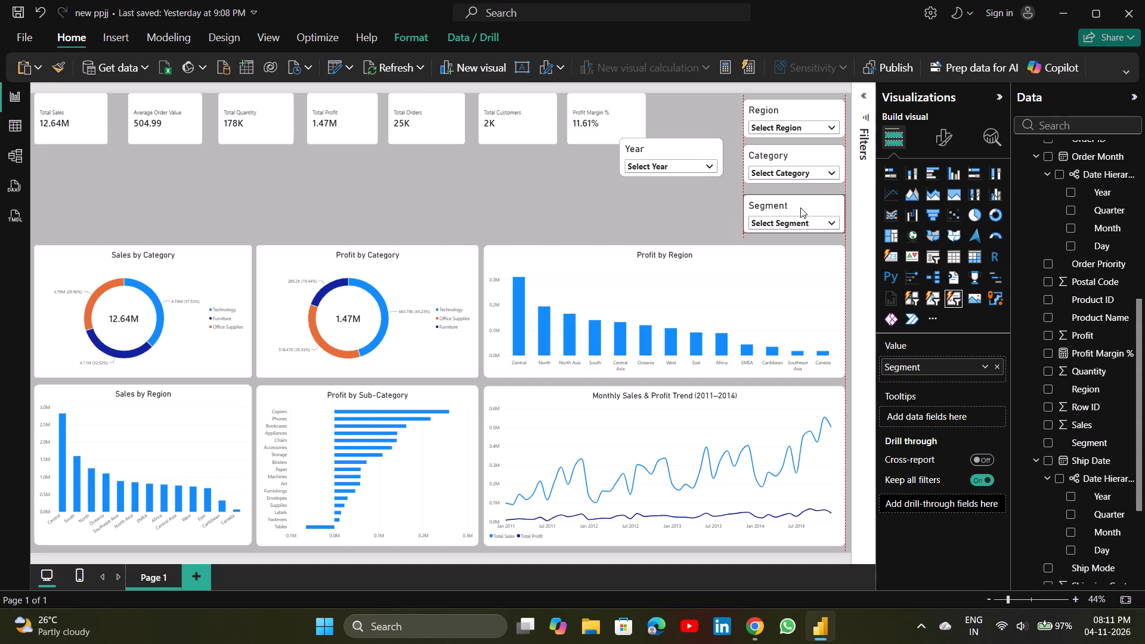
{"action": "left_click_drag", "start_coordinate": [800, 208], "coordinate": [801, 206]}
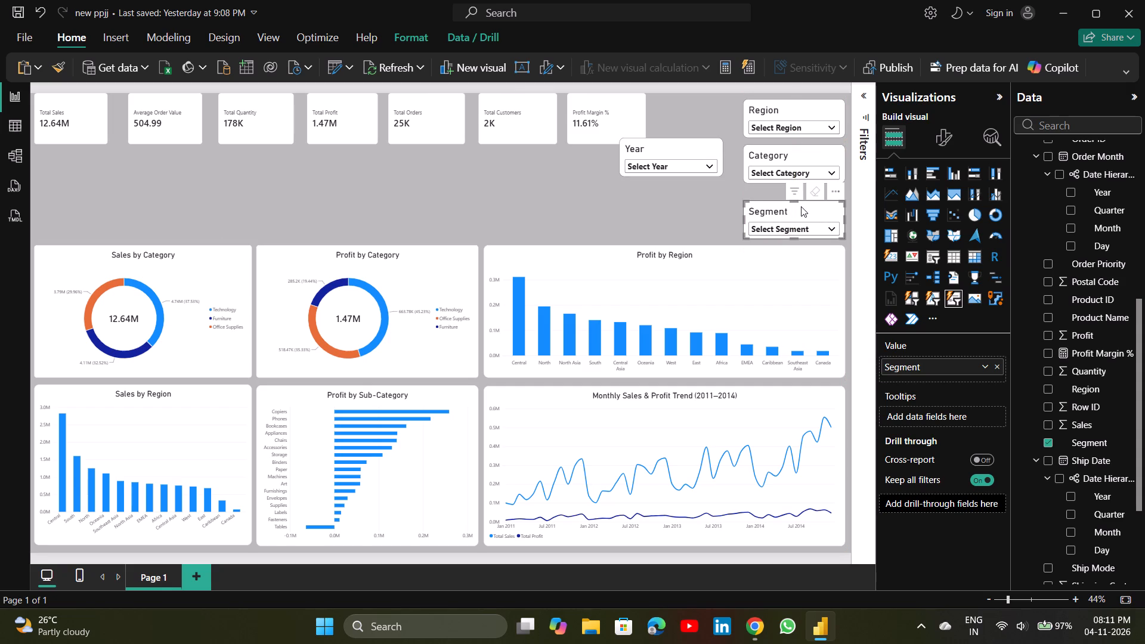
{"action": "left_click_drag", "start_coordinate": [810, 156], "coordinate": [809, 164]}
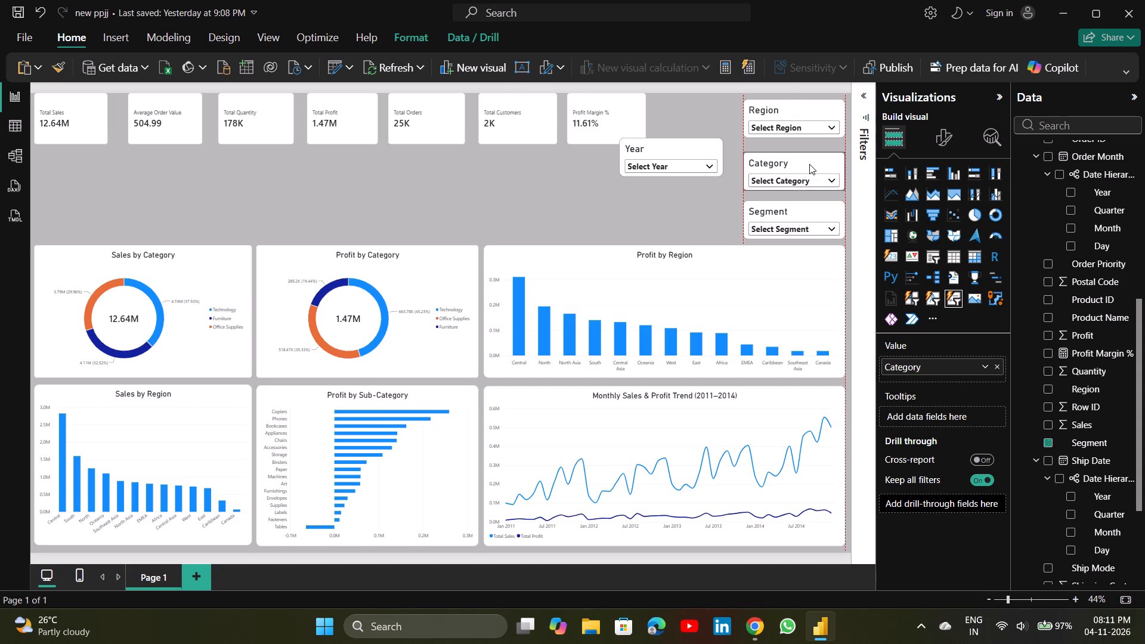
{"action": "left_click_drag", "start_coordinate": [809, 164], "coordinate": [811, 168]}
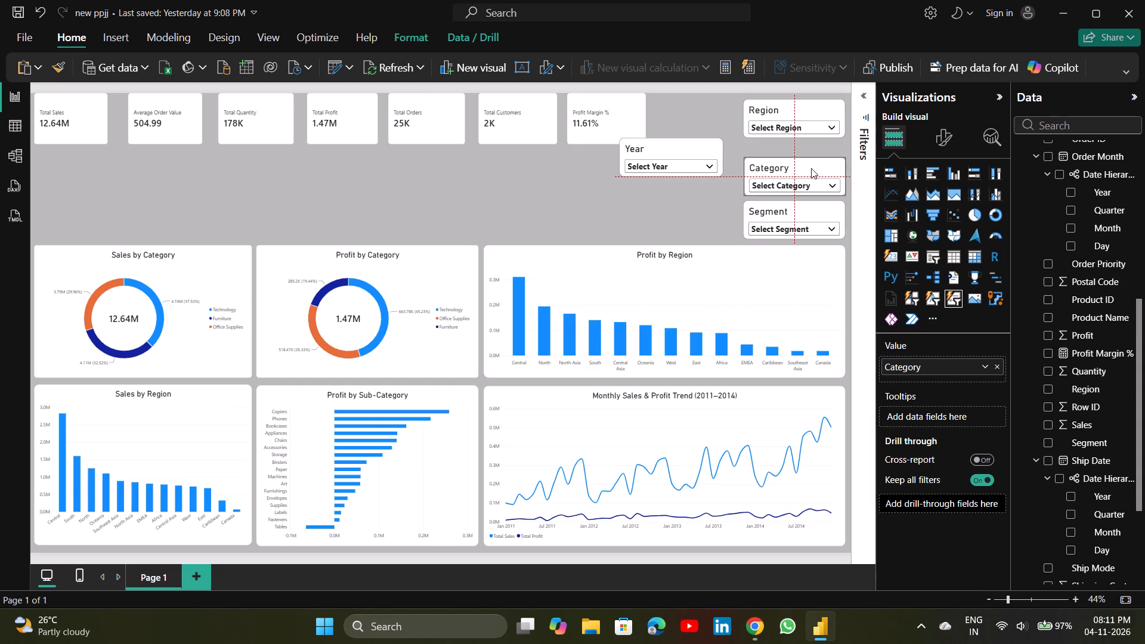
{"action": "left_click_drag", "start_coordinate": [811, 168], "coordinate": [811, 169]}
{"action": "left_click_drag", "start_coordinate": [816, 112], "coordinate": [816, 127]}
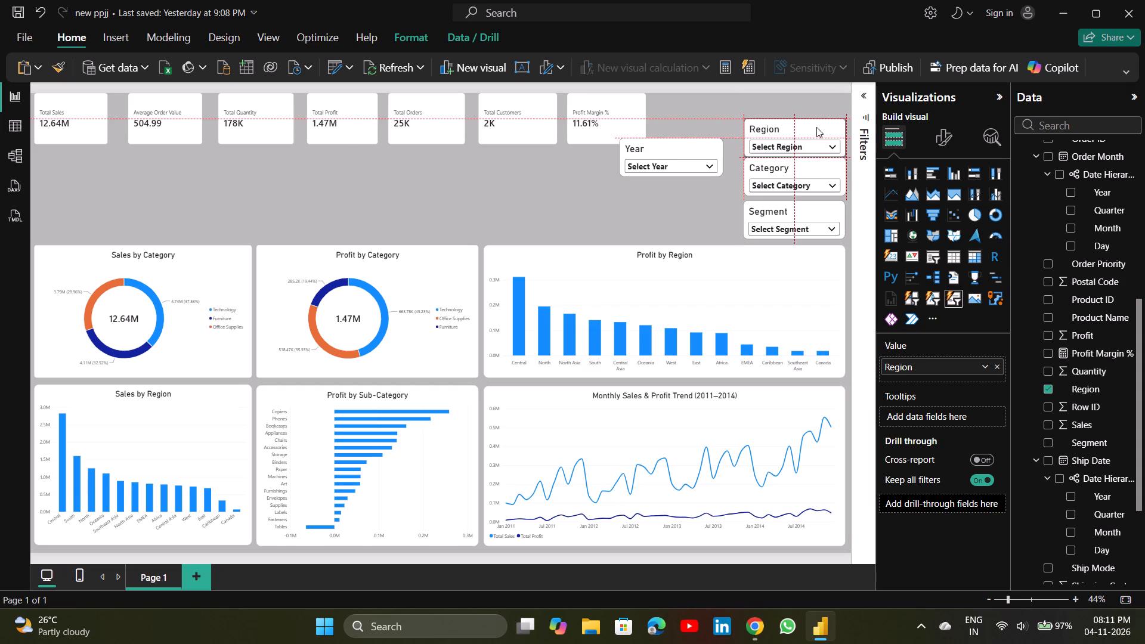
{"action": "left_click_drag", "start_coordinate": [816, 127], "coordinate": [816, 126]}
Reposition the Year slicer just below the Profit Margin % card and resize it to match the other slicers.
{"action": "left_click_drag", "start_coordinate": [694, 144], "coordinate": [715, 117]}
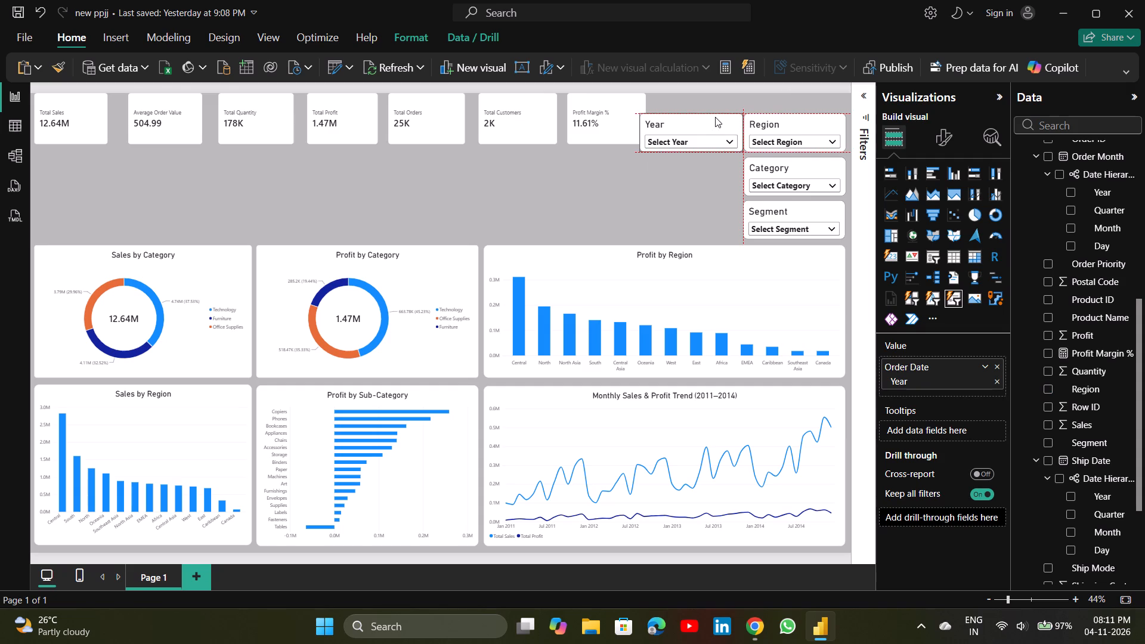
{"action": "left_click_drag", "start_coordinate": [715, 117], "coordinate": [673, 154]}
{"action": "left_click_drag", "start_coordinate": [697, 183], "coordinate": [720, 212]}
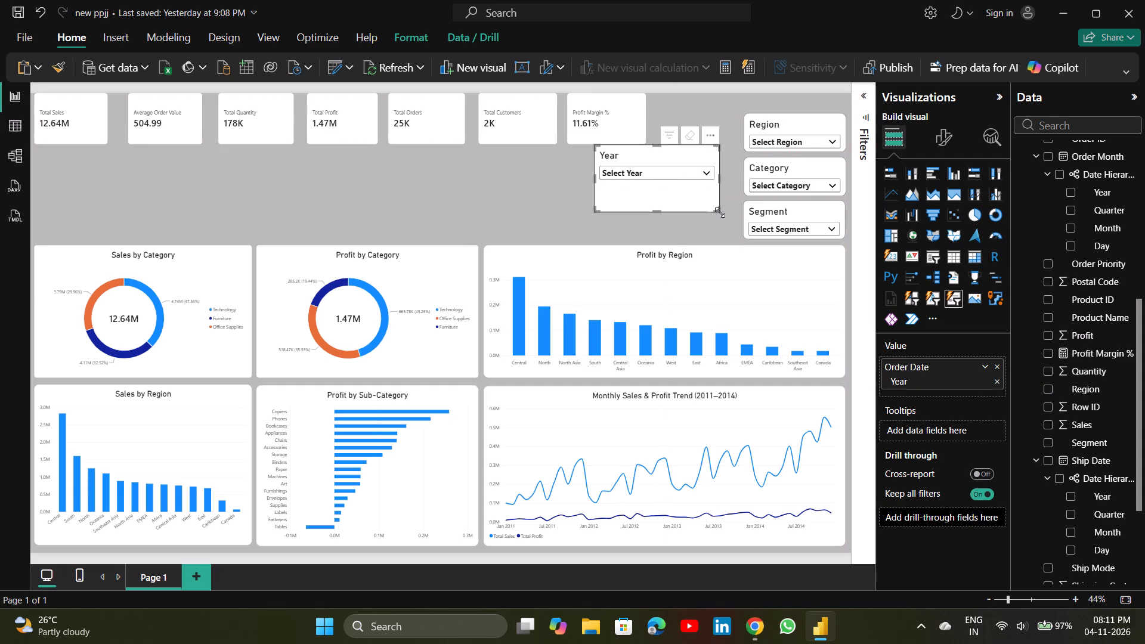
{"action": "left_click_drag", "start_coordinate": [720, 212], "coordinate": [674, 185]}
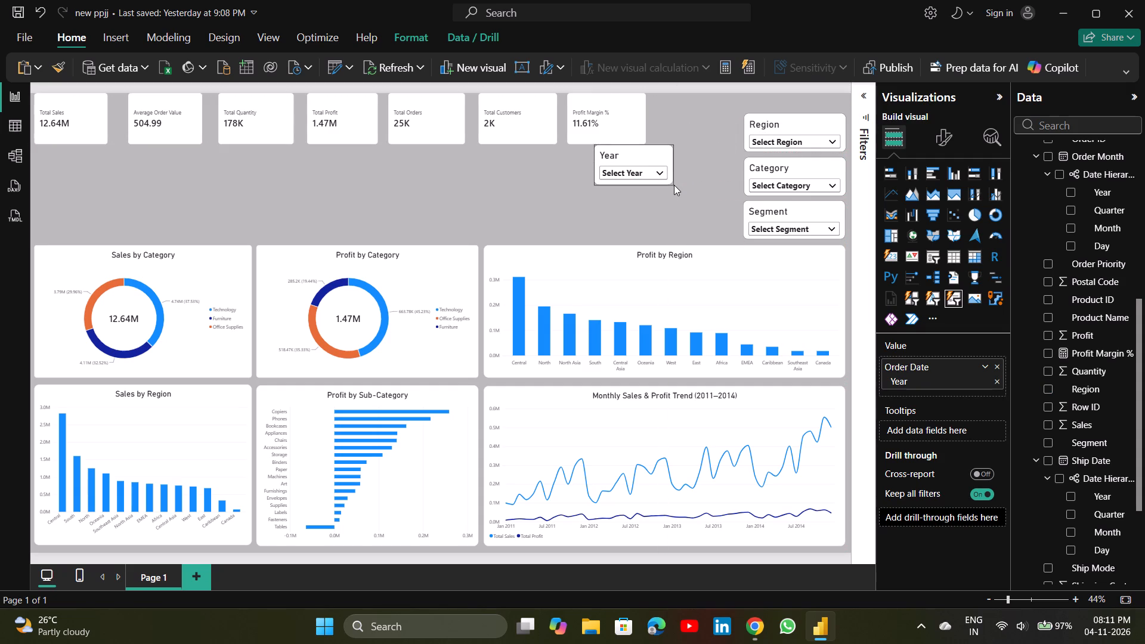
{"action": "left_click_drag", "start_coordinate": [674, 185], "coordinate": [688, 181]}
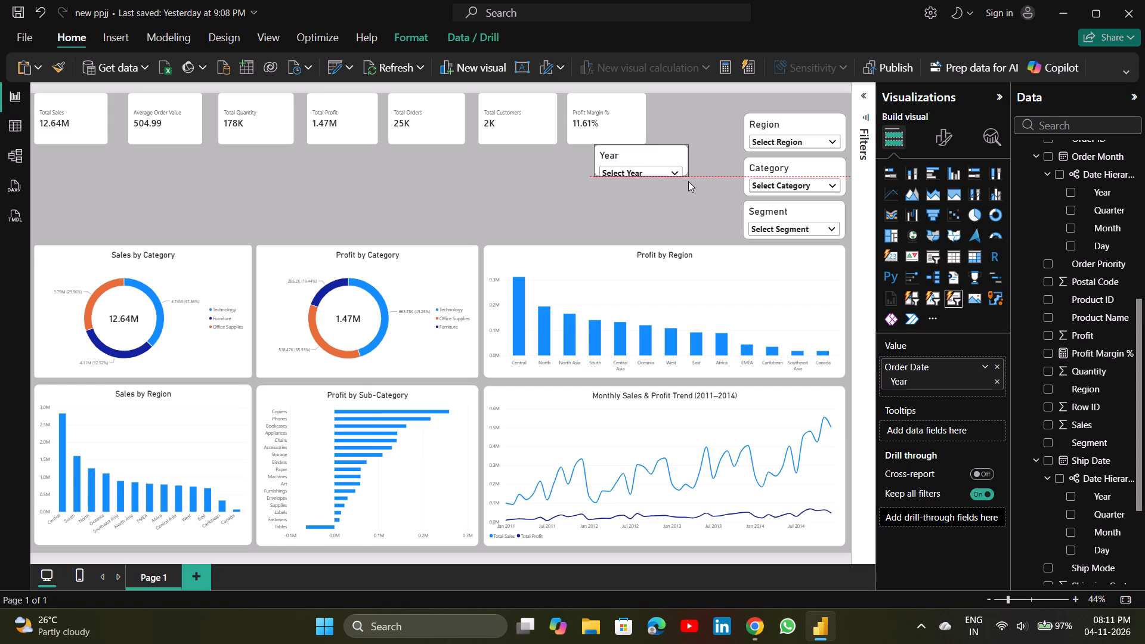
{"action": "left_click_drag", "start_coordinate": [688, 181], "coordinate": [697, 187]}
{"action": "left_click", "coordinate": [646, 145]}
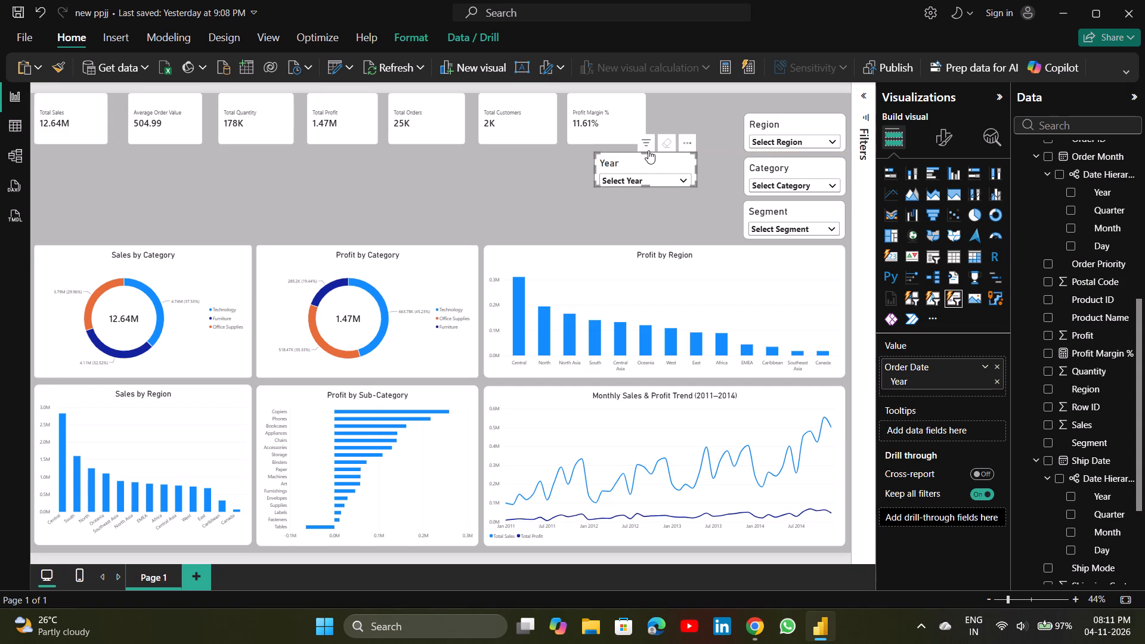
{"action": "left_click", "coordinate": [648, 150]}
{"action": "left_click", "coordinate": [632, 150]}
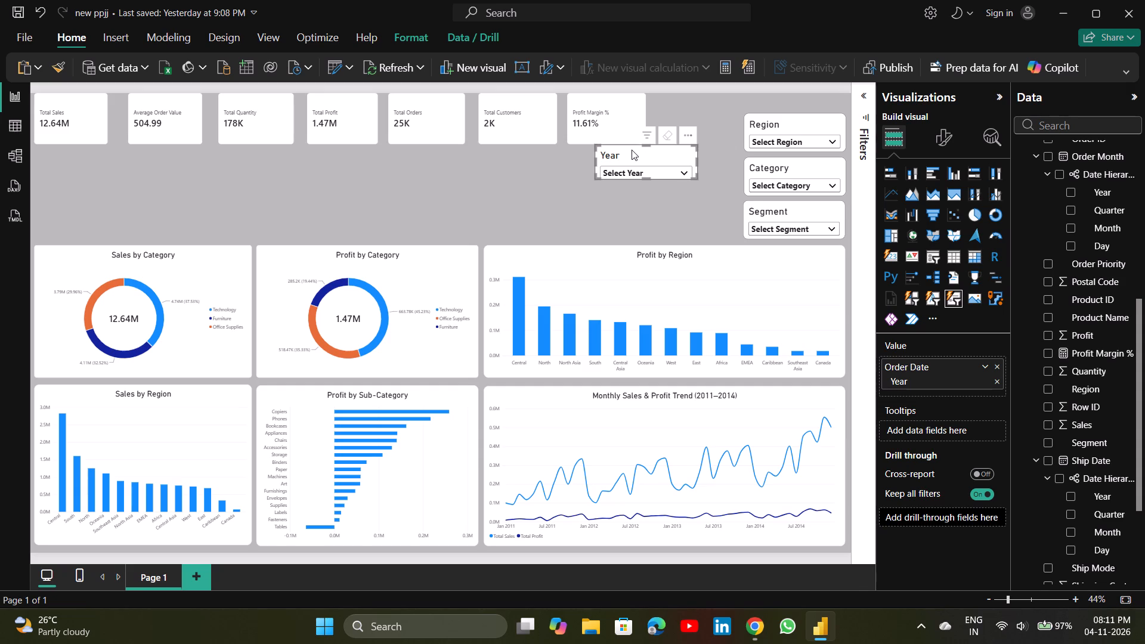
{"action": "left_click", "coordinate": [632, 150]}
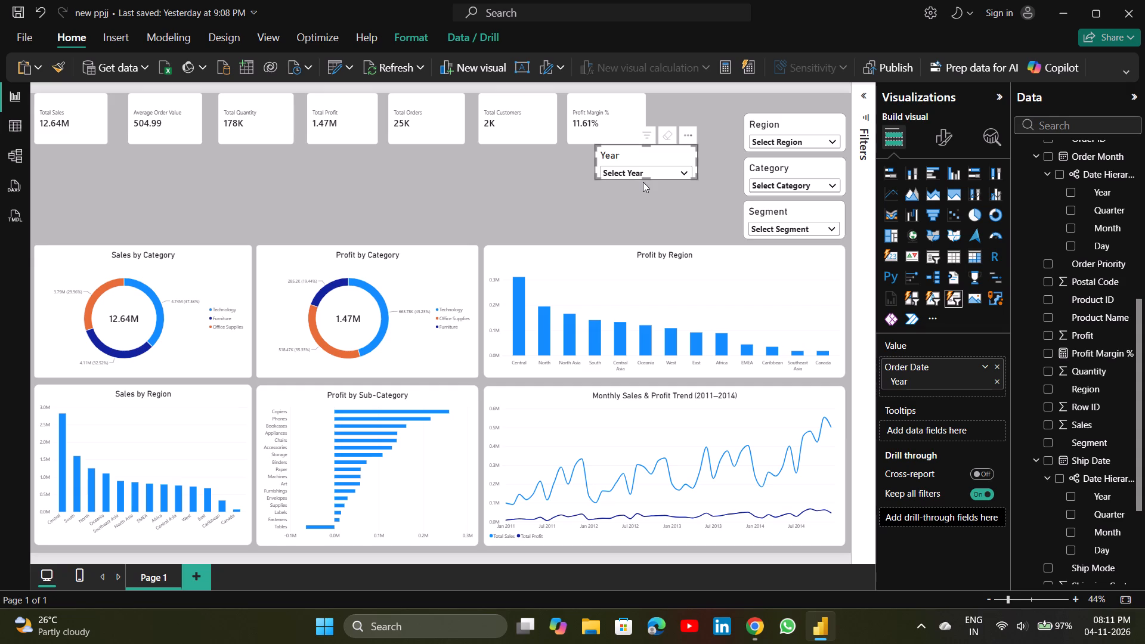
{"action": "left_click", "coordinate": [646, 177]}
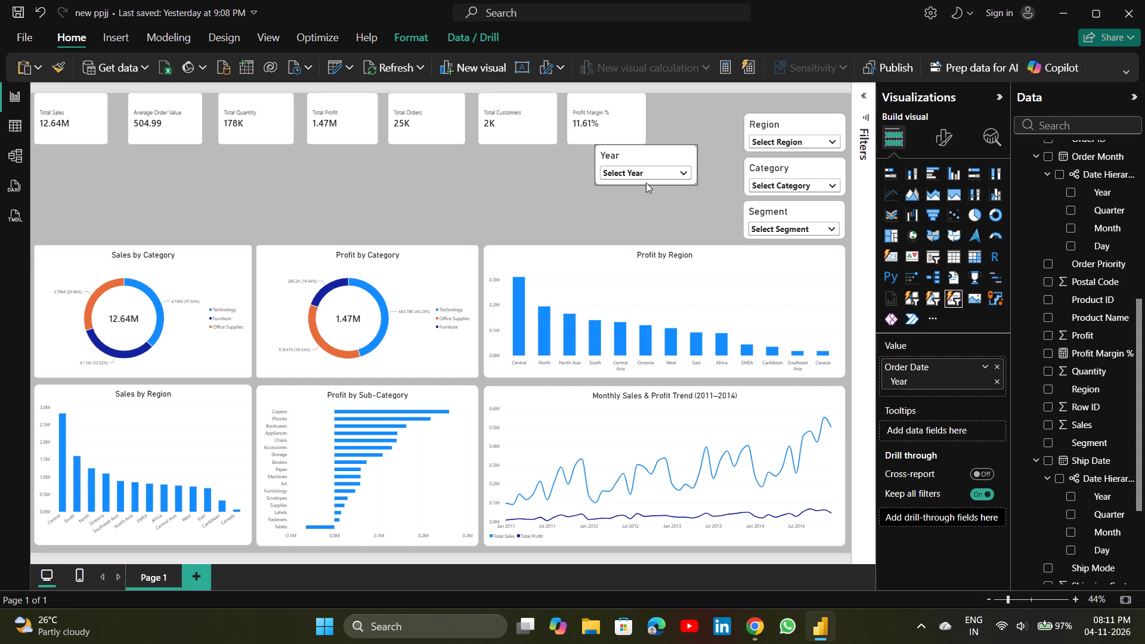
Try the Year slicer above the Region slicer, then set it down in the open space above the Profit by Region chart.
{"action": "left_click", "coordinate": [773, 128]}
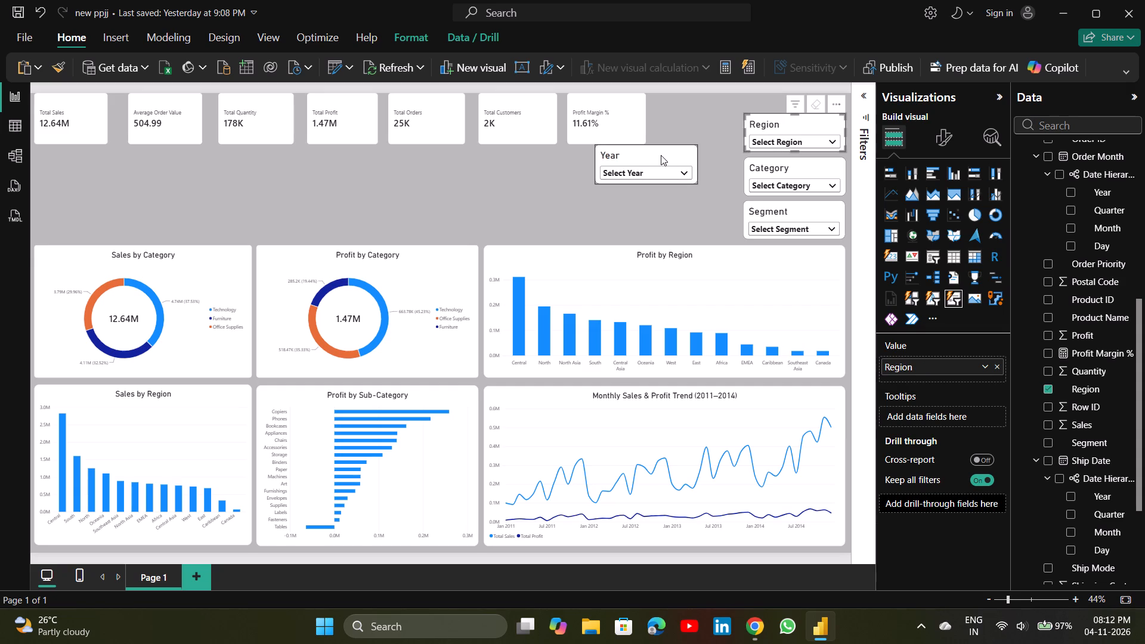
{"action": "left_click_drag", "start_coordinate": [661, 155], "coordinate": [771, 103]}
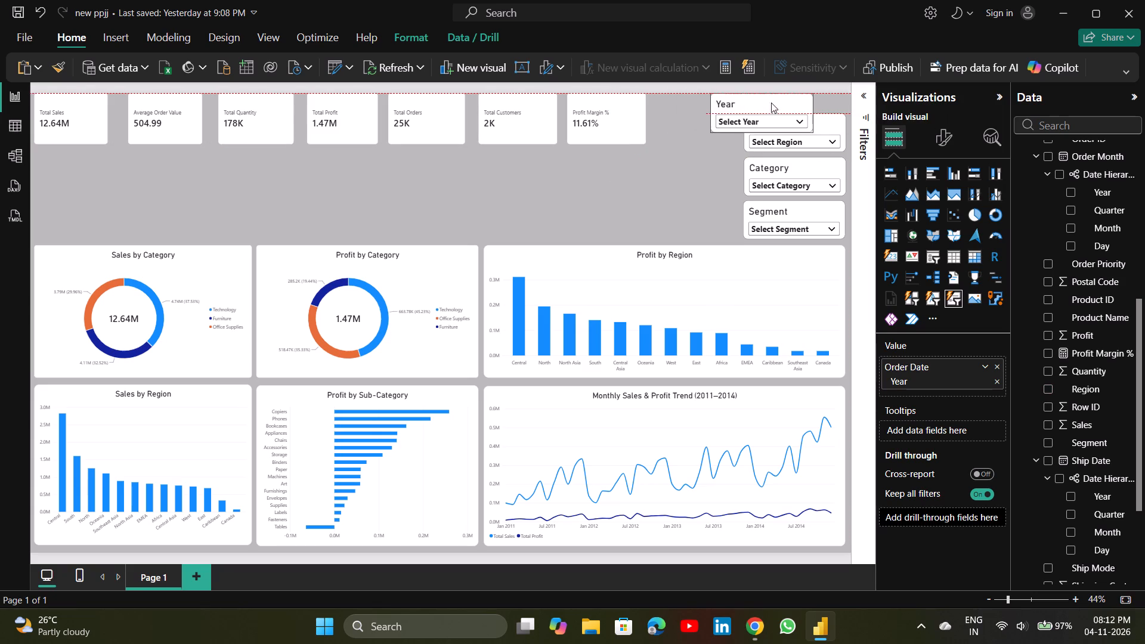
{"action": "left_click_drag", "start_coordinate": [771, 103], "coordinate": [580, 185]}
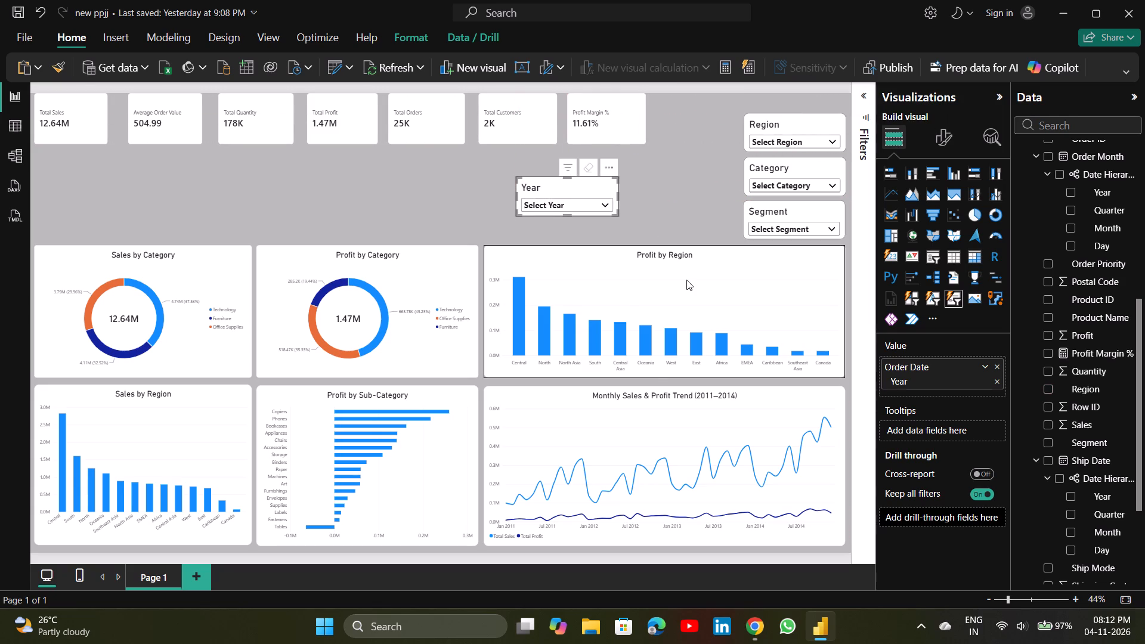
Lower the top edges of the Profit by Region, Profit by Category and Sales by Category charts to one shared level.
{"action": "left_click", "coordinate": [686, 280]}
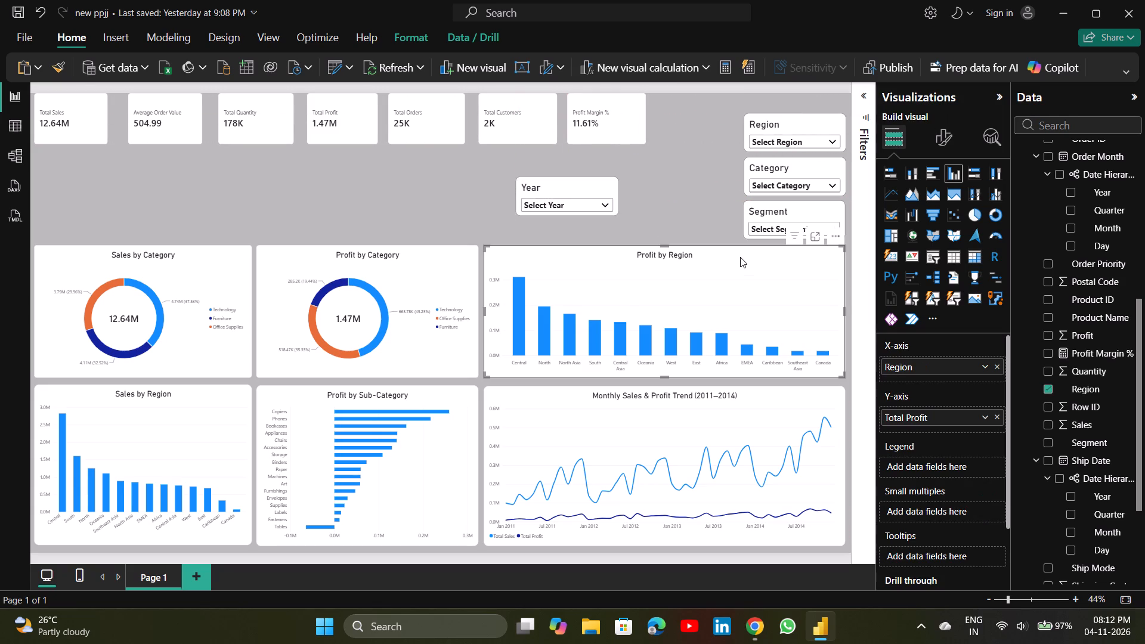
{"action": "left_click_drag", "start_coordinate": [663, 245], "coordinate": [663, 253]}
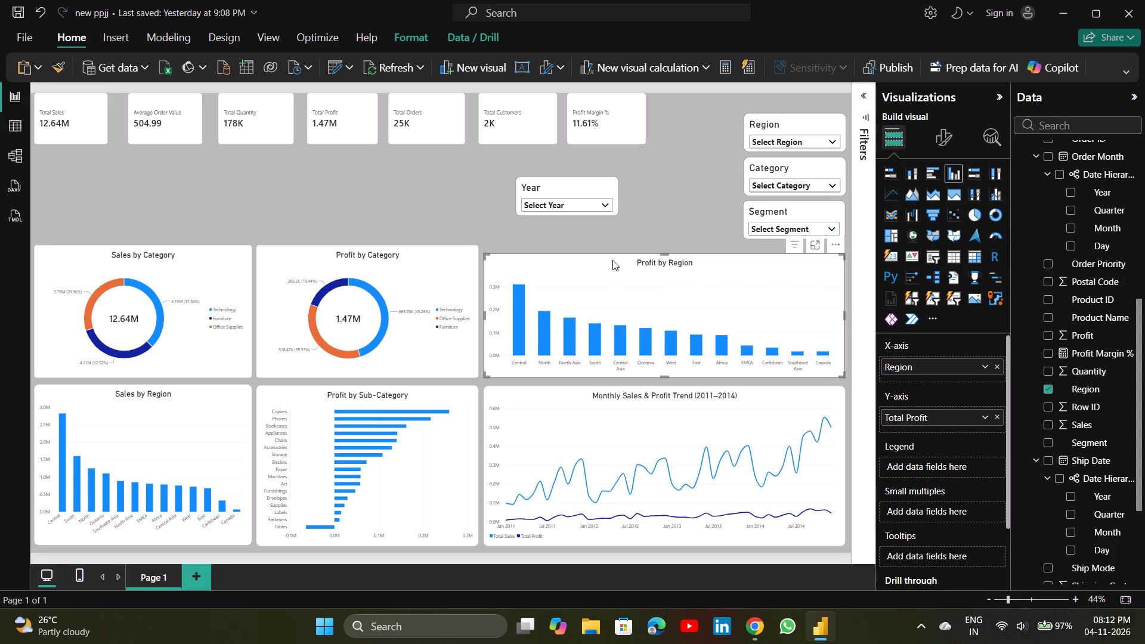
{"action": "left_click", "coordinate": [454, 262]}
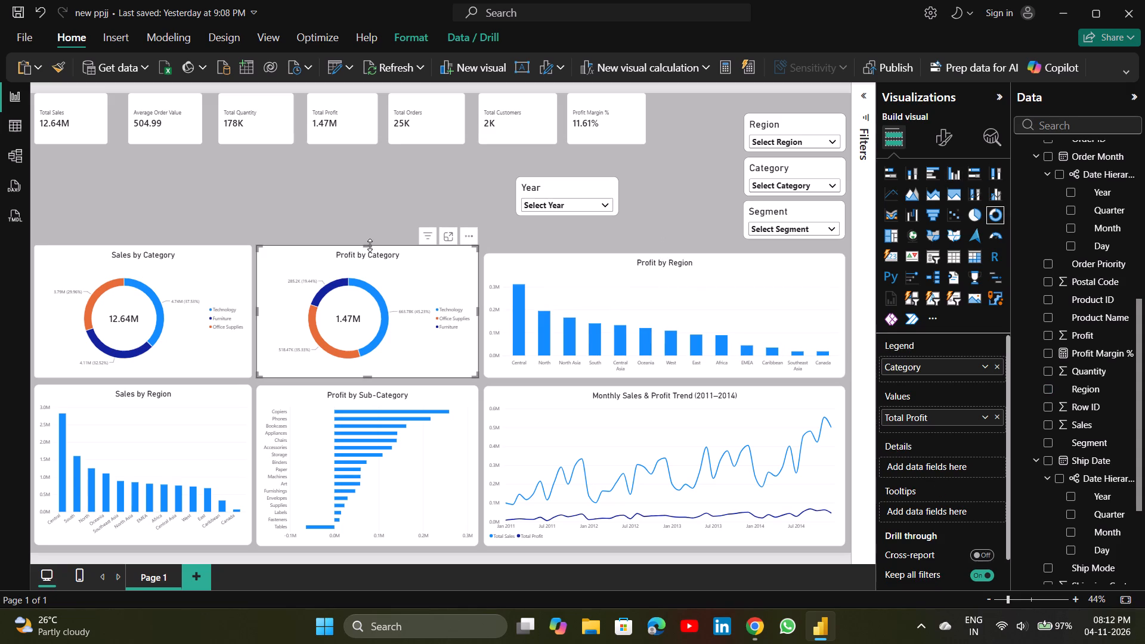
{"action": "left_click_drag", "start_coordinate": [370, 245], "coordinate": [367, 252]}
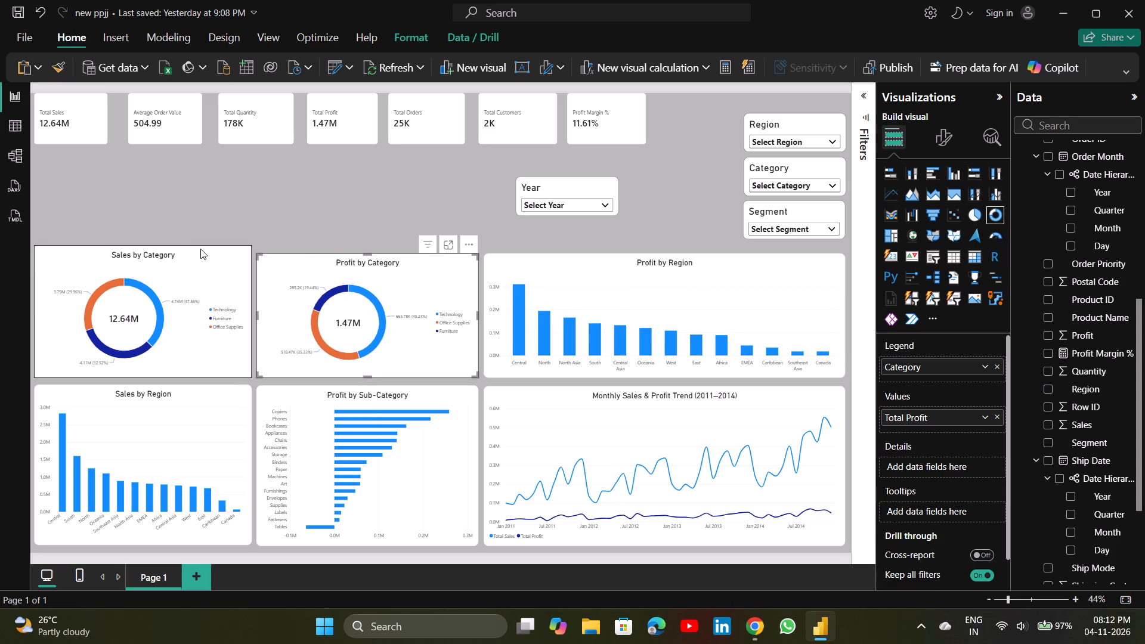
{"action": "left_click", "coordinate": [191, 255]}
{"action": "left_click_drag", "start_coordinate": [143, 244], "coordinate": [143, 252]}
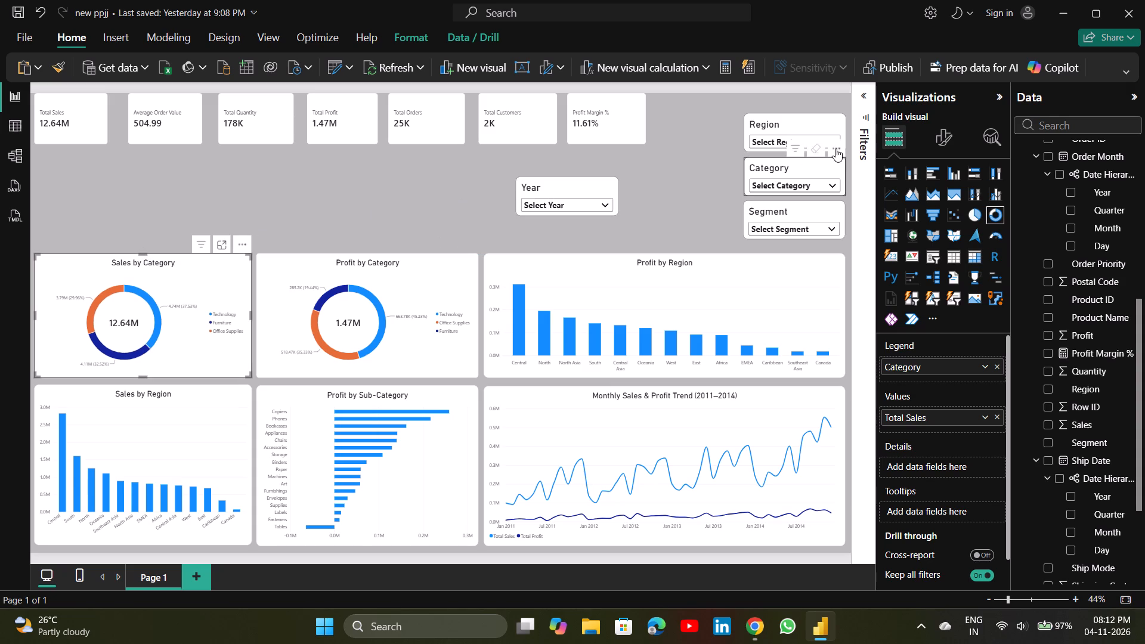
Shift the Segment and Category slicers slightly down towards the Profit by Region chart, keeping a small gap between them.
{"action": "left_click_drag", "start_coordinate": [793, 209], "coordinate": [796, 211]}
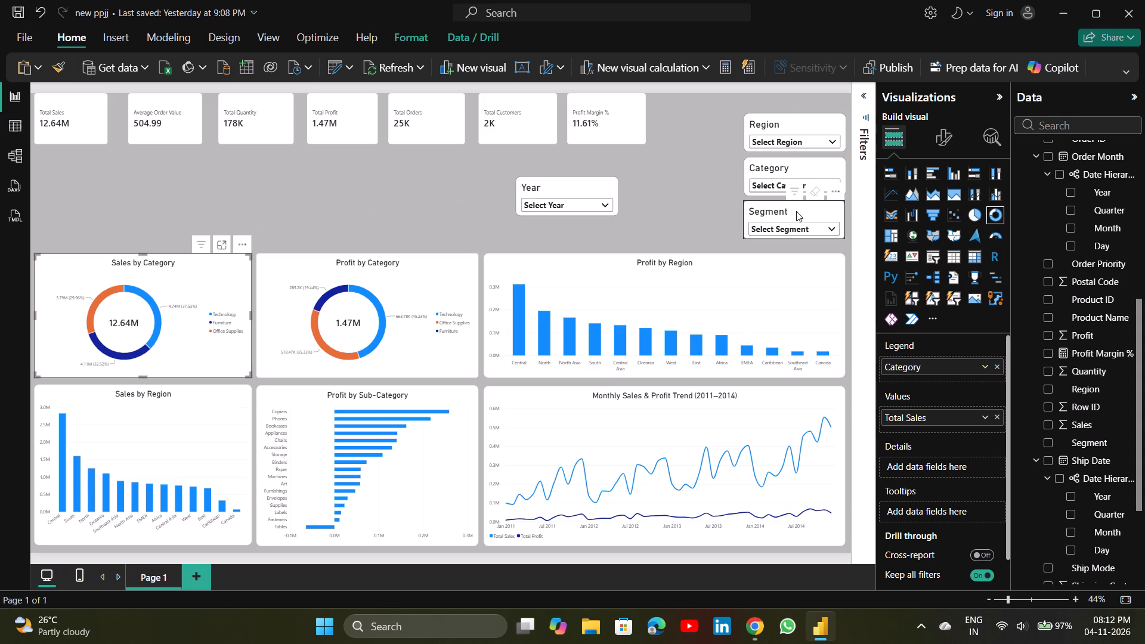
{"action": "left_click_drag", "start_coordinate": [796, 211], "coordinate": [796, 218]}
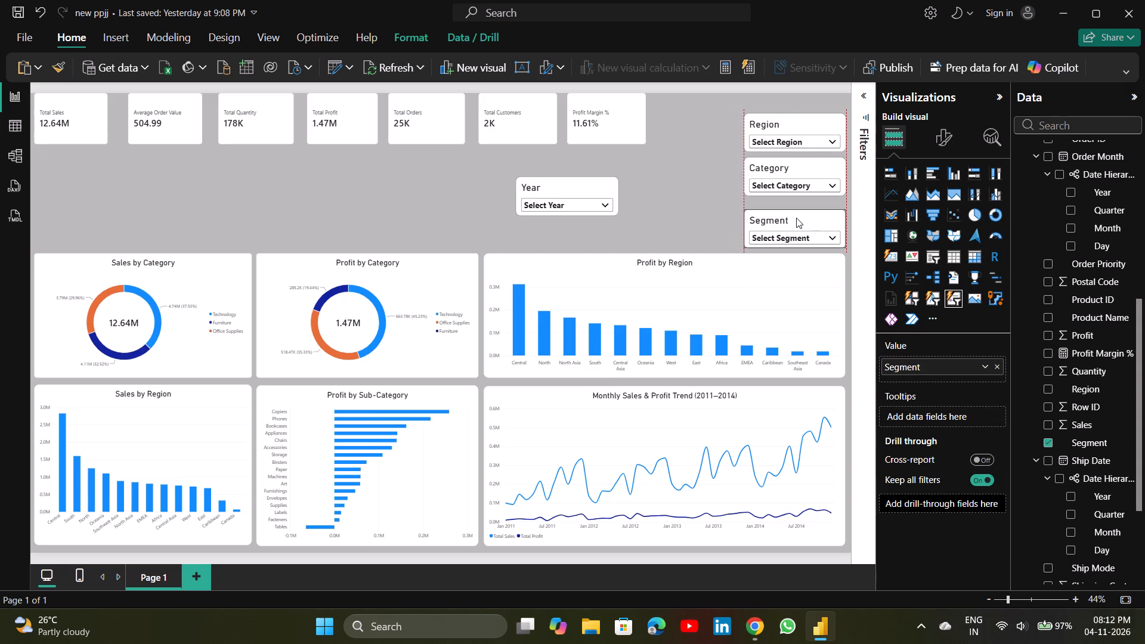
{"action": "left_click_drag", "start_coordinate": [796, 218], "coordinate": [796, 217]}
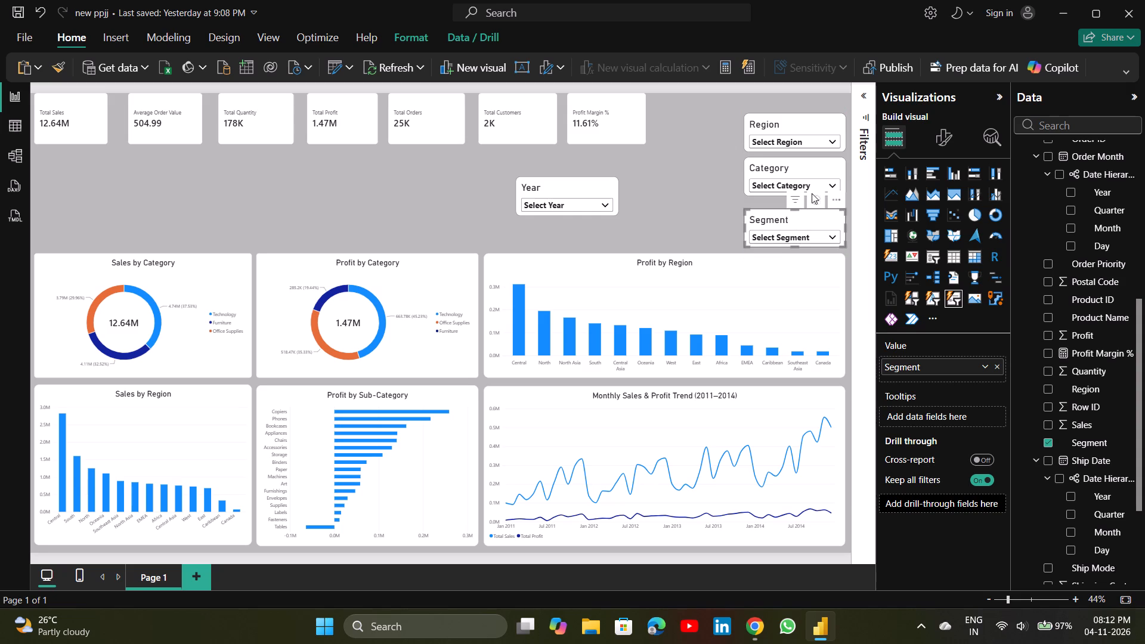
{"action": "left_click_drag", "start_coordinate": [811, 167], "coordinate": [812, 174]}
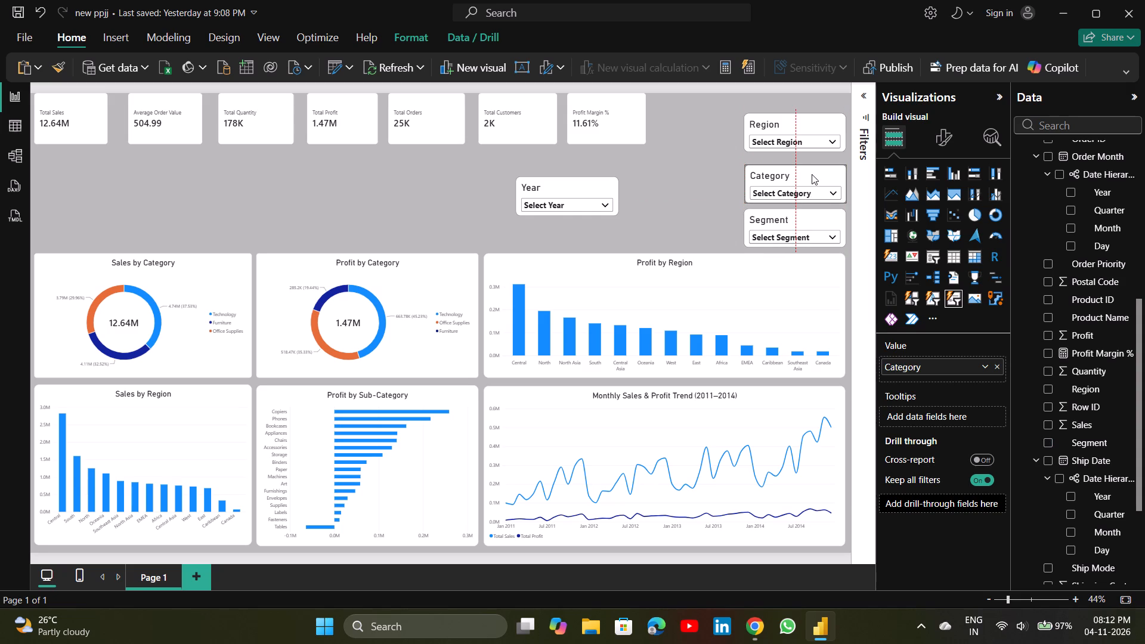
{"action": "left_click_drag", "start_coordinate": [812, 174], "coordinate": [812, 175]}
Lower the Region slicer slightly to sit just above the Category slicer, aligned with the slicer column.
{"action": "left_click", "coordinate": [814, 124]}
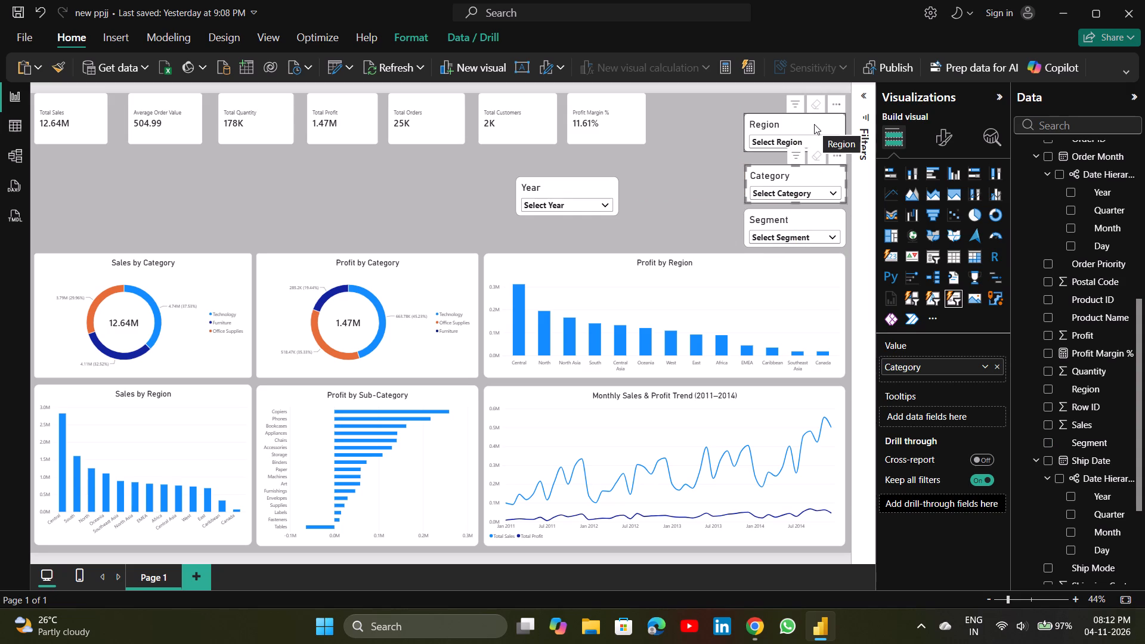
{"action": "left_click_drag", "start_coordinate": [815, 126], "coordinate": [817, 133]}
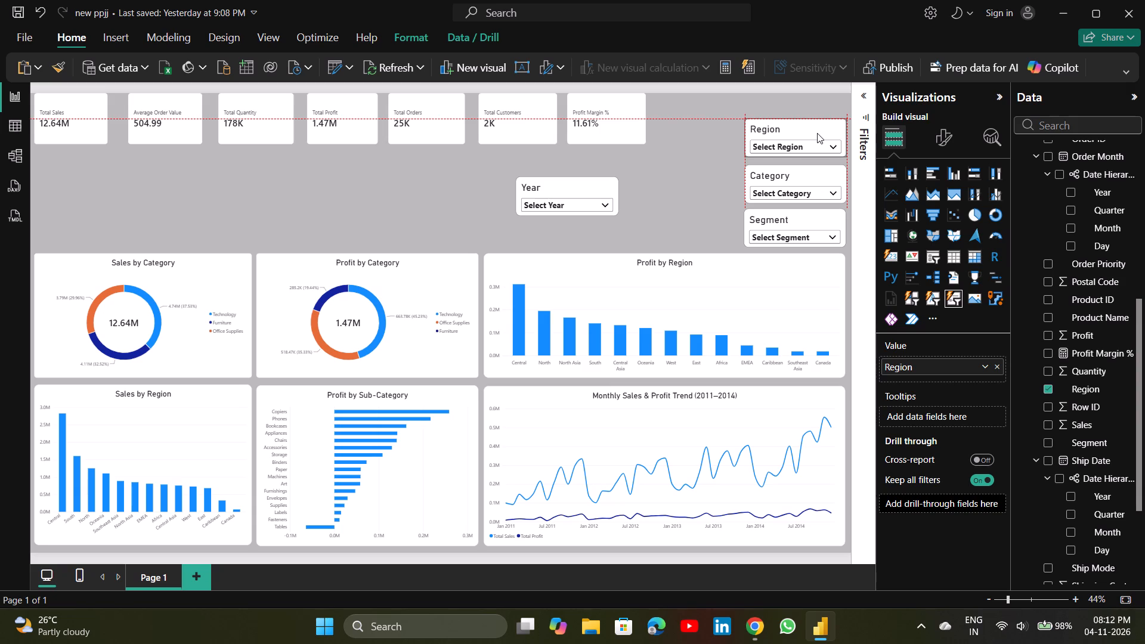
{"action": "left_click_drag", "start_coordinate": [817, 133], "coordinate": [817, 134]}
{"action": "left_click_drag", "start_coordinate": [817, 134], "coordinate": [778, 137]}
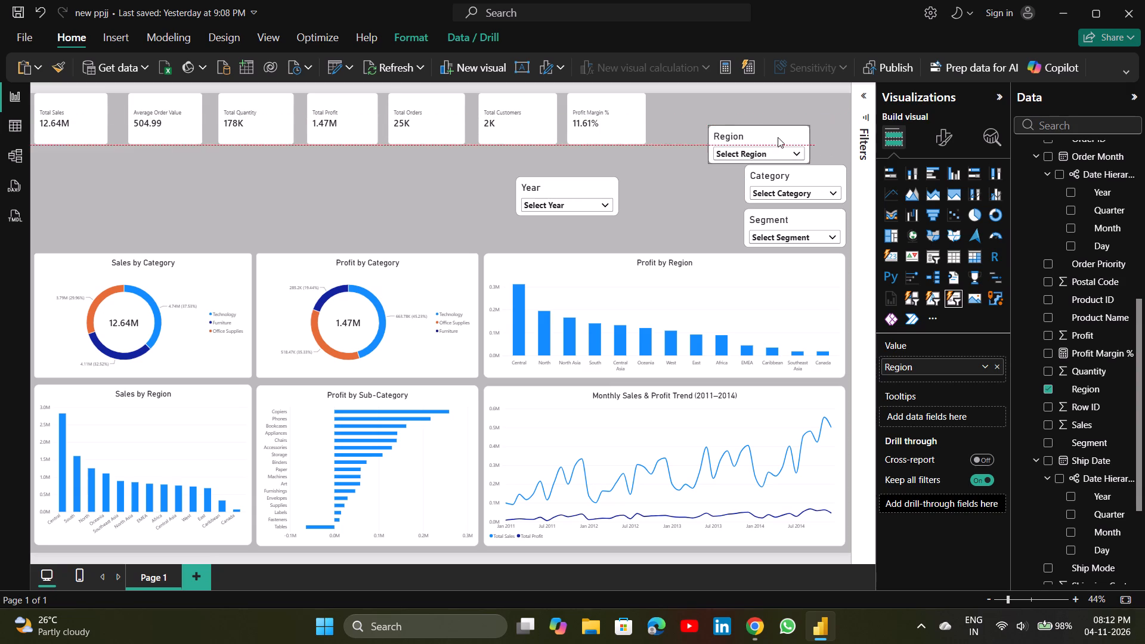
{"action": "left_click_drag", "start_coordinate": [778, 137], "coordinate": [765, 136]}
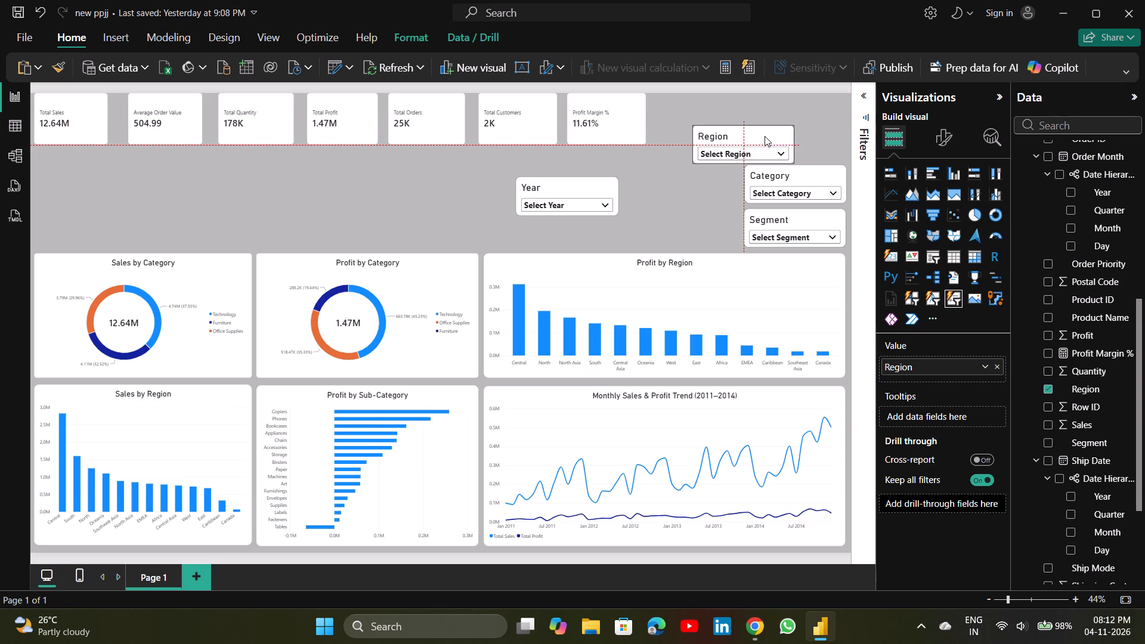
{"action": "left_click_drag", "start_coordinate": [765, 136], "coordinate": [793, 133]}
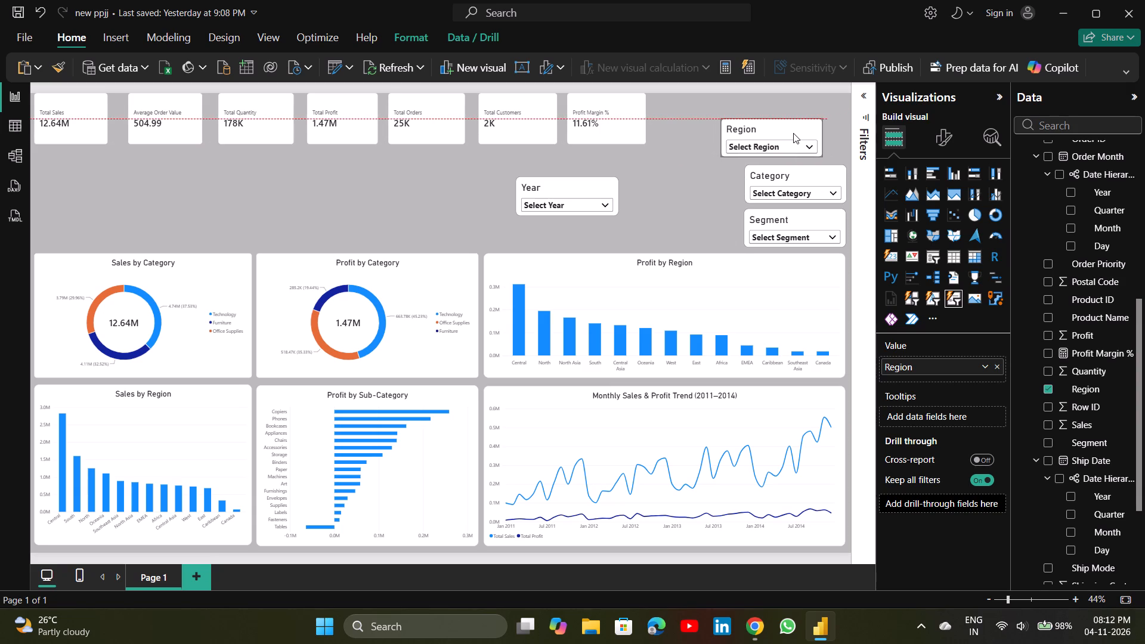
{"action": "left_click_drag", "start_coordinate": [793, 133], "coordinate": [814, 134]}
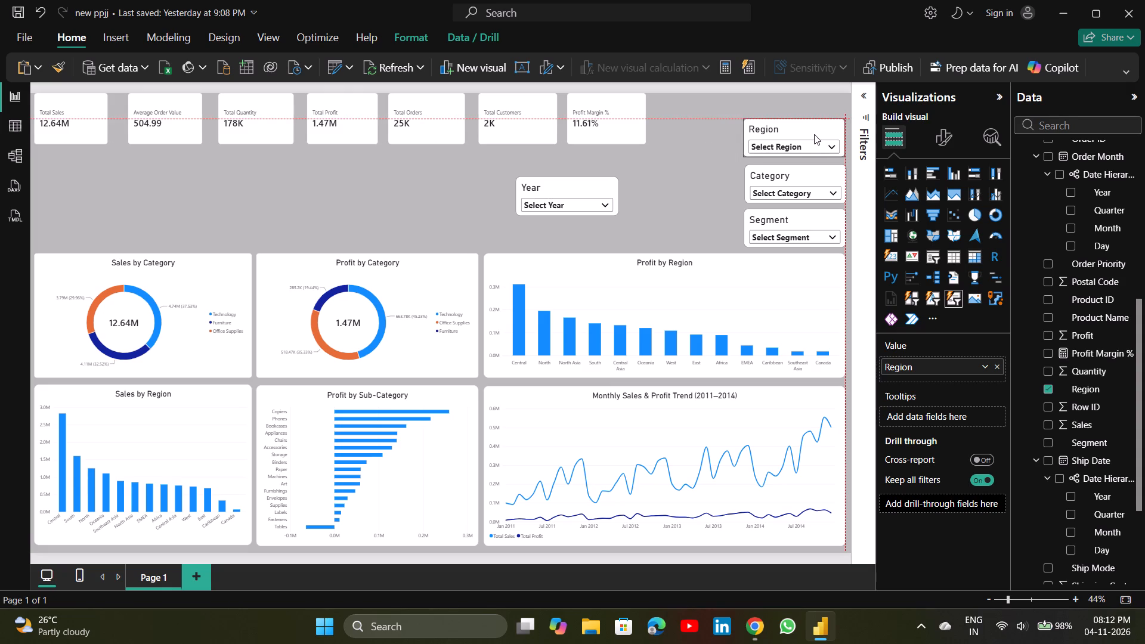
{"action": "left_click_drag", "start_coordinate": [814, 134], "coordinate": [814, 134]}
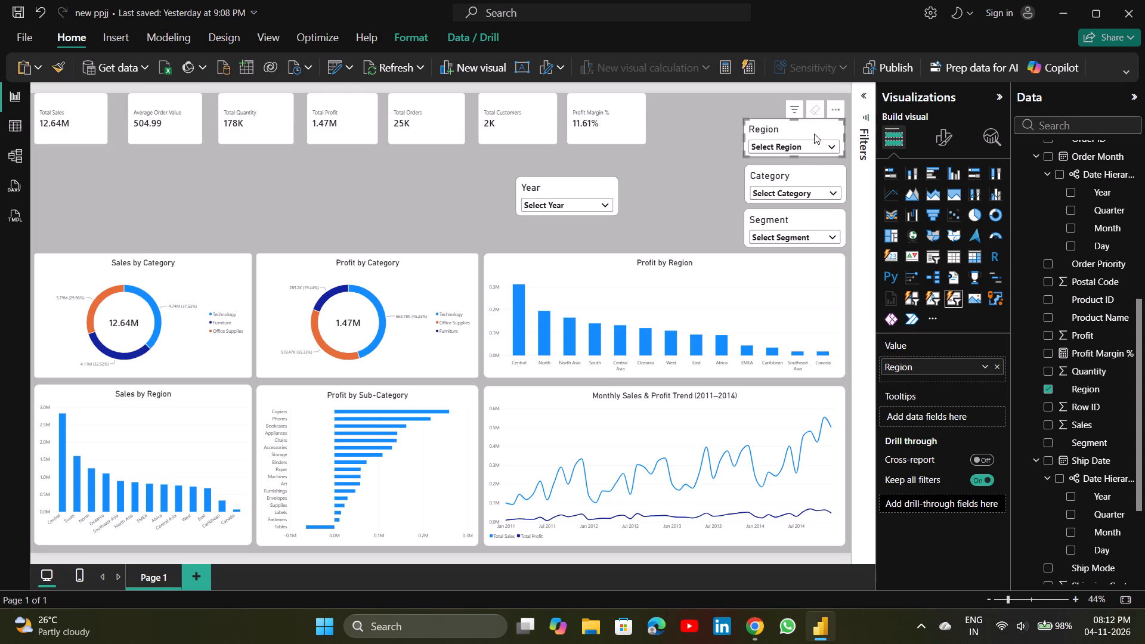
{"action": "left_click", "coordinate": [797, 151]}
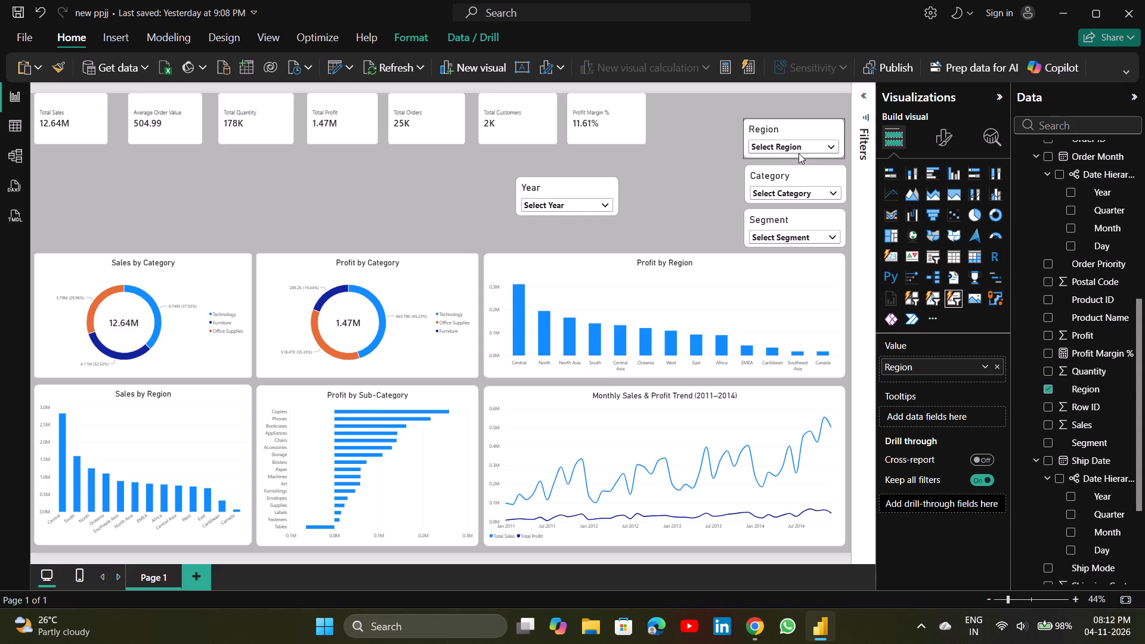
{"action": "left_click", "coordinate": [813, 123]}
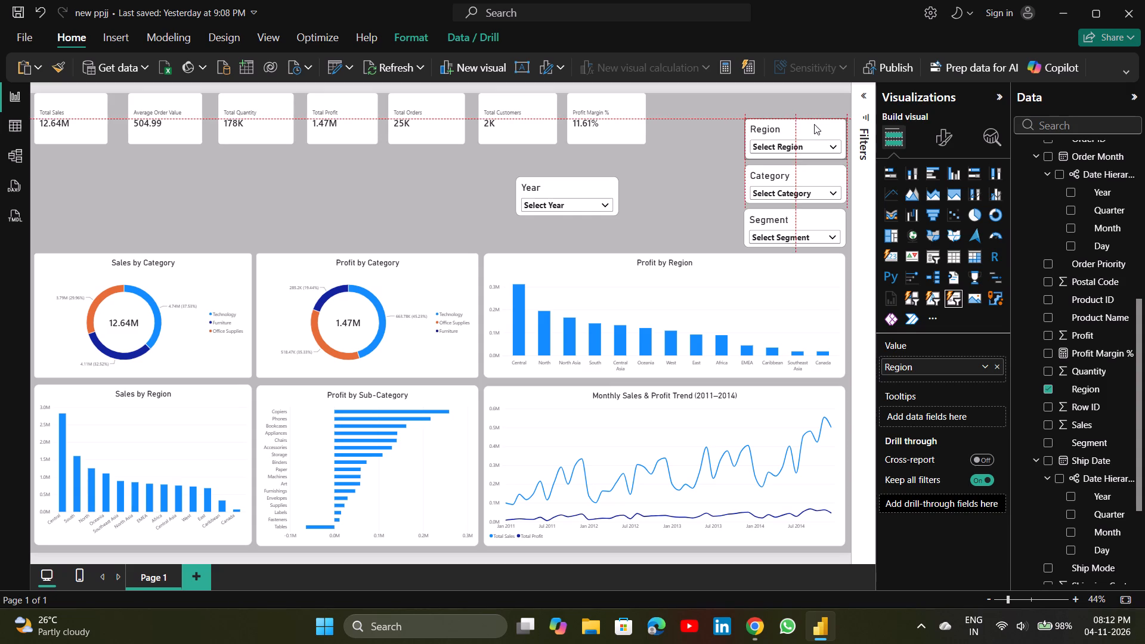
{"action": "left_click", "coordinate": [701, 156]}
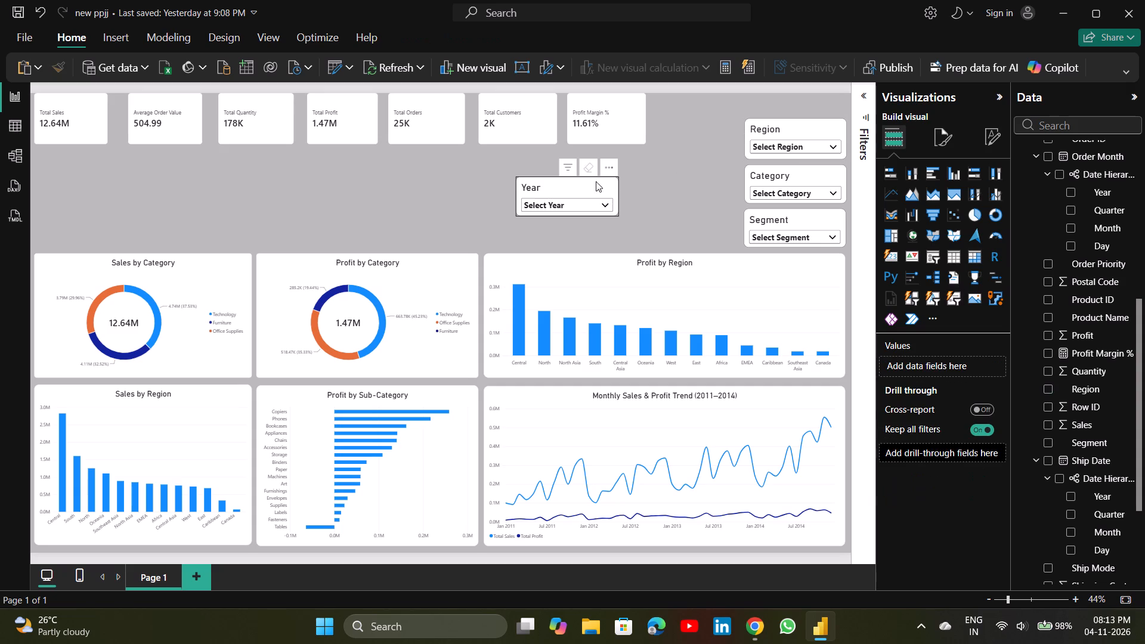
Move the Year slicer to the top of the slicer column, level with the top edges of the KPI cards.
{"action": "left_click_drag", "start_coordinate": [583, 186], "coordinate": [797, 93]}
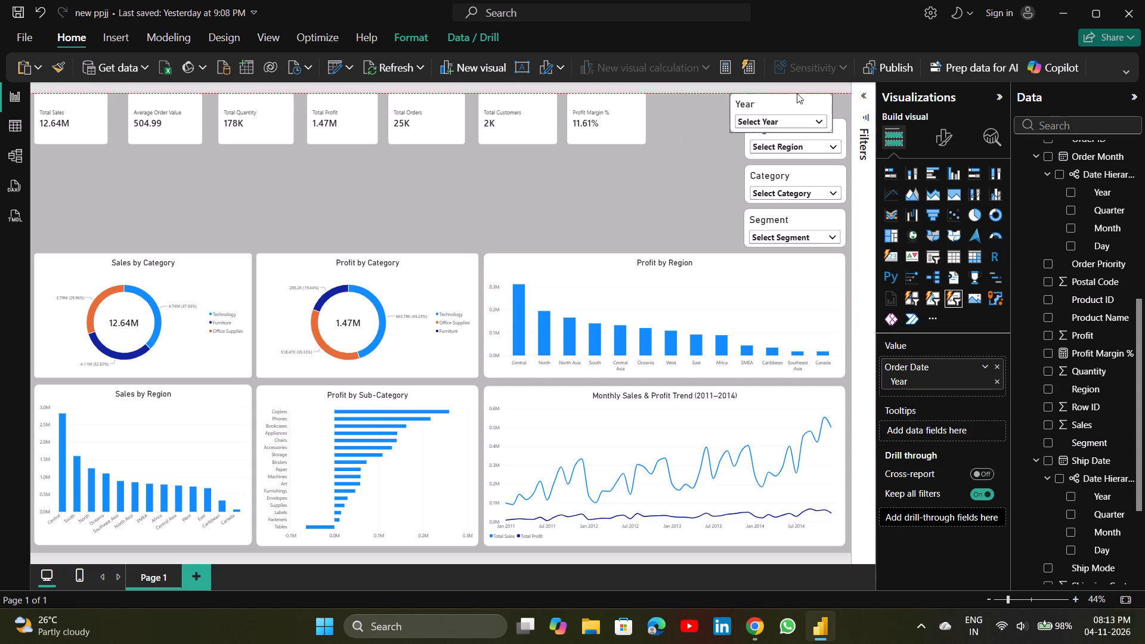
{"action": "left_click_drag", "start_coordinate": [797, 93], "coordinate": [818, 85]}
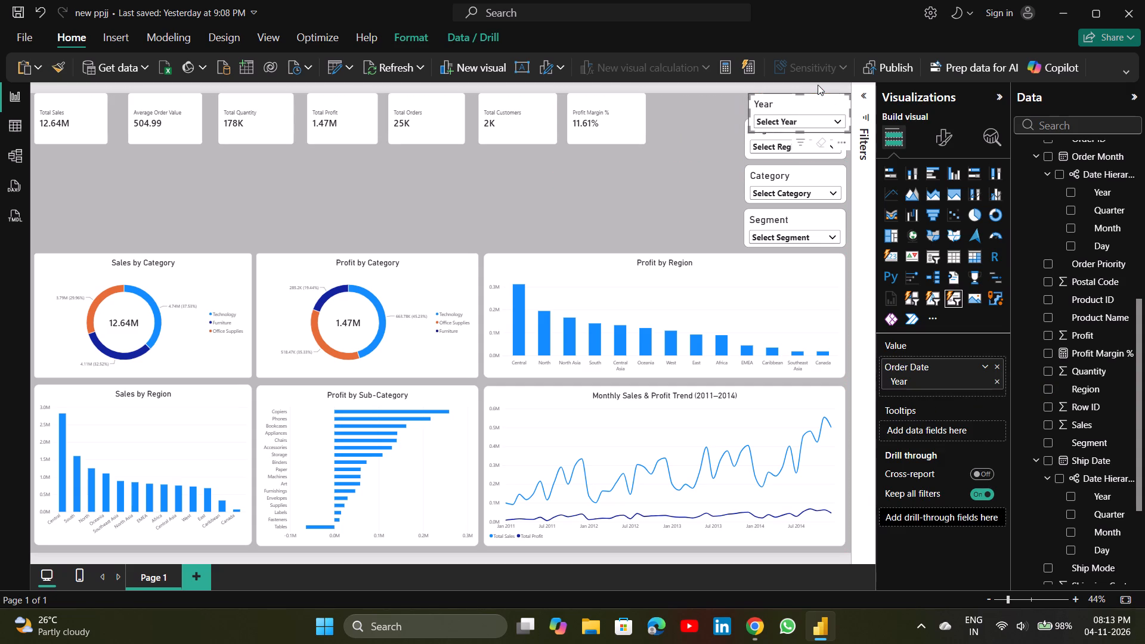
{"action": "left_click", "coordinate": [737, 401]}
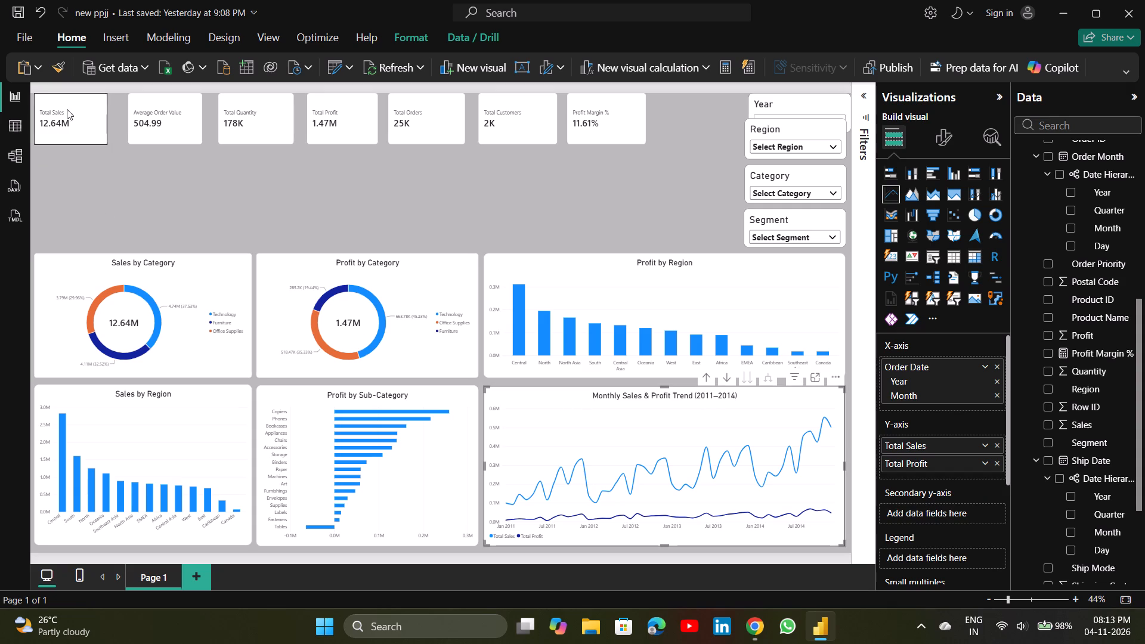
Move the Total Sales card out of the KPI row into the open space above the Sales by Category chart.
{"action": "left_click_drag", "start_coordinate": [71, 109], "coordinate": [72, 200]}
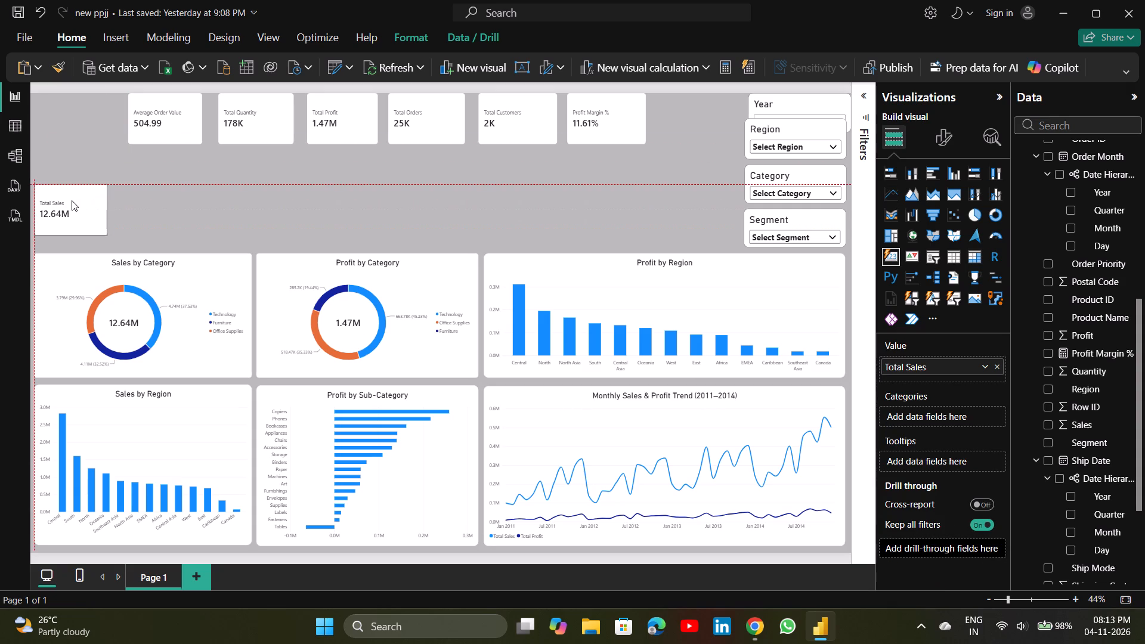
{"action": "left_click_drag", "start_coordinate": [72, 200], "coordinate": [75, 171]}
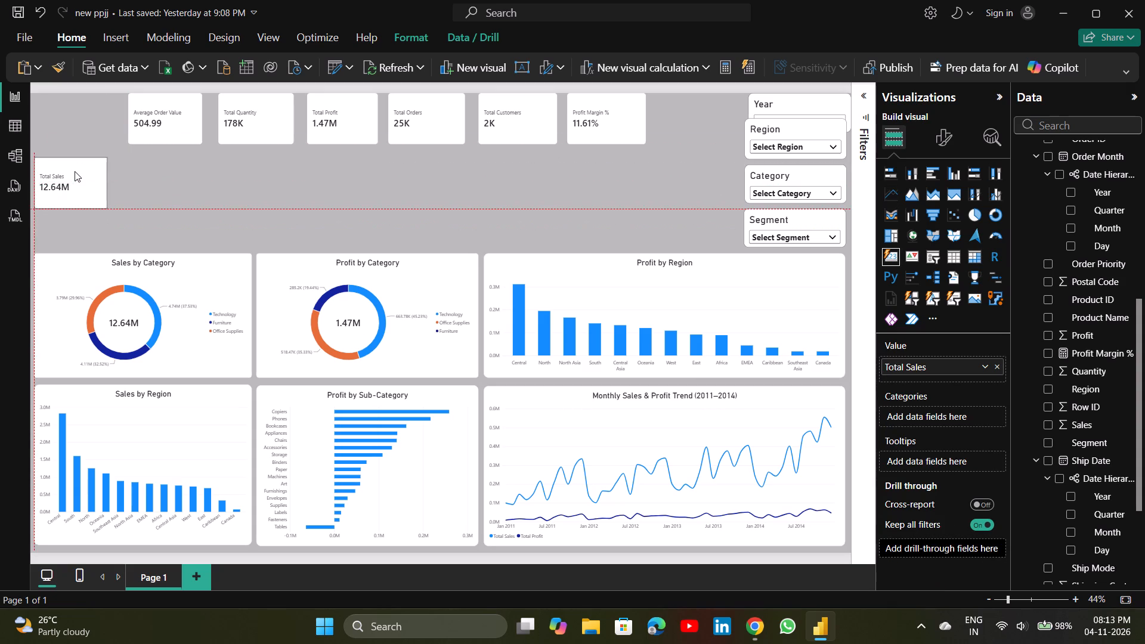
{"action": "left_click_drag", "start_coordinate": [75, 171], "coordinate": [77, 168]}
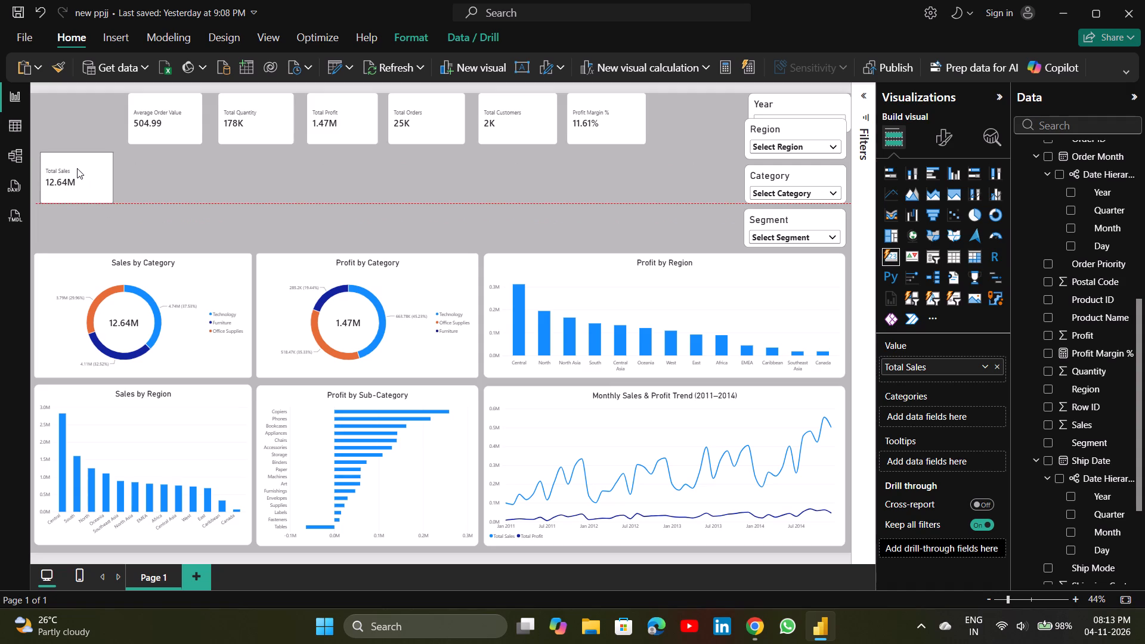
{"action": "left_click_drag", "start_coordinate": [77, 168], "coordinate": [78, 170]}
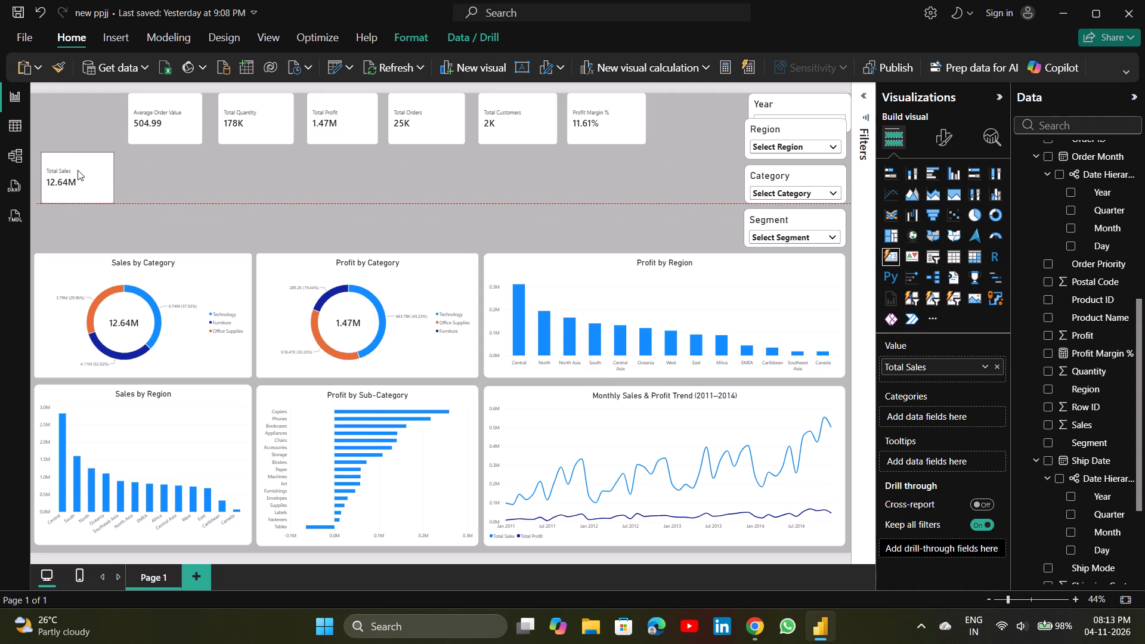
{"action": "left_click_drag", "start_coordinate": [78, 170], "coordinate": [75, 189]}
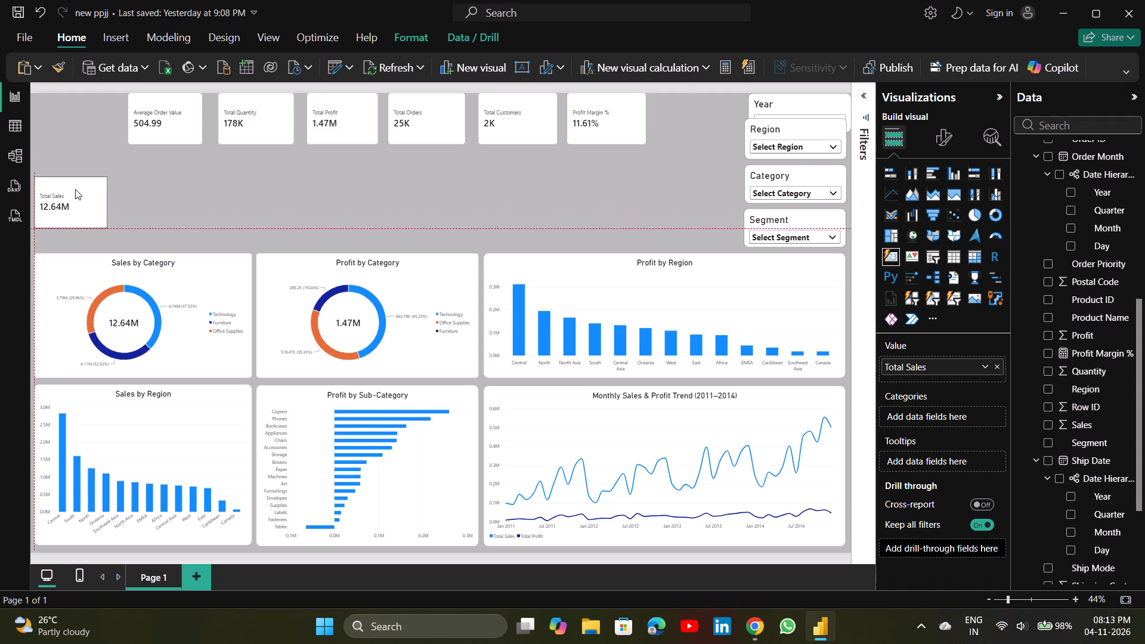
{"action": "left_click_drag", "start_coordinate": [75, 189], "coordinate": [75, 200]}
{"action": "left_click_drag", "start_coordinate": [75, 200], "coordinate": [76, 178]}
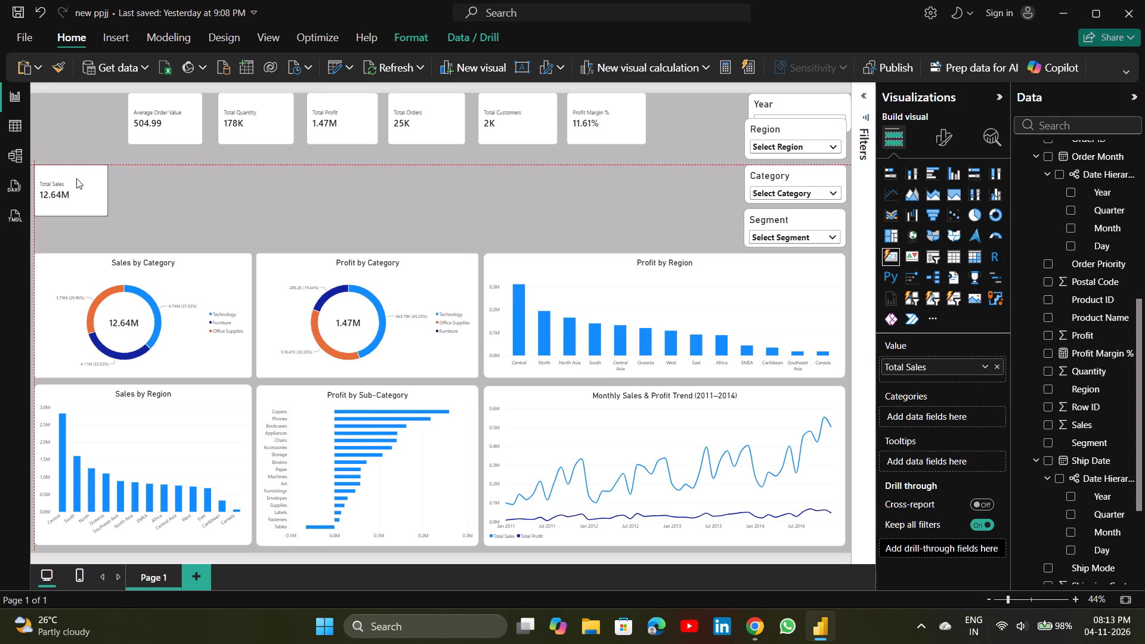
{"action": "left_click_drag", "start_coordinate": [76, 178], "coordinate": [76, 170]}
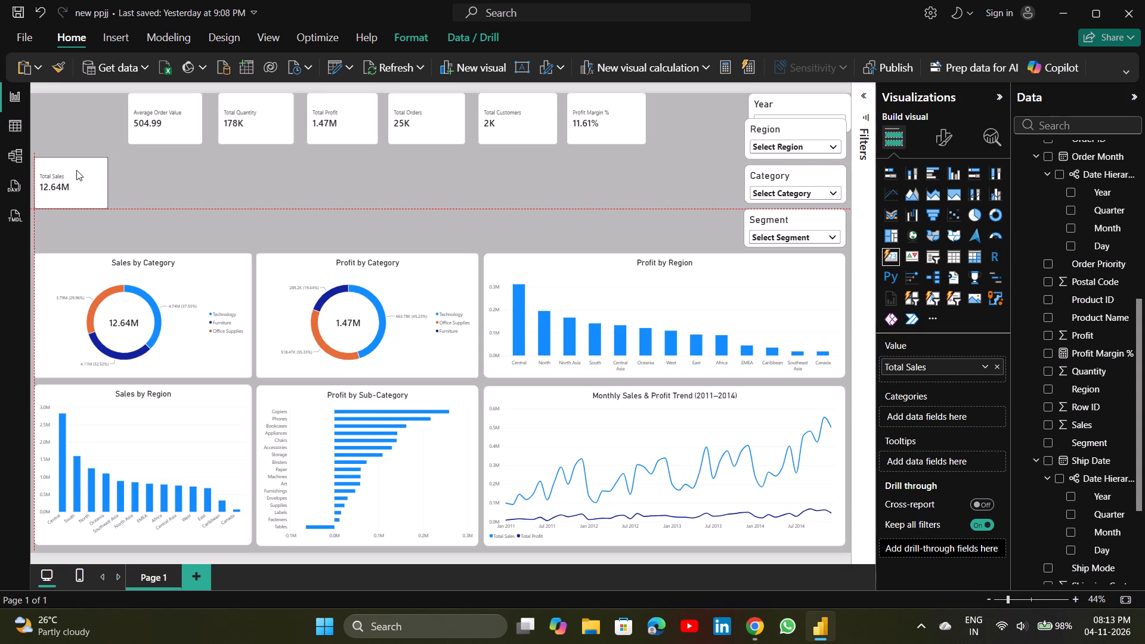
{"action": "left_click_drag", "start_coordinate": [76, 170], "coordinate": [76, 172]}
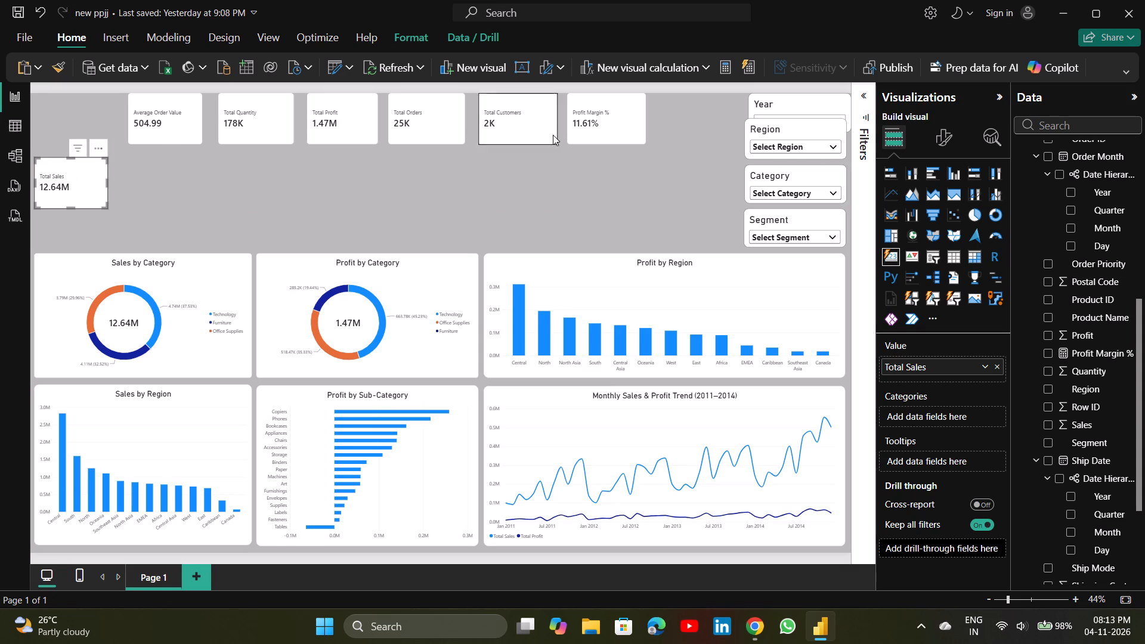
Place the Region slicer beneath the Total Sales card, raise the card to the KPI row's bottom edge, and widen the slicer.
{"action": "left_click_drag", "start_coordinate": [813, 123], "coordinate": [283, 193]}
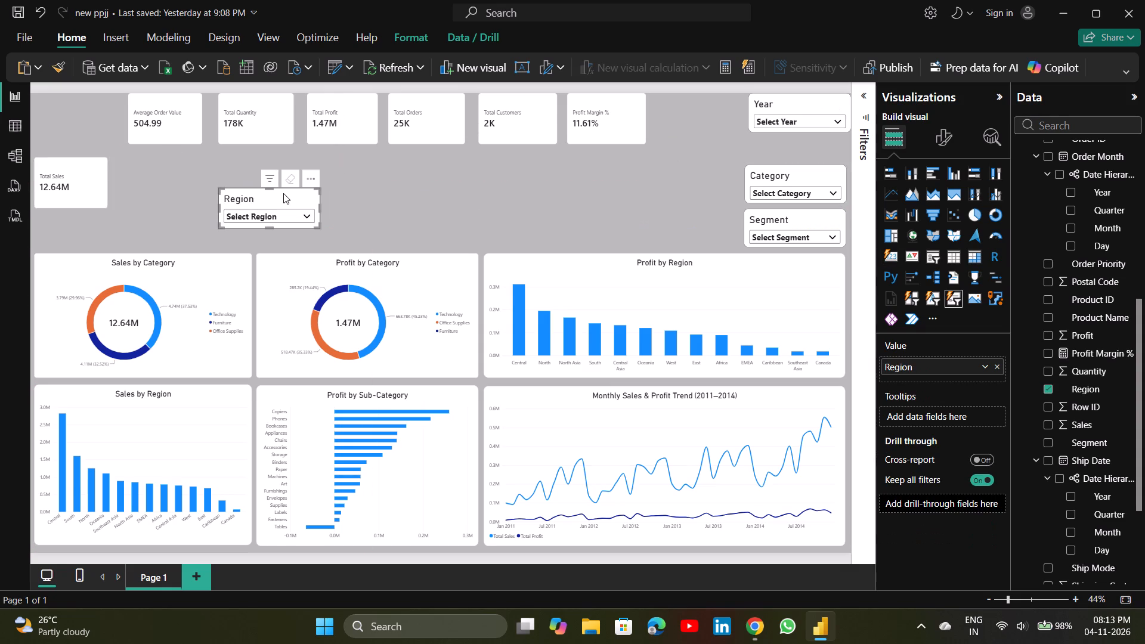
{"action": "left_click_drag", "start_coordinate": [283, 193], "coordinate": [164, 213]}
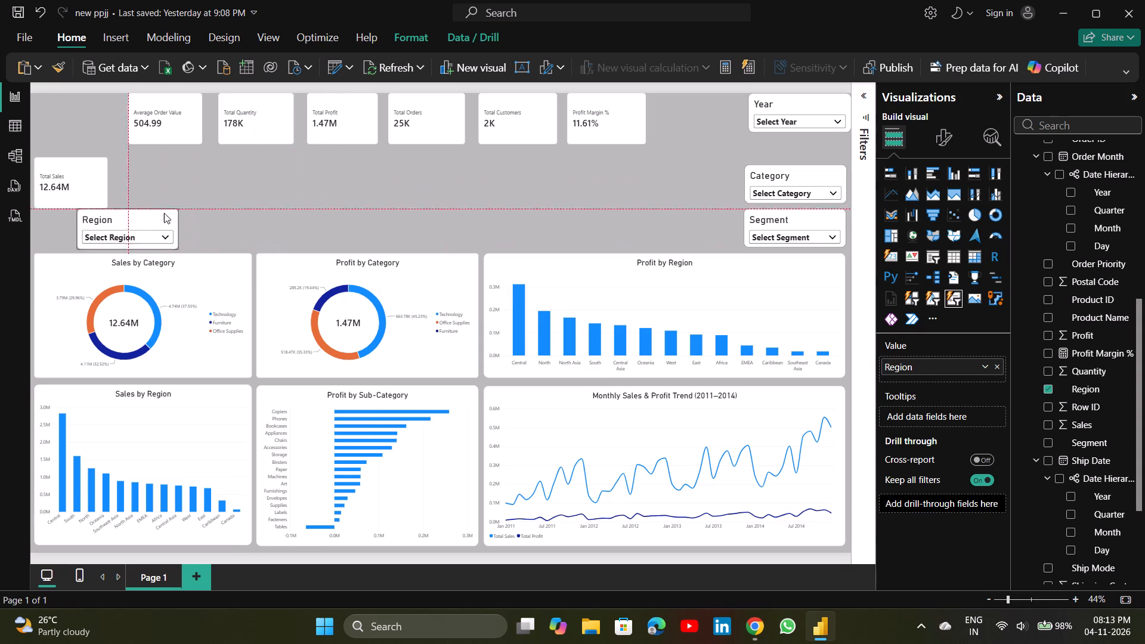
{"action": "left_click_drag", "start_coordinate": [164, 213], "coordinate": [102, 225]}
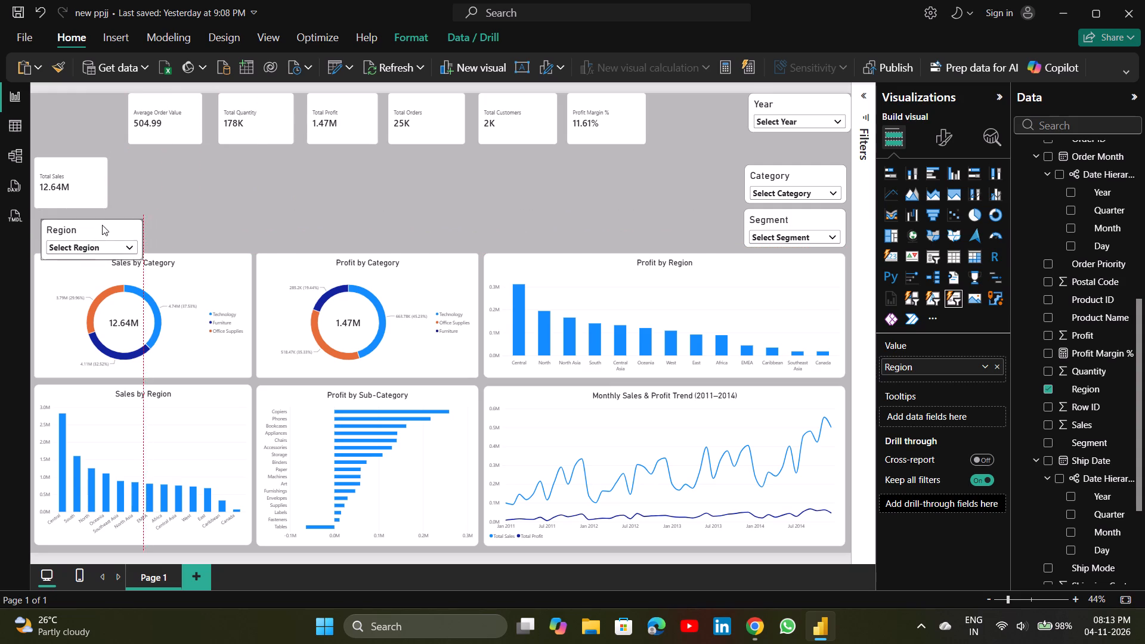
{"action": "left_click_drag", "start_coordinate": [102, 225], "coordinate": [104, 217]}
{"action": "left_click_drag", "start_coordinate": [92, 173], "coordinate": [90, 162]}
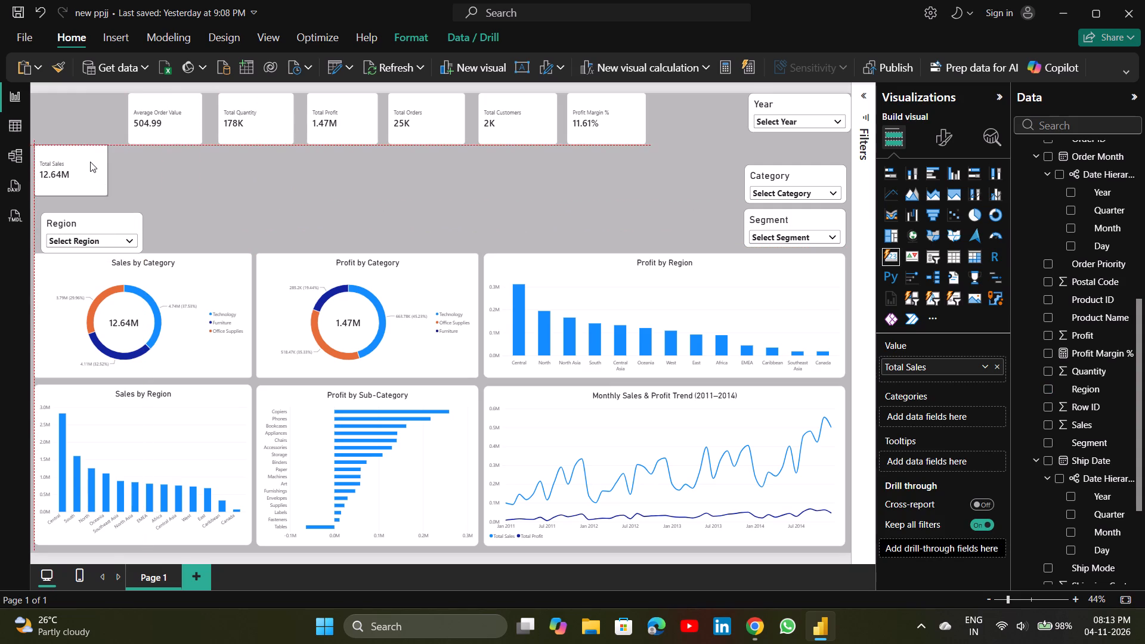
{"action": "left_click_drag", "start_coordinate": [90, 162], "coordinate": [90, 162]}
{"action": "left_click_drag", "start_coordinate": [109, 221], "coordinate": [101, 210]}
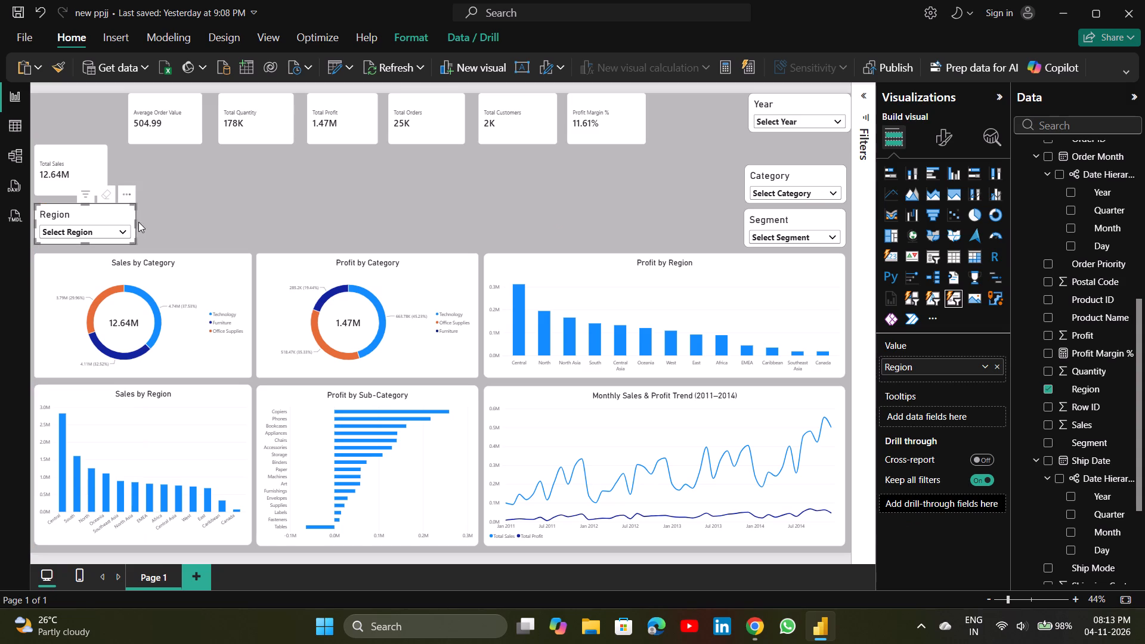
{"action": "left_click_drag", "start_coordinate": [136, 222], "coordinate": [173, 218]}
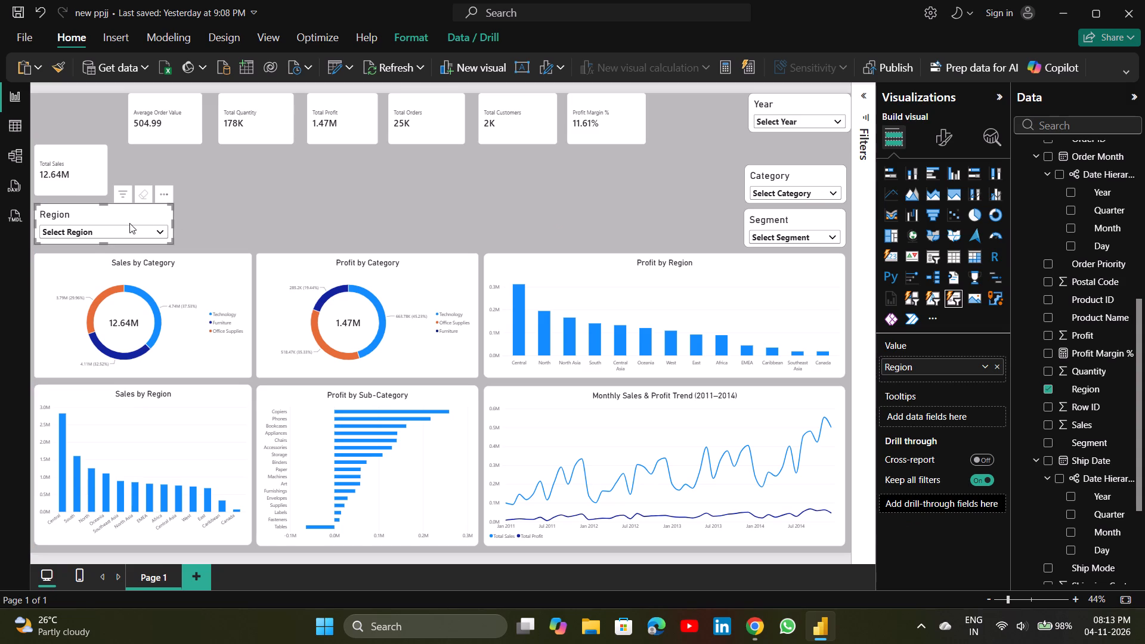
Move the widened Region slicer into the open space just above the Profit by Category chart.
{"action": "left_click_drag", "start_coordinate": [129, 212], "coordinate": [336, 211]}
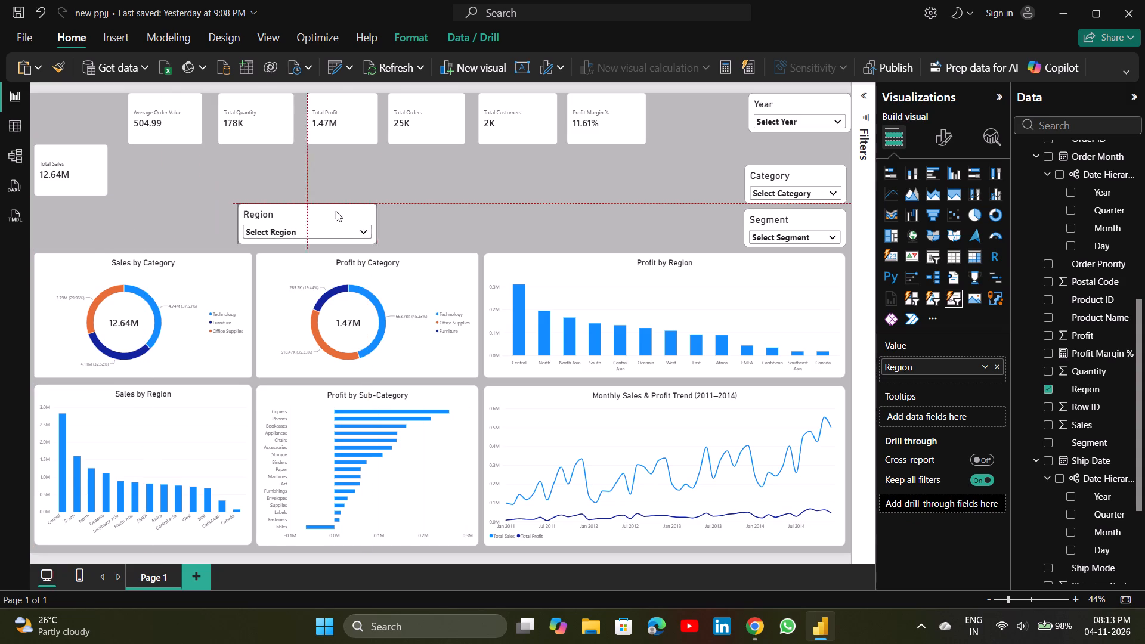
{"action": "left_click_drag", "start_coordinate": [336, 211], "coordinate": [386, 215]}
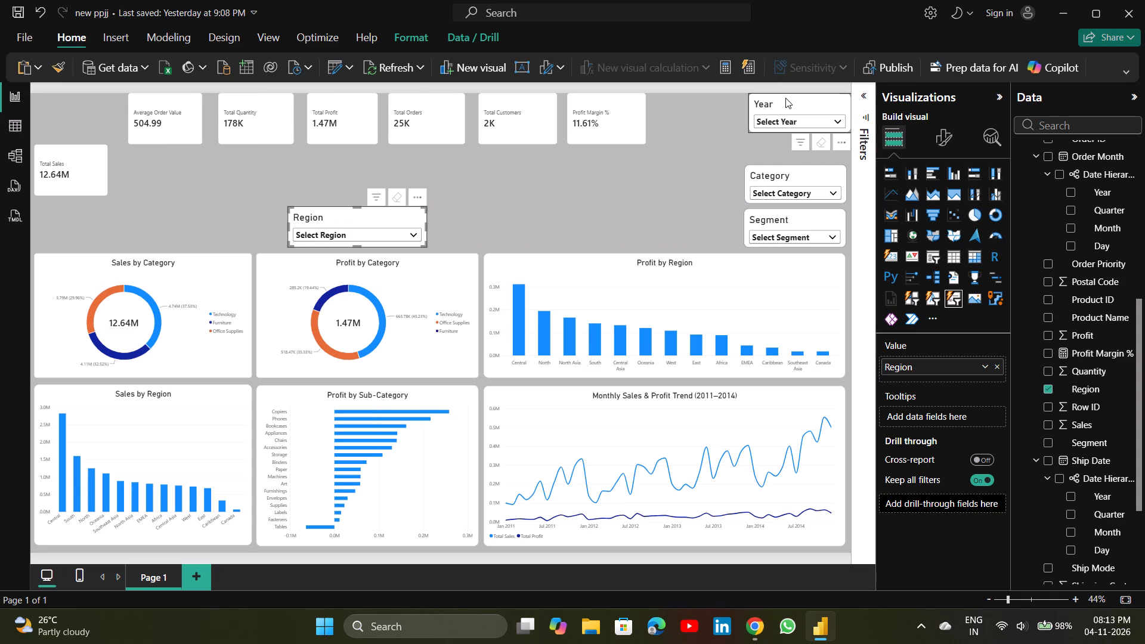
Lower the Year slicer into the vacant spot directly above the Category slicer.
{"action": "left_click_drag", "start_coordinate": [787, 99], "coordinate": [786, 123]}
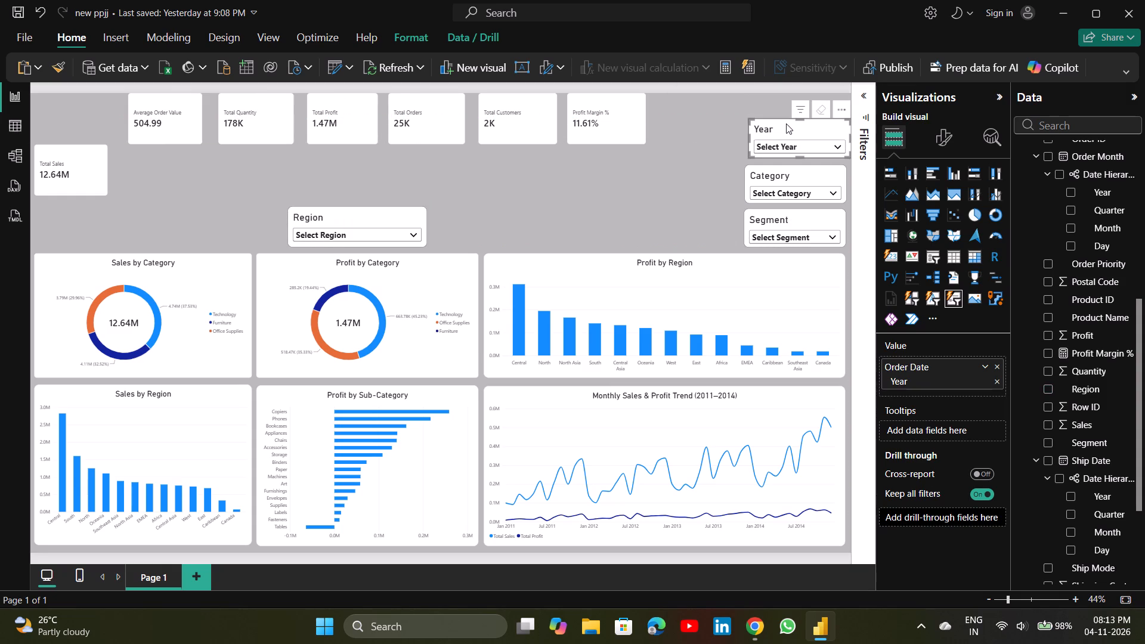
Nudge the Year slicer sideways so its right edge lines up with the Category and Segment slicers below it.
{"action": "left_click", "coordinate": [786, 123]}
{"action": "left_click_drag", "start_coordinate": [786, 123], "coordinate": [778, 123]}
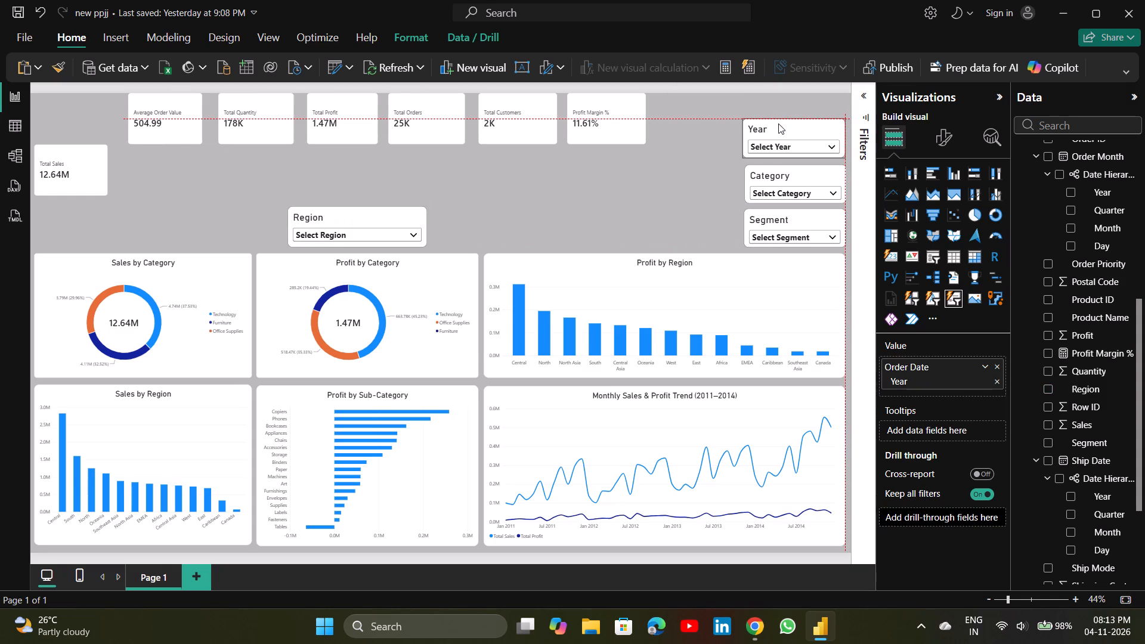
{"action": "left_click", "coordinate": [608, 143]}
{"action": "left_click", "coordinate": [559, 170]}
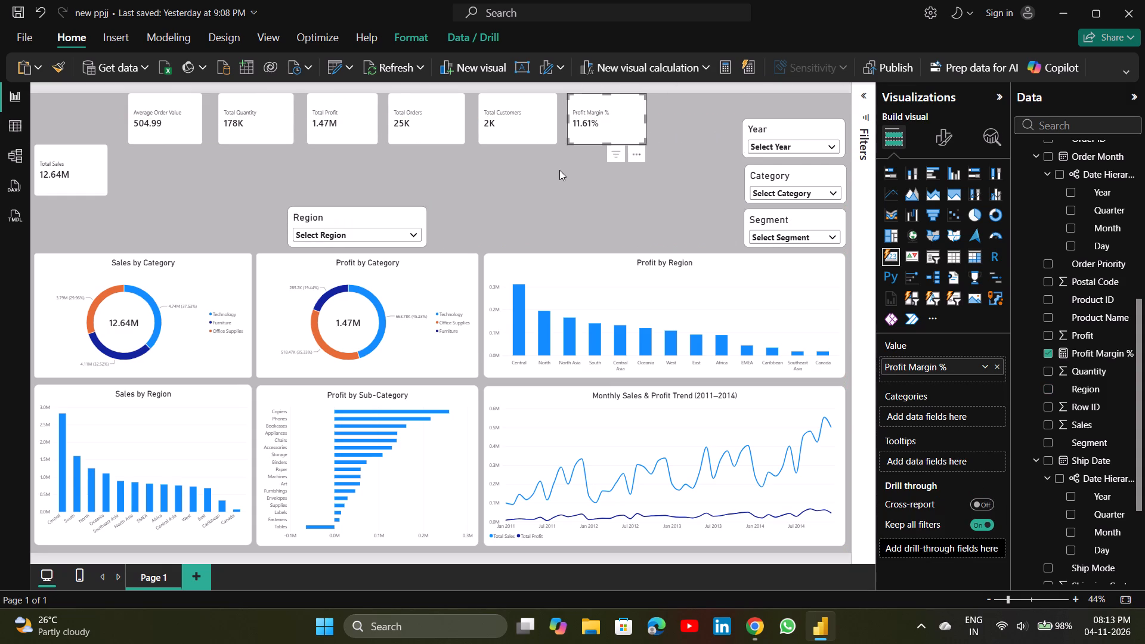
Lower the Average Order Value and Total Quantity cards into a row beside the Total Sales card, in that order.
{"action": "left_click_drag", "start_coordinate": [177, 119], "coordinate": [145, 185]}
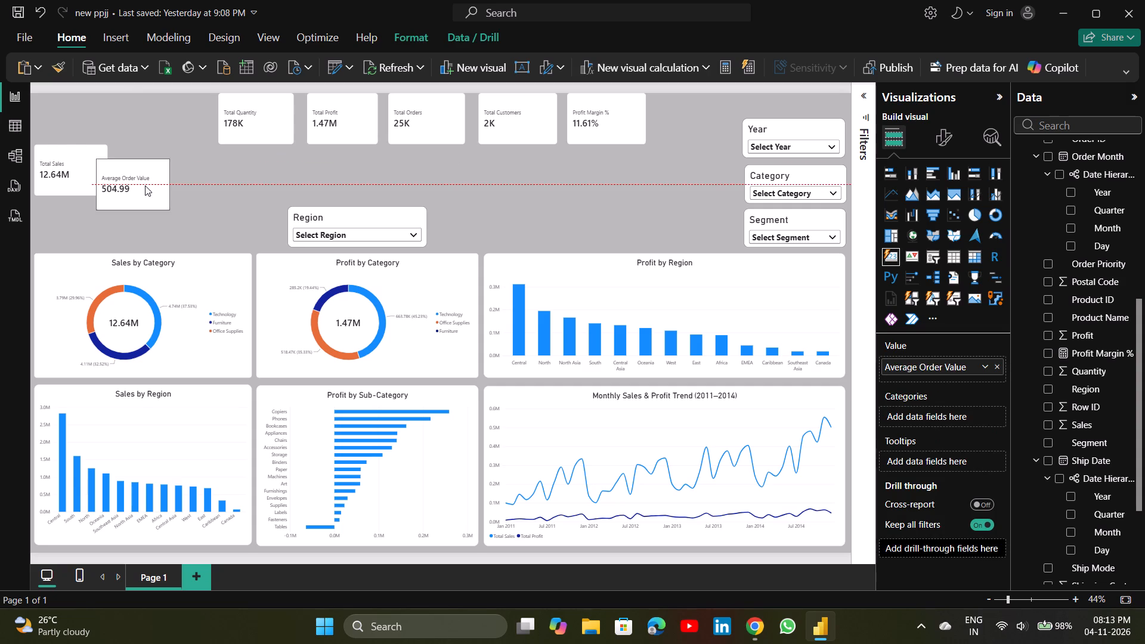
{"action": "left_click_drag", "start_coordinate": [145, 185], "coordinate": [166, 174]}
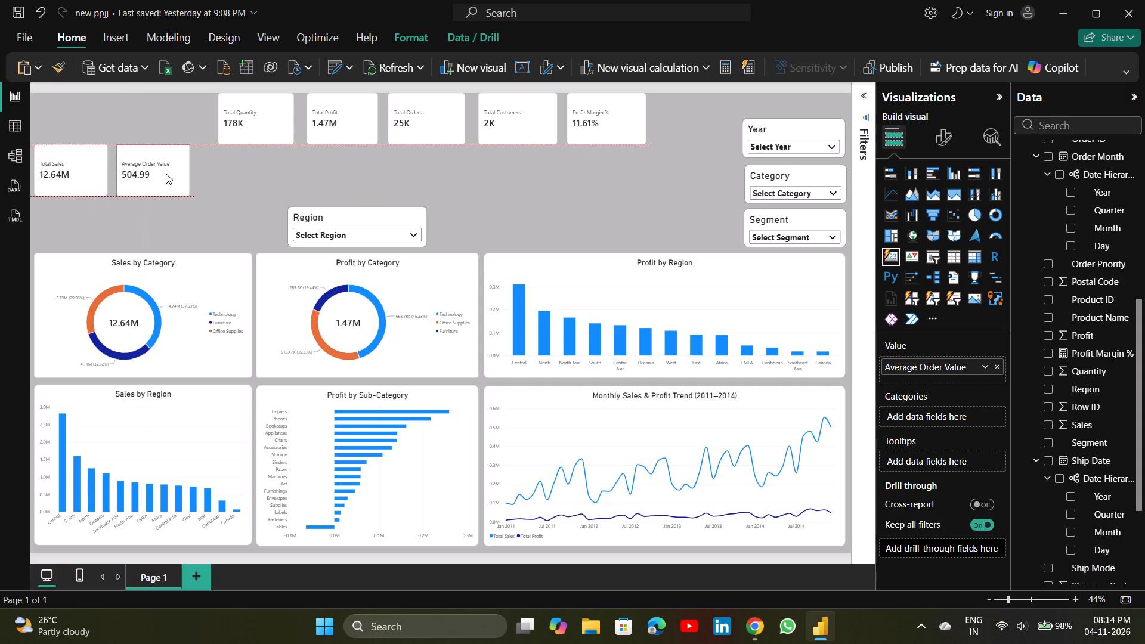
{"action": "left_click_drag", "start_coordinate": [166, 174], "coordinate": [163, 175]}
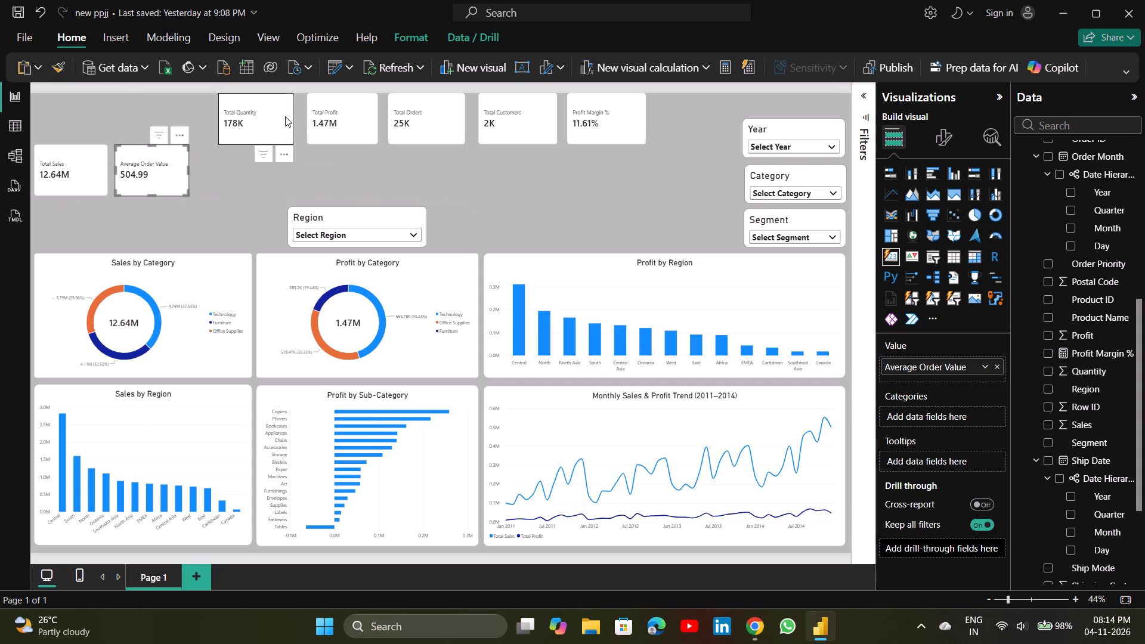
{"action": "left_click_drag", "start_coordinate": [284, 114], "coordinate": [262, 165]}
Lower the Total Profit and Total Orders cards into the same row after Total Quantity, adjusting both for even gaps.
{"action": "left_click_drag", "start_coordinate": [363, 103], "coordinate": [336, 141]}
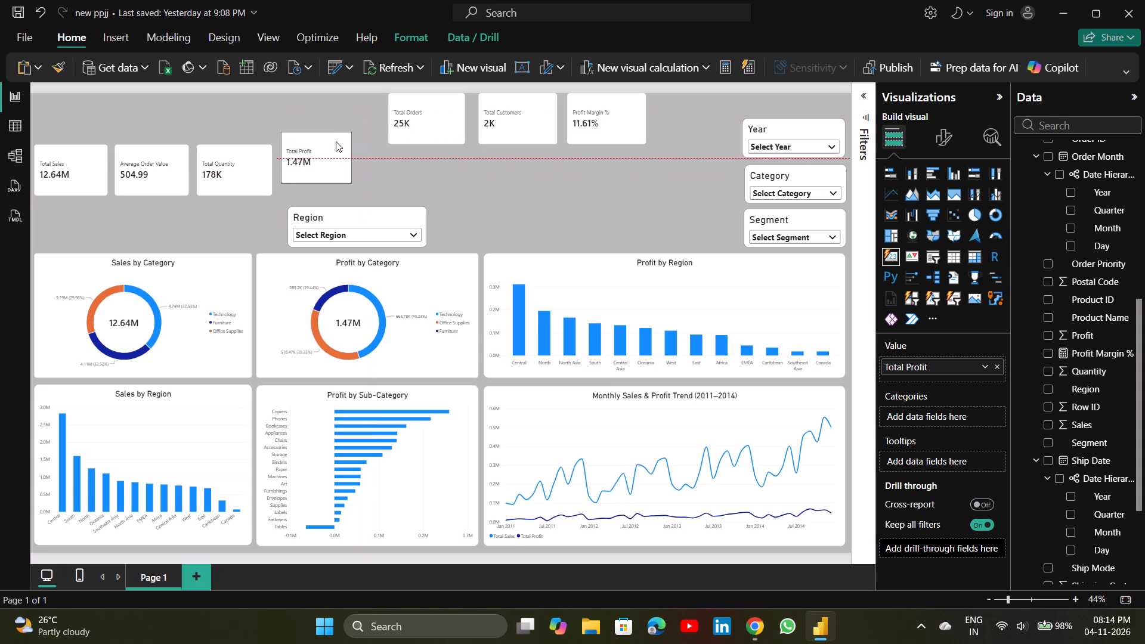
{"action": "left_click_drag", "start_coordinate": [336, 141], "coordinate": [334, 156]}
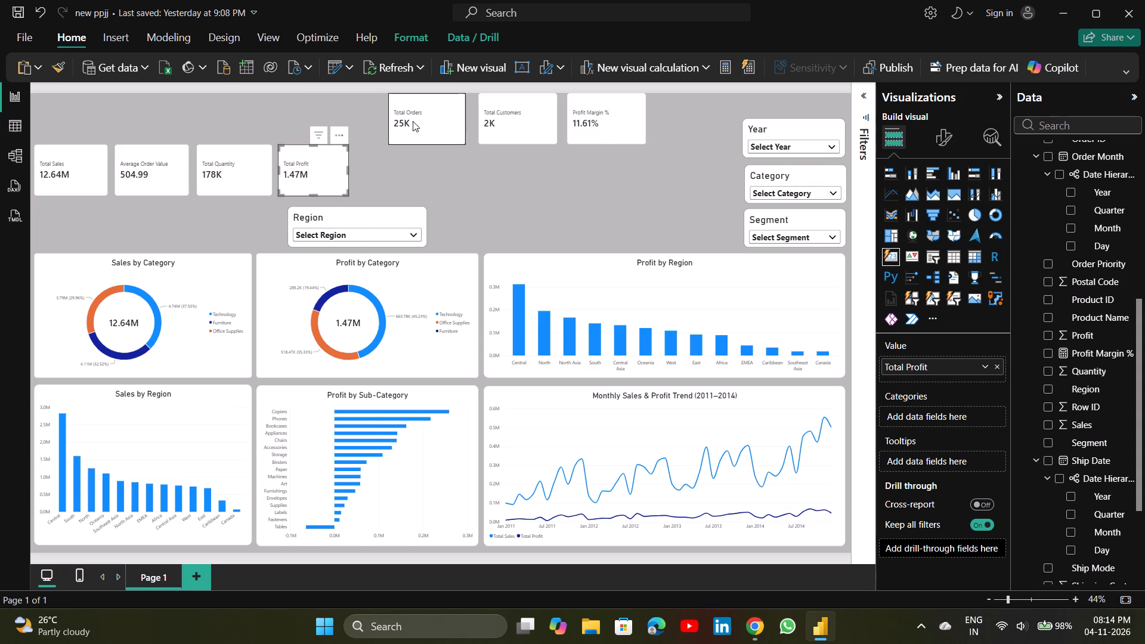
{"action": "left_click_drag", "start_coordinate": [438, 101], "coordinate": [403, 153]}
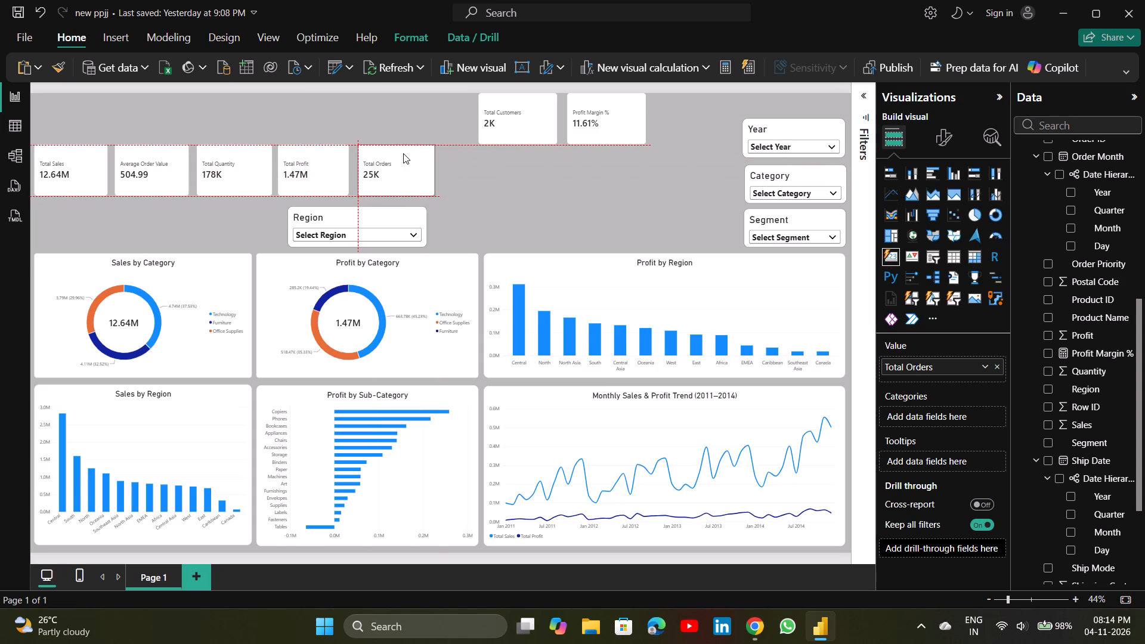
{"action": "left_click_drag", "start_coordinate": [403, 153], "coordinate": [403, 153]}
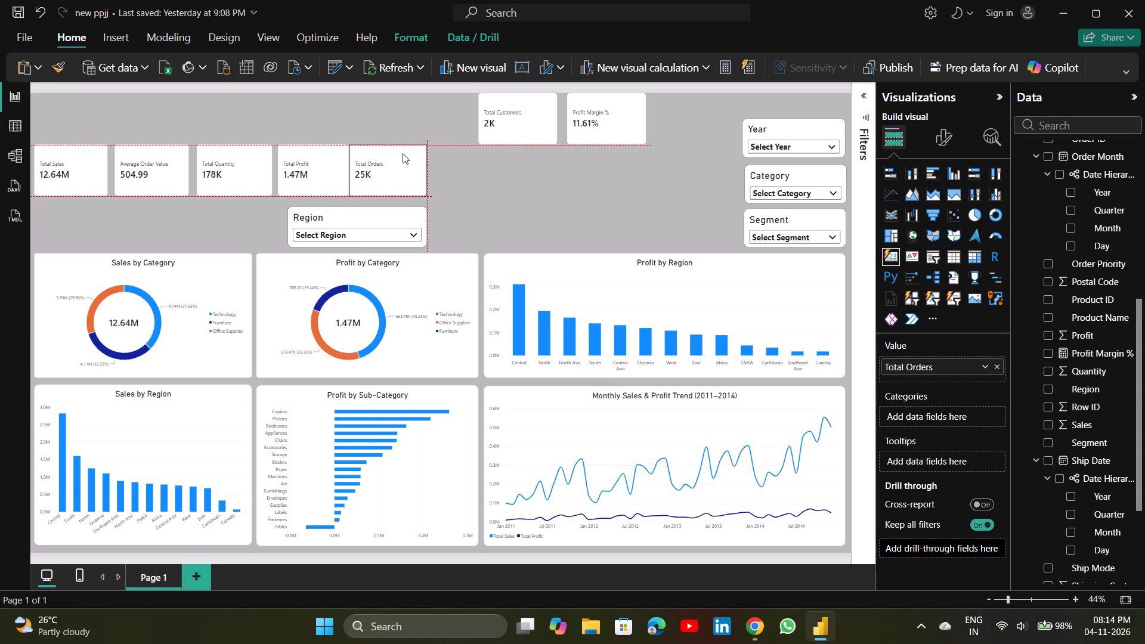
{"action": "left_click_drag", "start_coordinate": [403, 153], "coordinate": [414, 152]}
{"action": "left_click", "coordinate": [333, 162]}
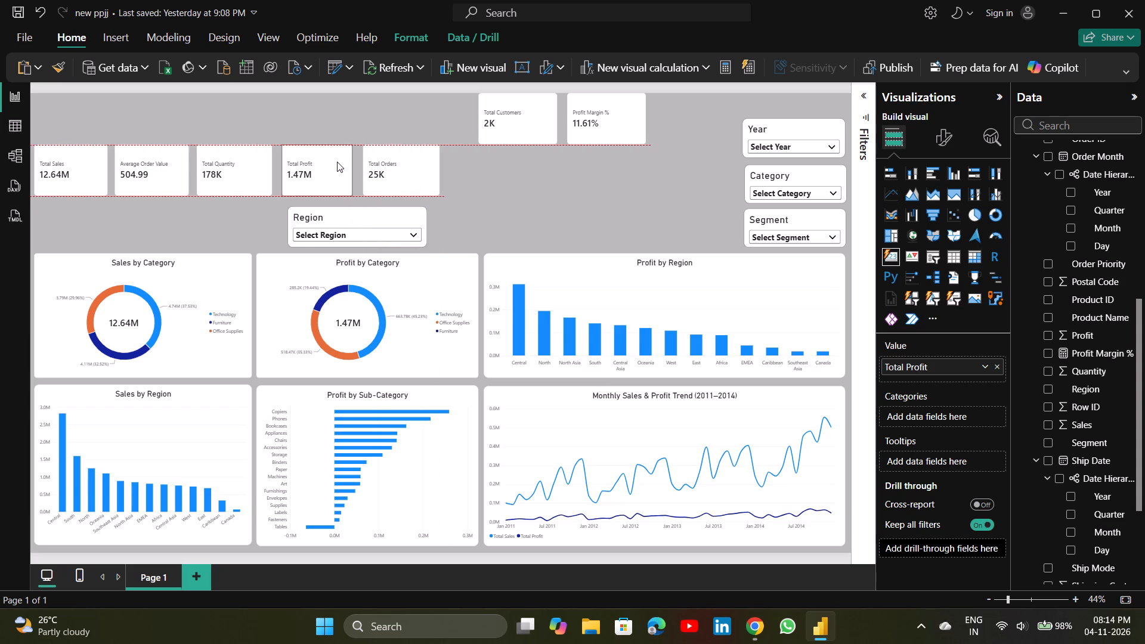
Lower the Total Customers card into the row beside Total Orders, aligned with the other lowered cards.
{"action": "left_click_drag", "start_coordinate": [528, 121], "coordinate": [521, 142]}
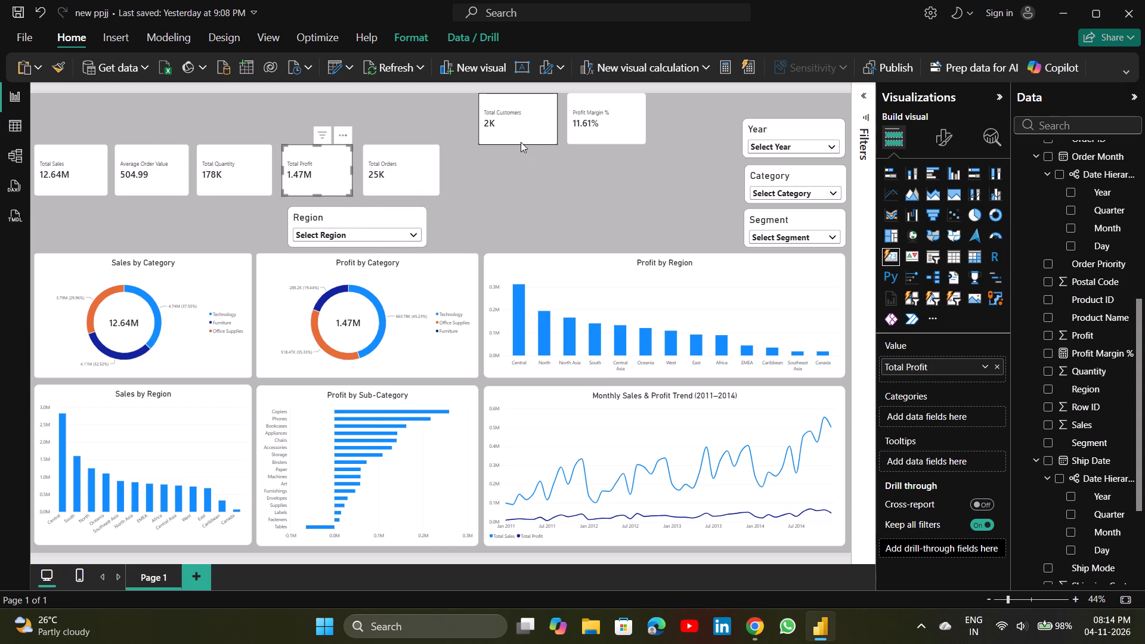
{"action": "left_click_drag", "start_coordinate": [521, 142], "coordinate": [498, 174]}
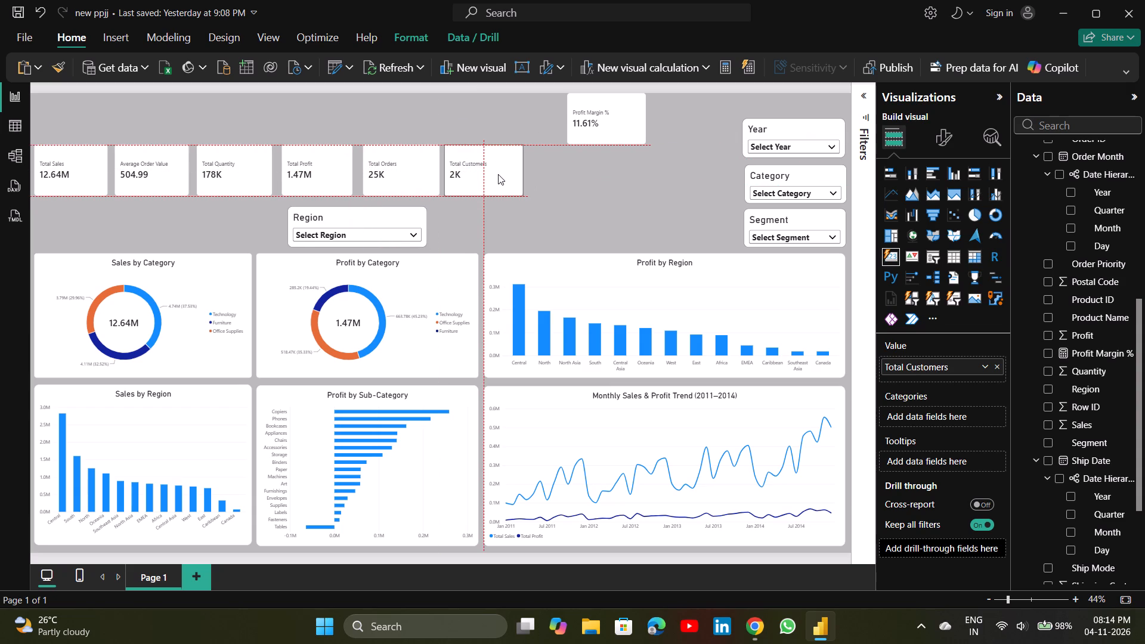
{"action": "left_click_drag", "start_coordinate": [498, 174], "coordinate": [500, 177]}
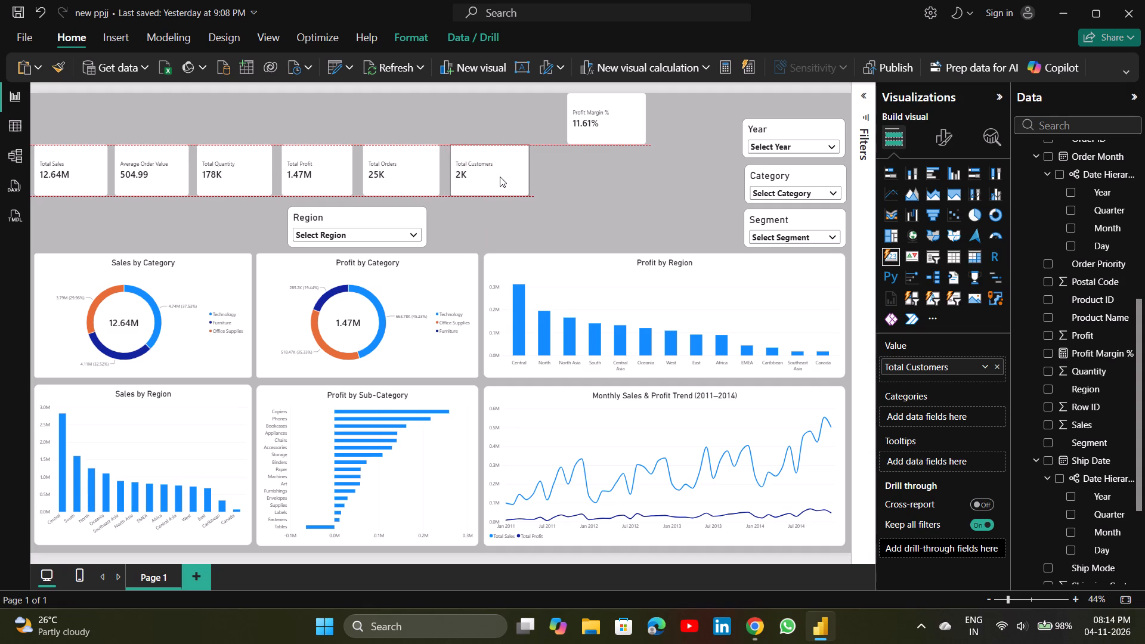
{"action": "left_click_drag", "start_coordinate": [500, 177], "coordinate": [499, 174]}
{"action": "left_click_drag", "start_coordinate": [499, 174], "coordinate": [499, 175]}
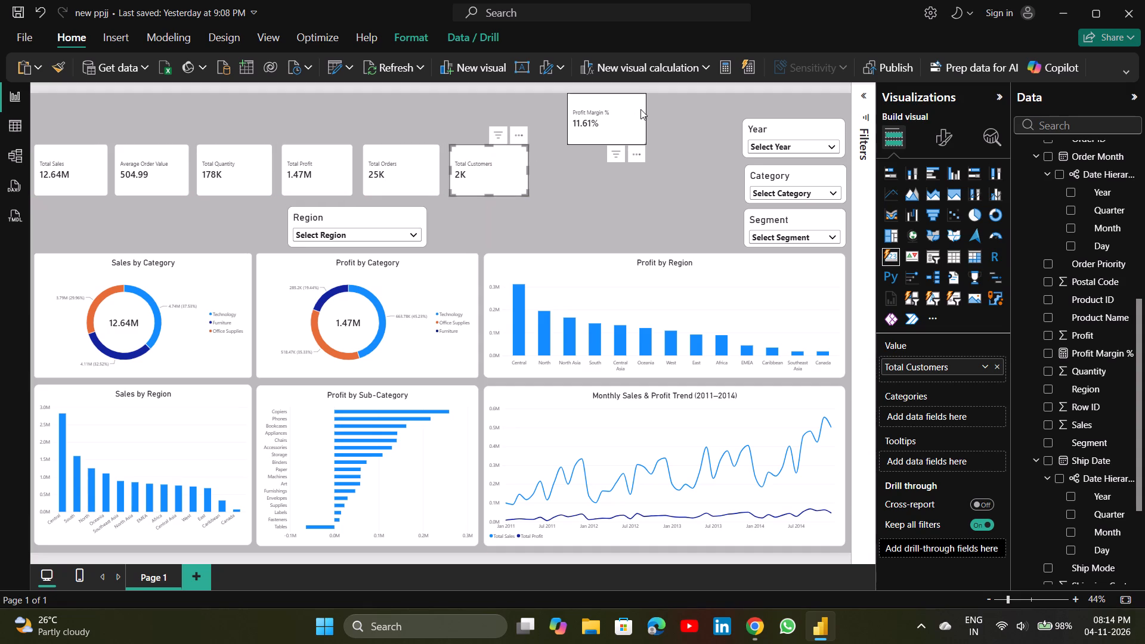
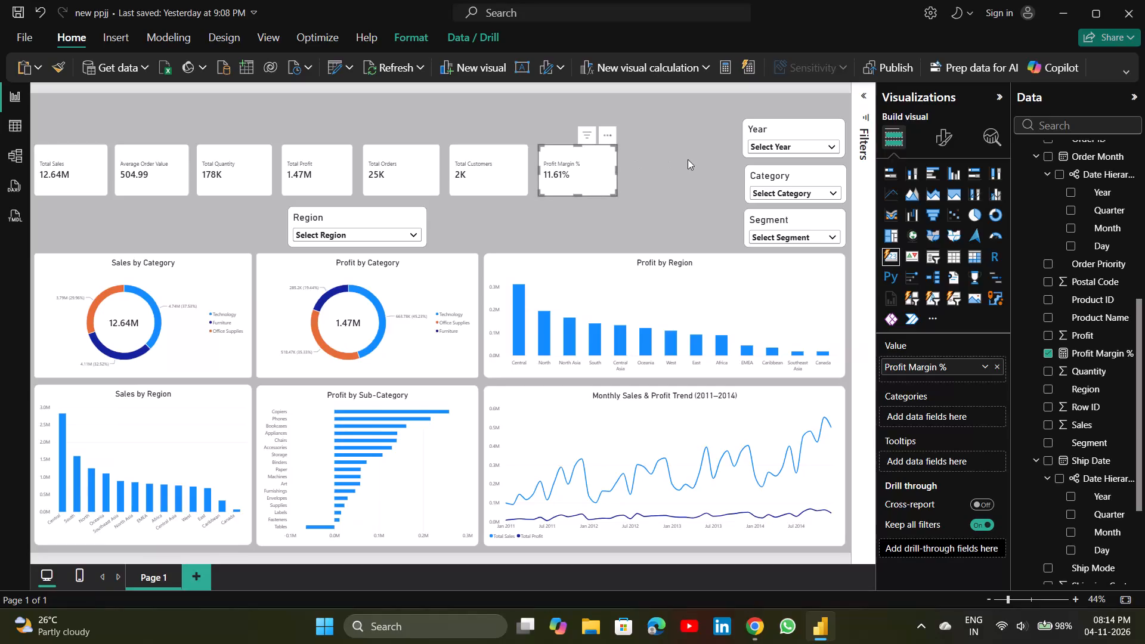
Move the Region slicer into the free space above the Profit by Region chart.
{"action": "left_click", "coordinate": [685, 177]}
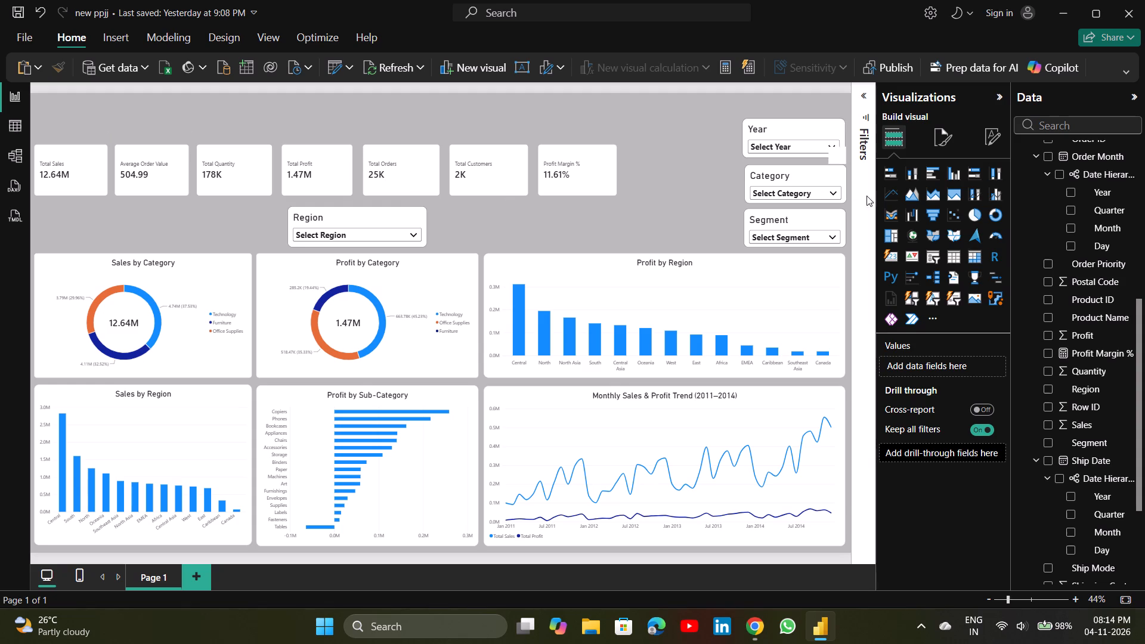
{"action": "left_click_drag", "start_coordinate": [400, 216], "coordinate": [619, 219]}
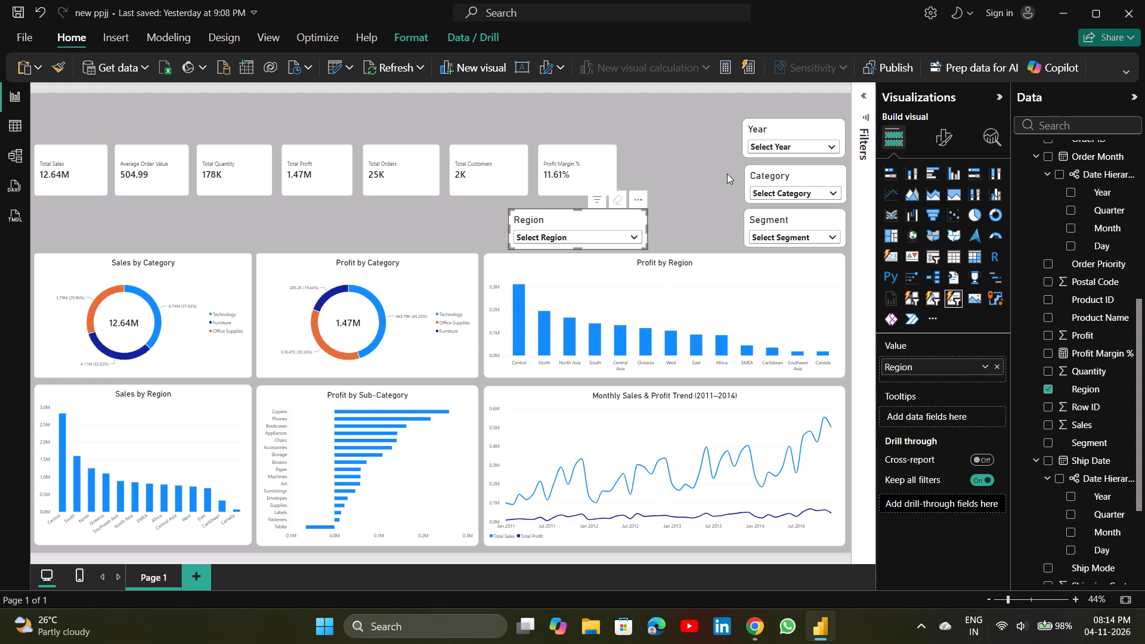
Place the Year slicer directly above the Sales by Category chart and widen it to match the chart's width.
{"action": "left_click_drag", "start_coordinate": [794, 132], "coordinate": [103, 213]}
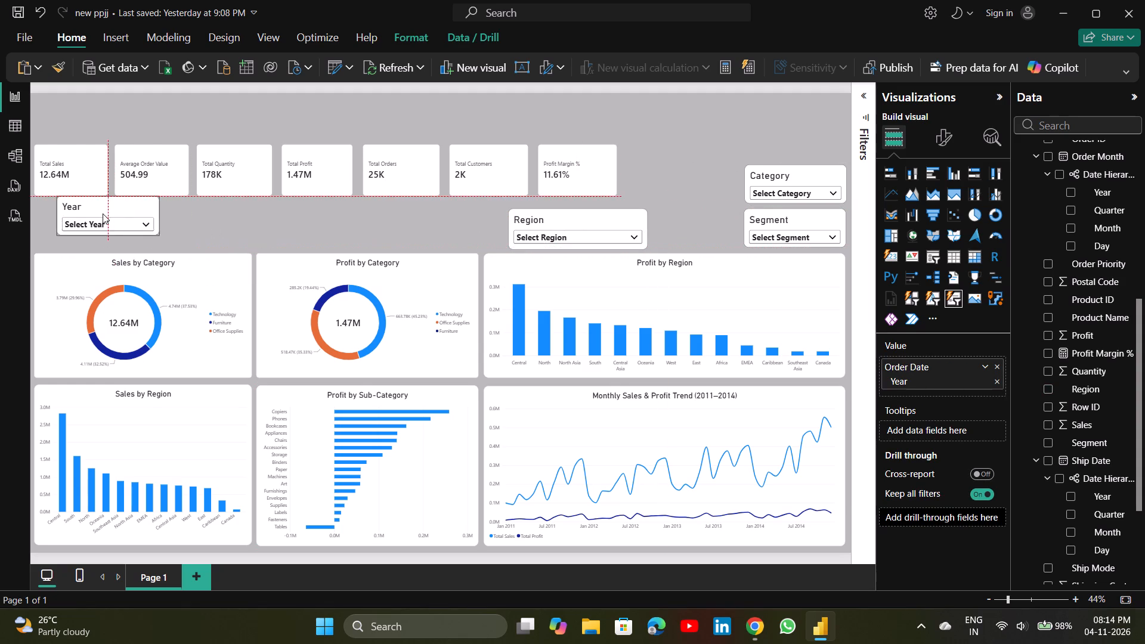
{"action": "left_click_drag", "start_coordinate": [103, 213], "coordinate": [86, 223]}
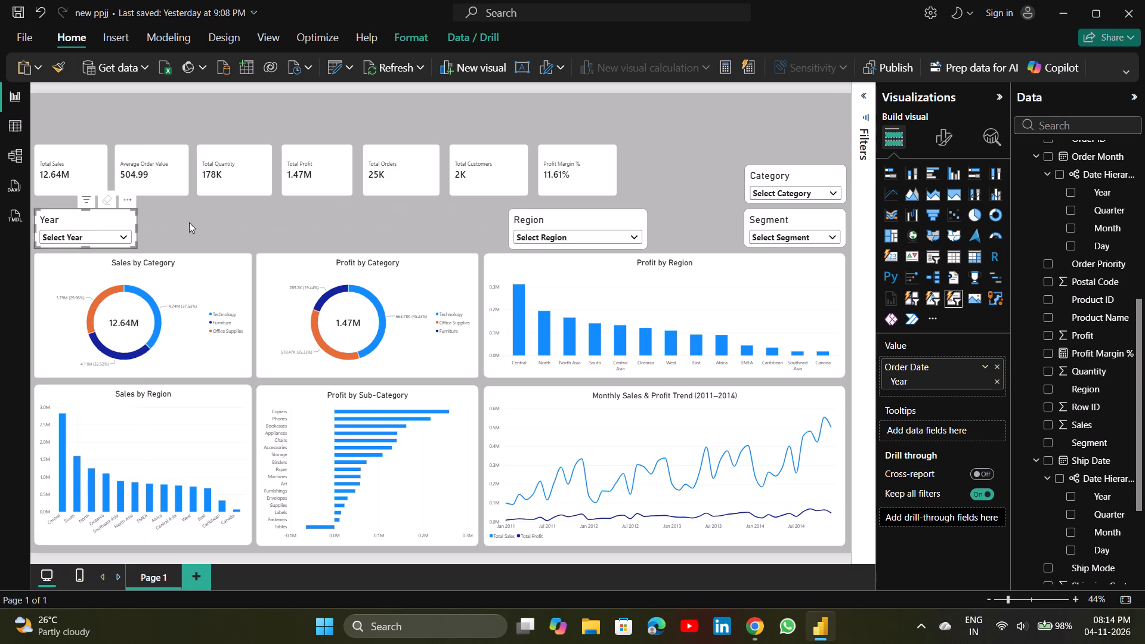
{"action": "left_click_drag", "start_coordinate": [135, 227], "coordinate": [241, 236]}
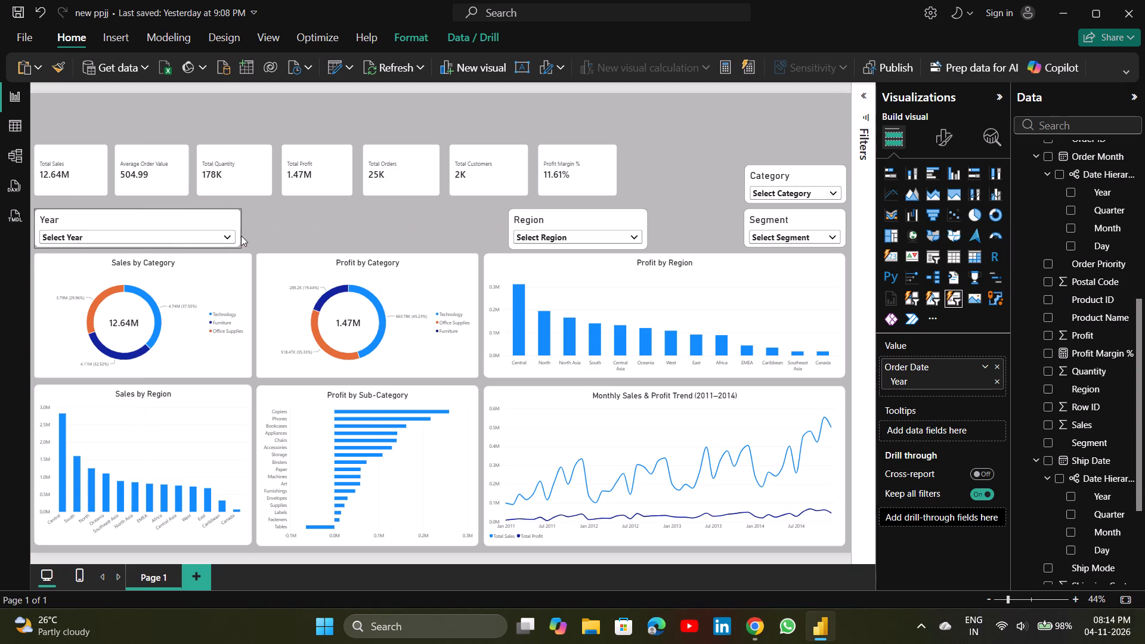
{"action": "left_click_drag", "start_coordinate": [241, 236], "coordinate": [251, 236]}
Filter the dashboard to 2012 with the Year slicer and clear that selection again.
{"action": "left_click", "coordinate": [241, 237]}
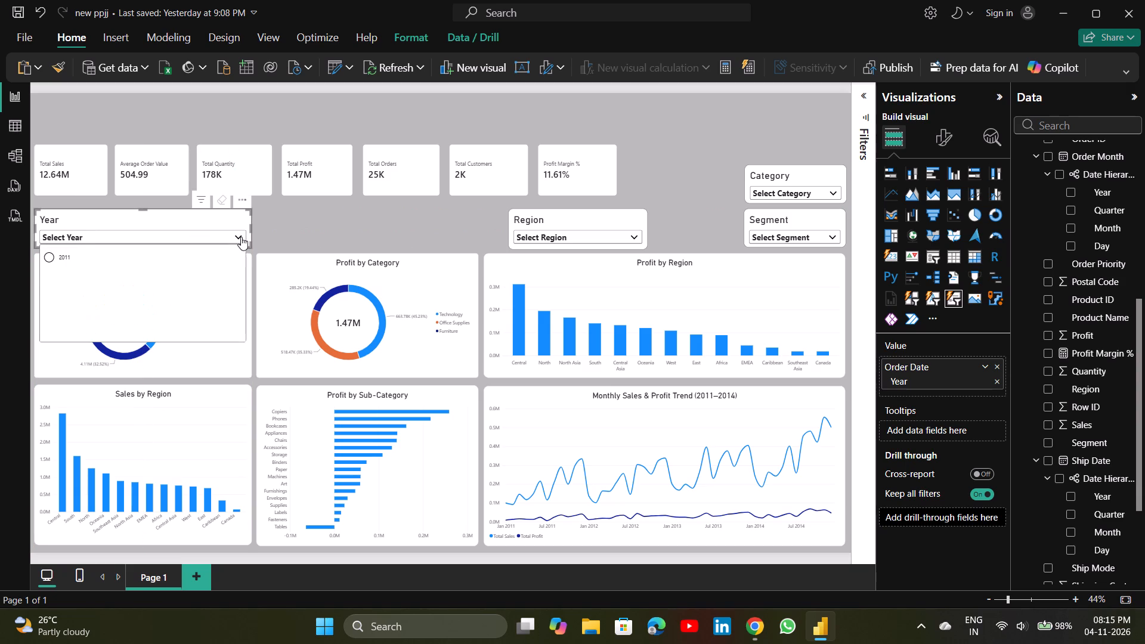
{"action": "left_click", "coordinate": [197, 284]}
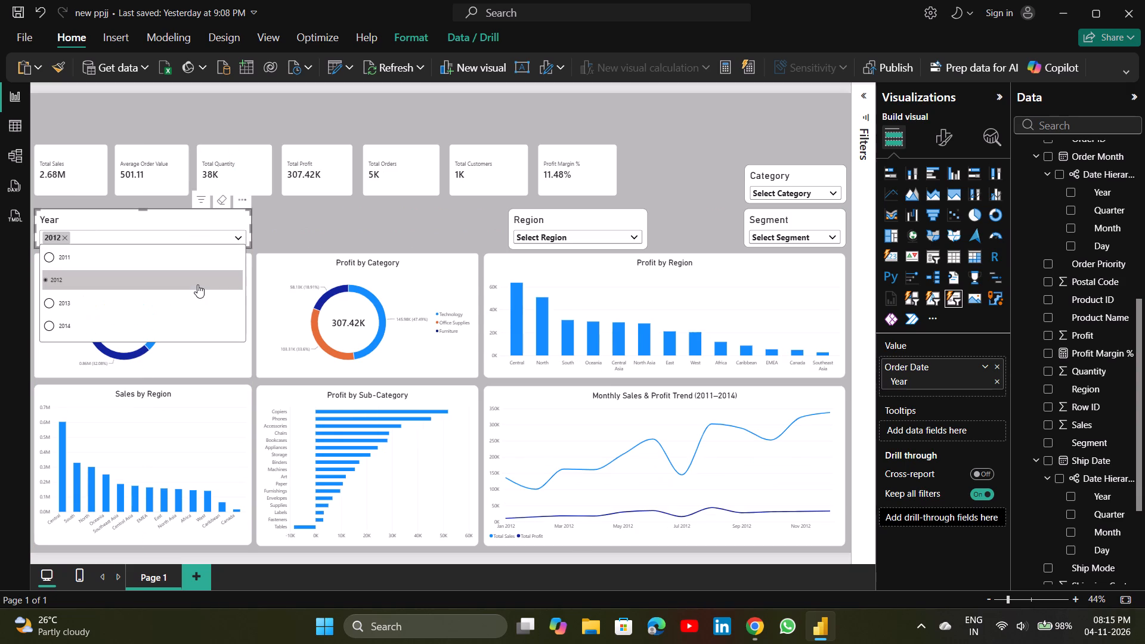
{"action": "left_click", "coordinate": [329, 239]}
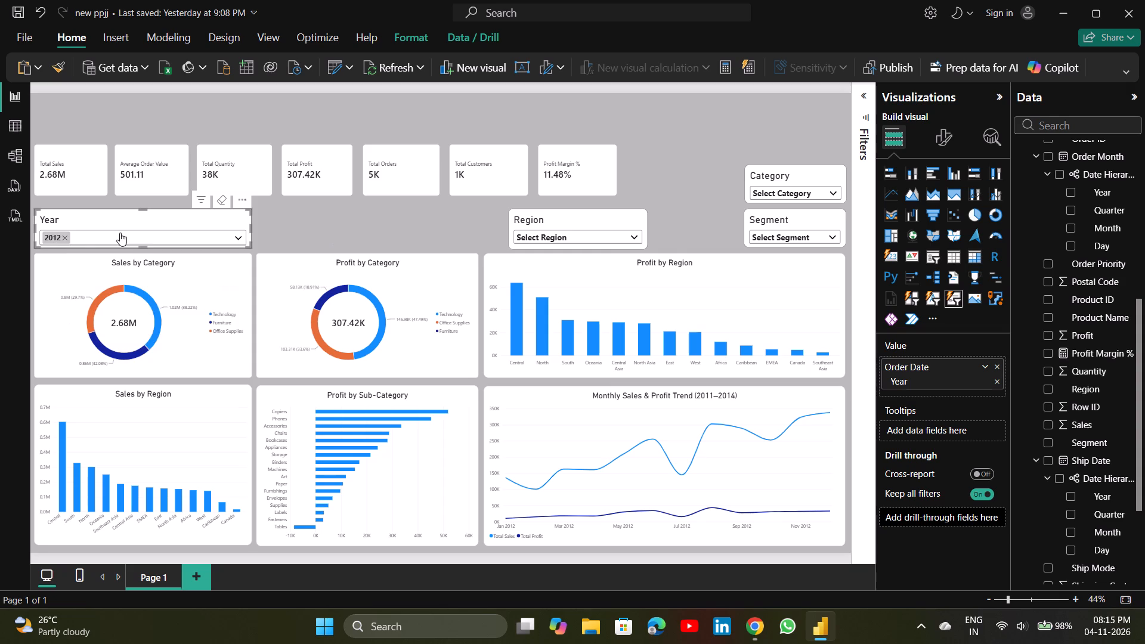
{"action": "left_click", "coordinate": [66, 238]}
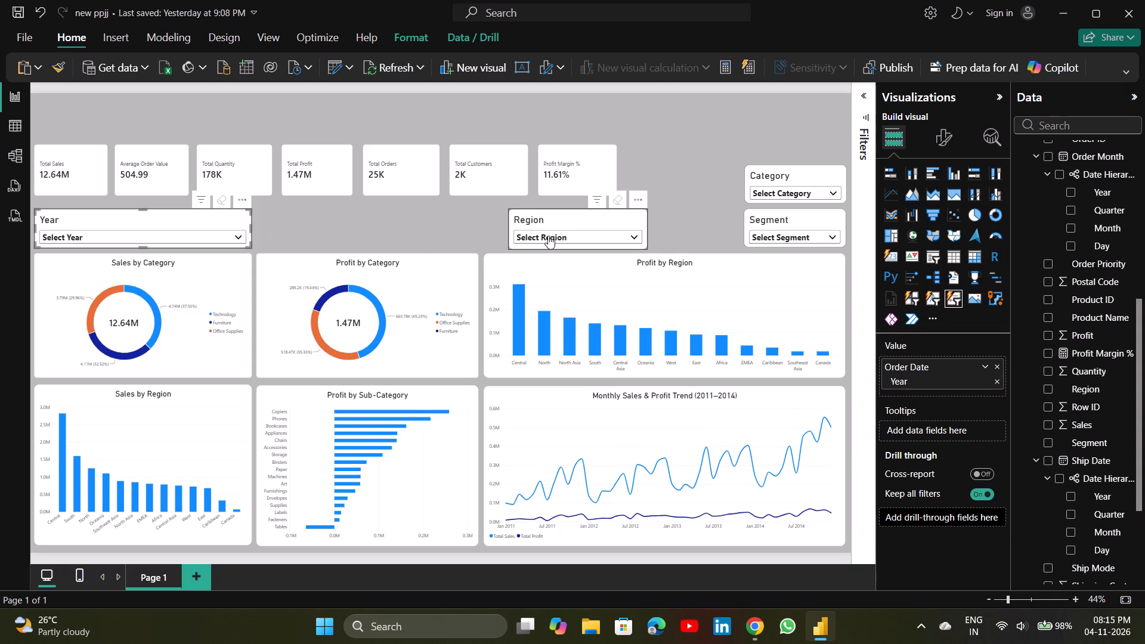
Place the Region slicer beside the Year slicer and widen it to match the Profit by Category chart.
{"action": "left_click_drag", "start_coordinate": [584, 218], "coordinate": [341, 217]}
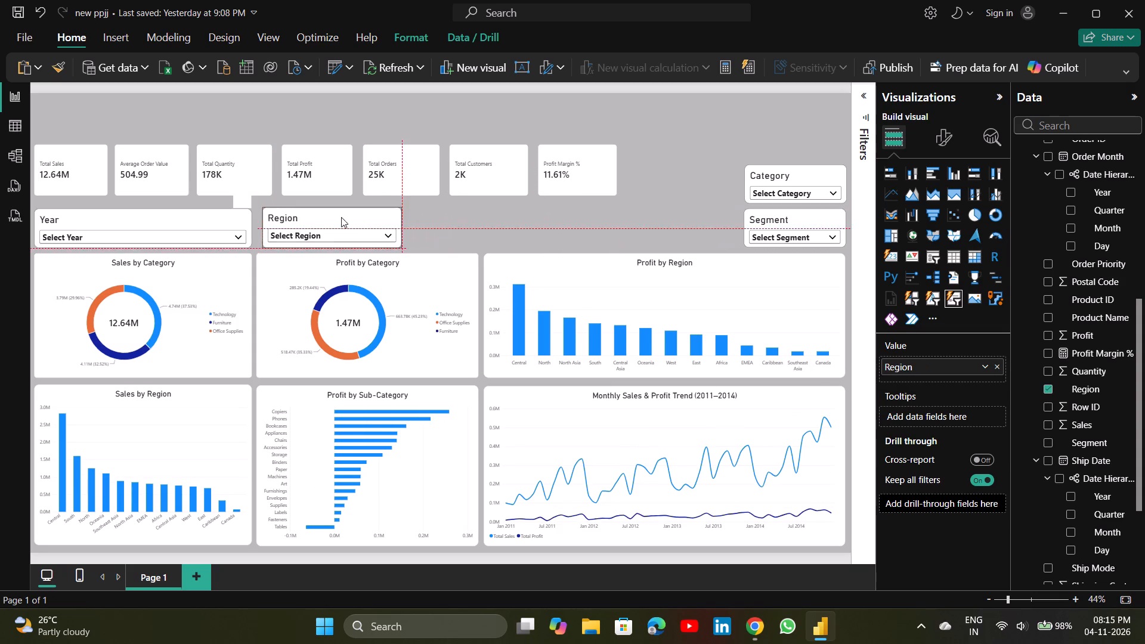
{"action": "left_click_drag", "start_coordinate": [341, 217], "coordinate": [334, 218]}
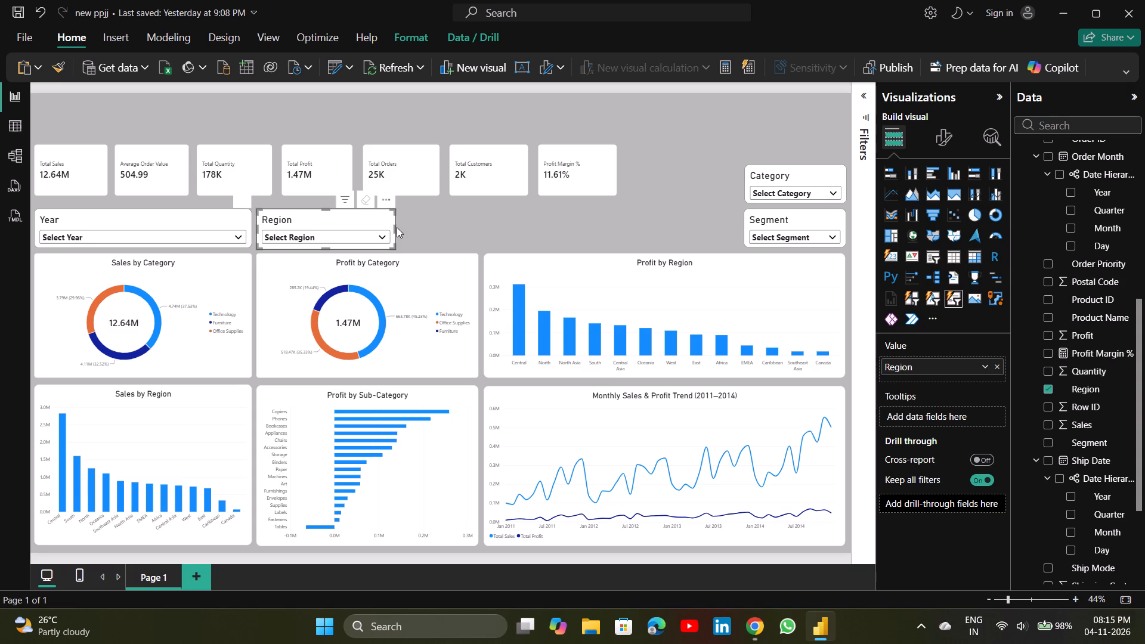
{"action": "left_click_drag", "start_coordinate": [395, 226], "coordinate": [475, 215]}
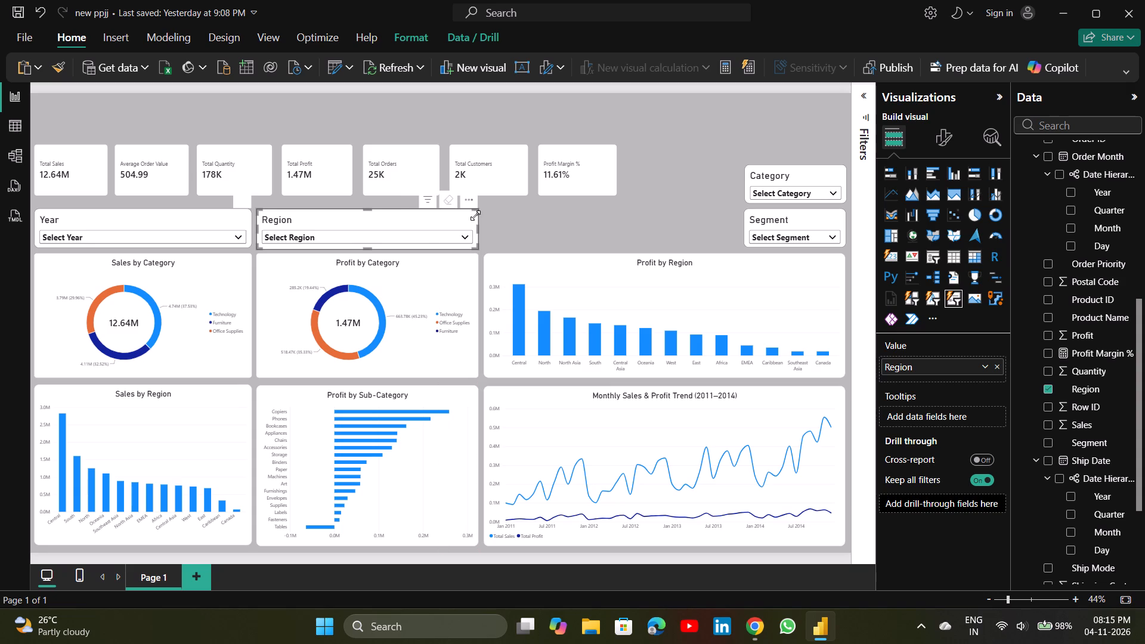
Place the Category slicer beside the Region slicer and widen it to about half of the Profit by Region chart.
{"action": "left_click_drag", "start_coordinate": [799, 176], "coordinate": [604, 202]}
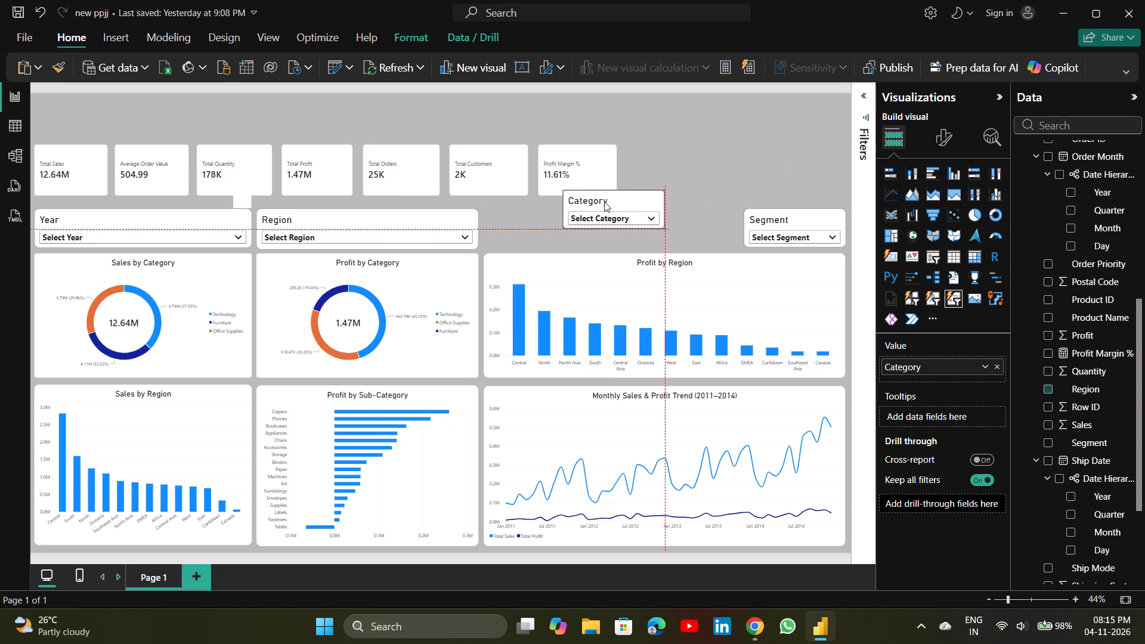
{"action": "left_click_drag", "start_coordinate": [604, 202], "coordinate": [536, 221]}
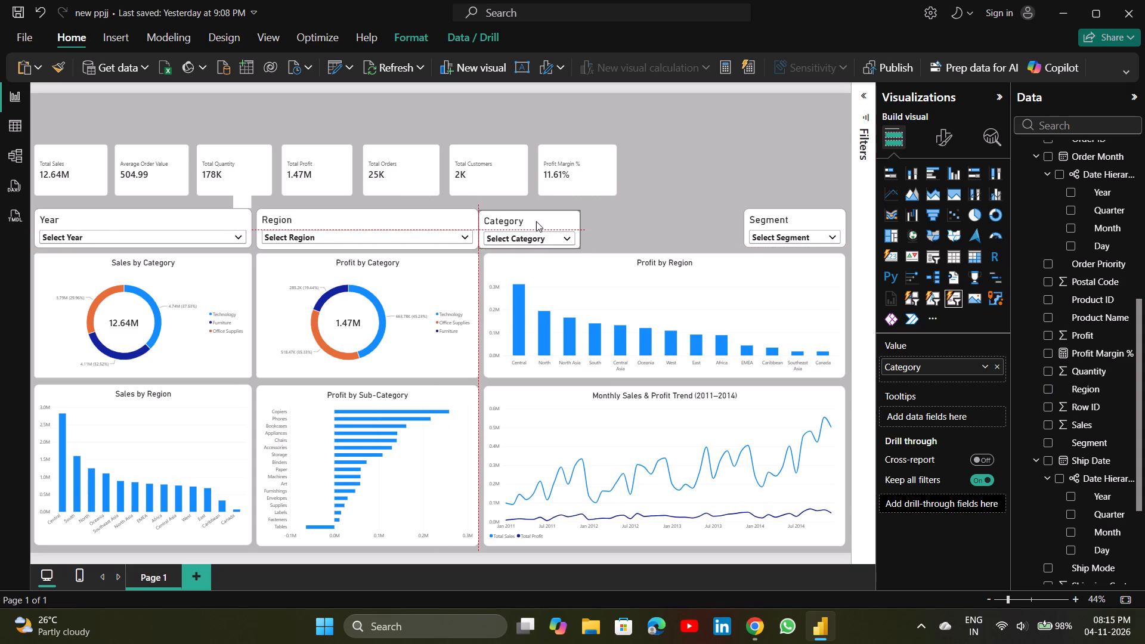
{"action": "left_click_drag", "start_coordinate": [536, 221], "coordinate": [540, 221]}
{"action": "left_click_drag", "start_coordinate": [586, 228], "coordinate": [658, 220]}
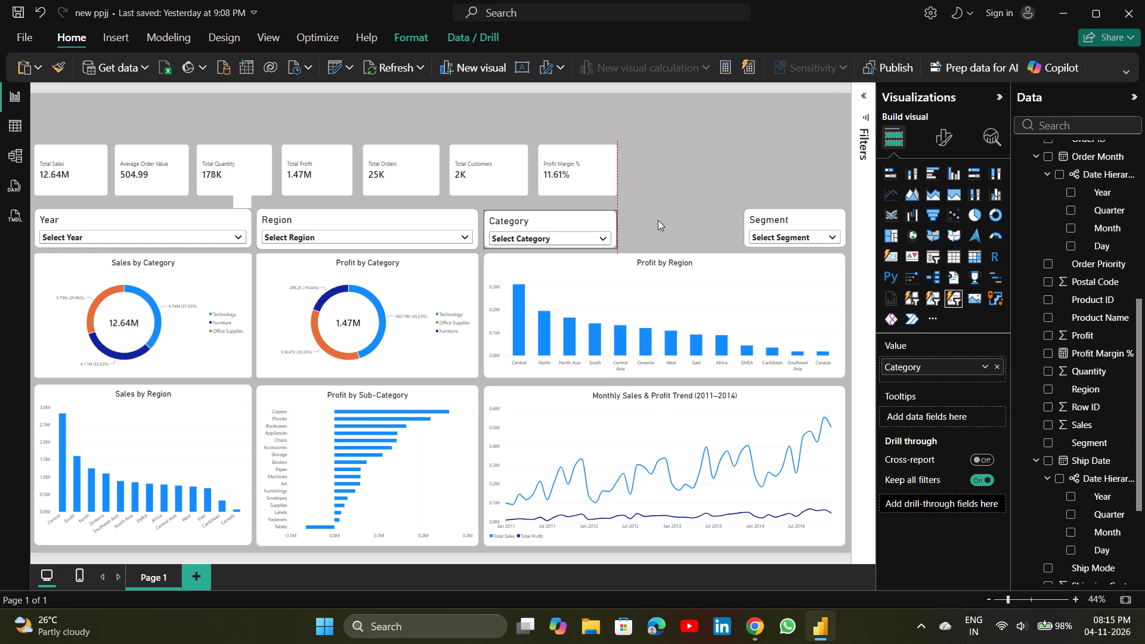
{"action": "left_click_drag", "start_coordinate": [658, 220], "coordinate": [675, 221]}
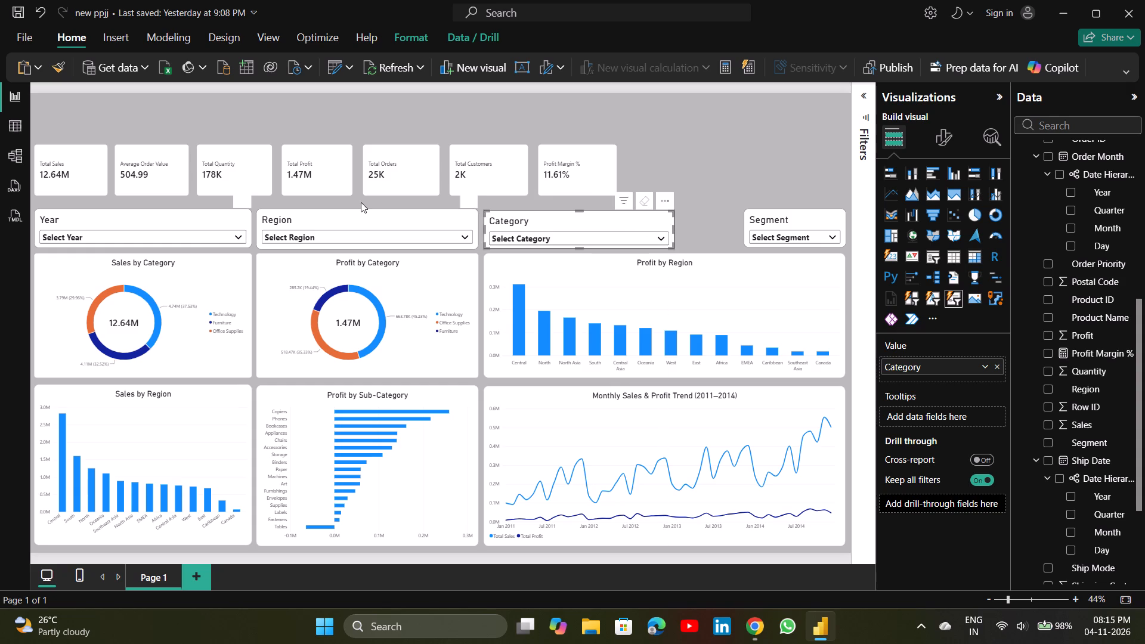
Copy the Region slicer's formatting onto the Category slicer with Format Painter.
{"action": "left_click", "coordinate": [363, 216]}
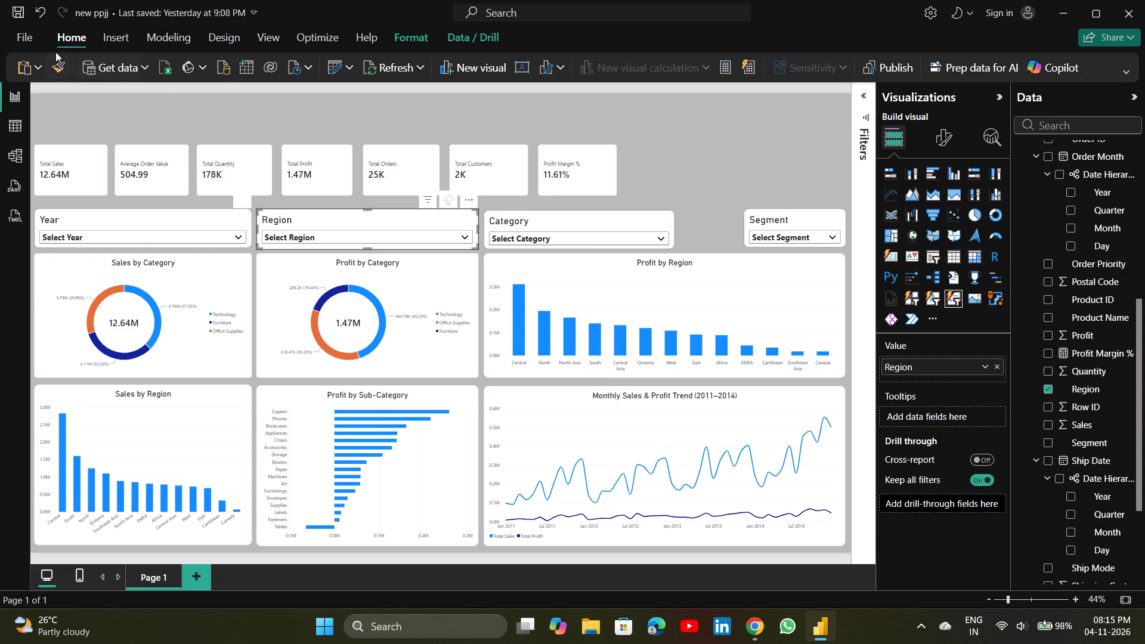
{"action": "left_click", "coordinate": [60, 62]}
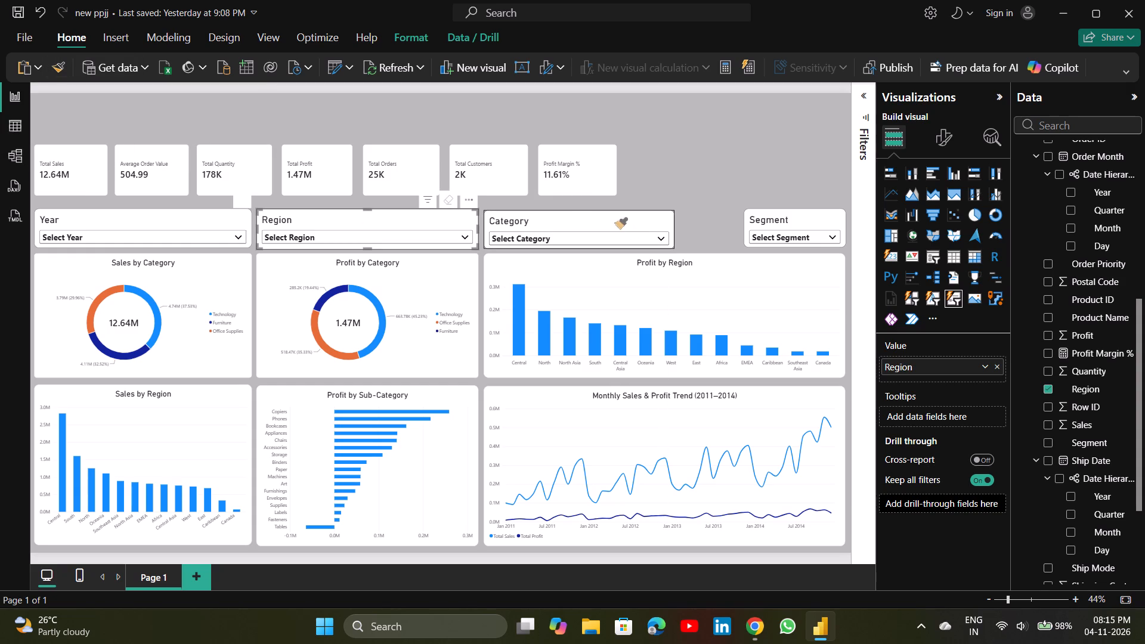
{"action": "left_click", "coordinate": [614, 216]}
Move the Segment slicer next to the Category slicer in the same row.
{"action": "left_click_drag", "start_coordinate": [801, 221], "coordinate": [770, 216]}
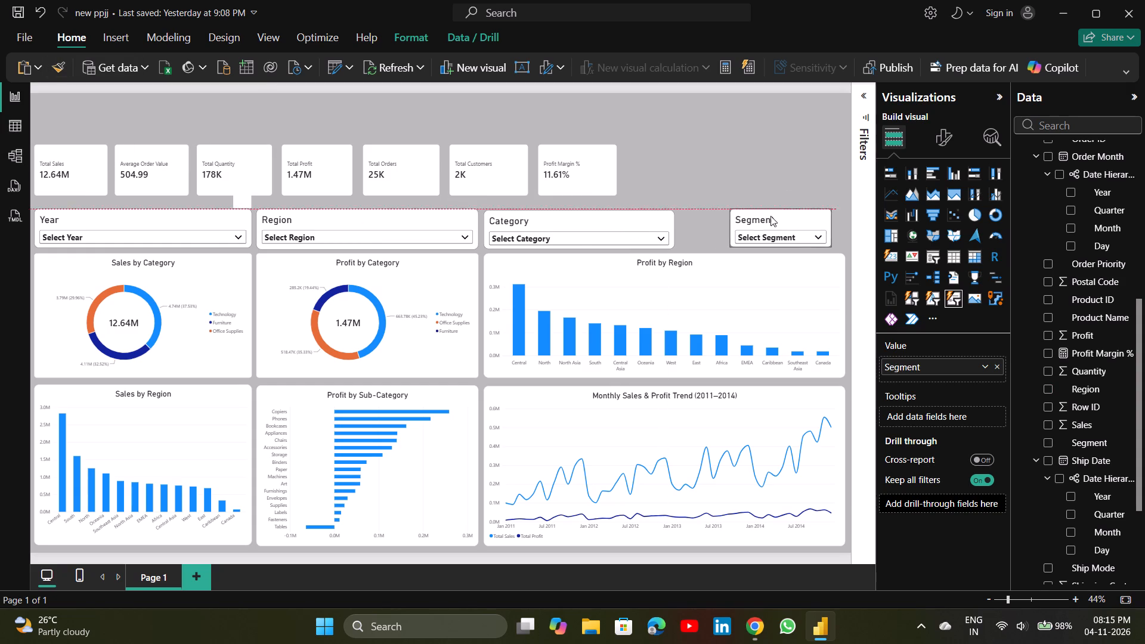
{"action": "left_click_drag", "start_coordinate": [770, 216], "coordinate": [737, 224]}
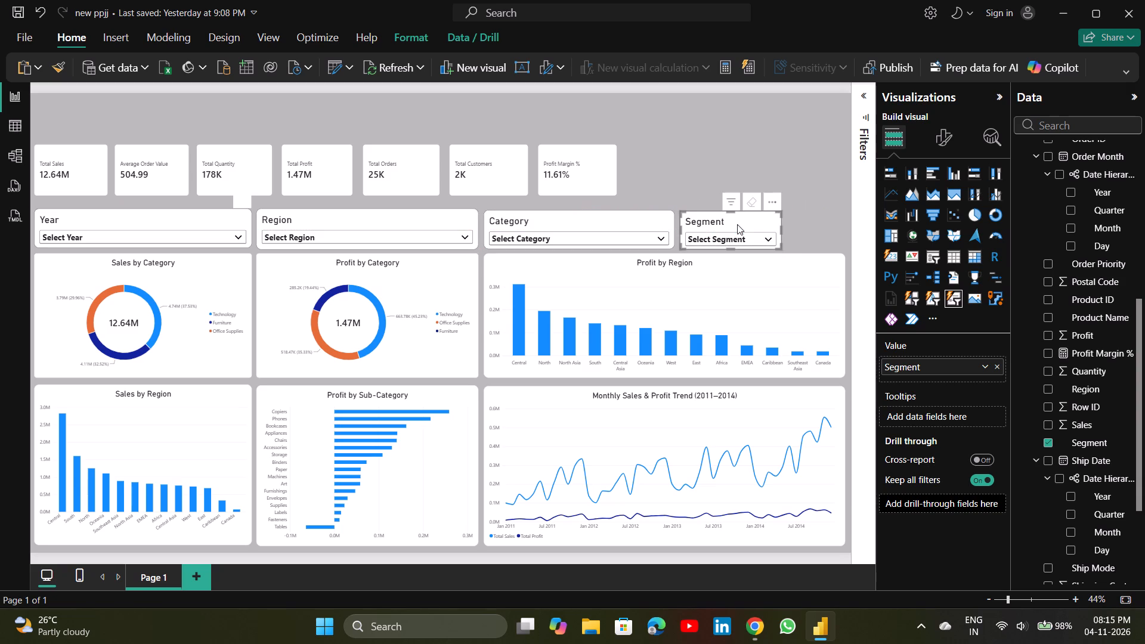
Copy the Region slicer's formatting onto the Segment slicer with Format Painter.
{"action": "left_click", "coordinate": [403, 215]}
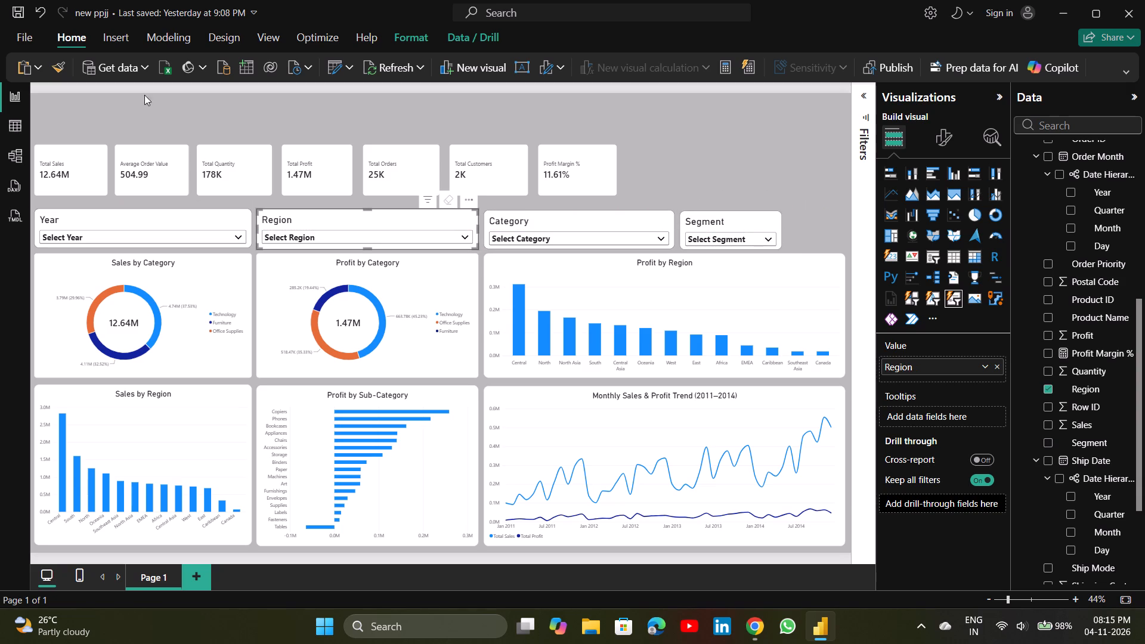
{"action": "left_click", "coordinate": [64, 59]}
{"action": "left_click", "coordinate": [747, 213]}
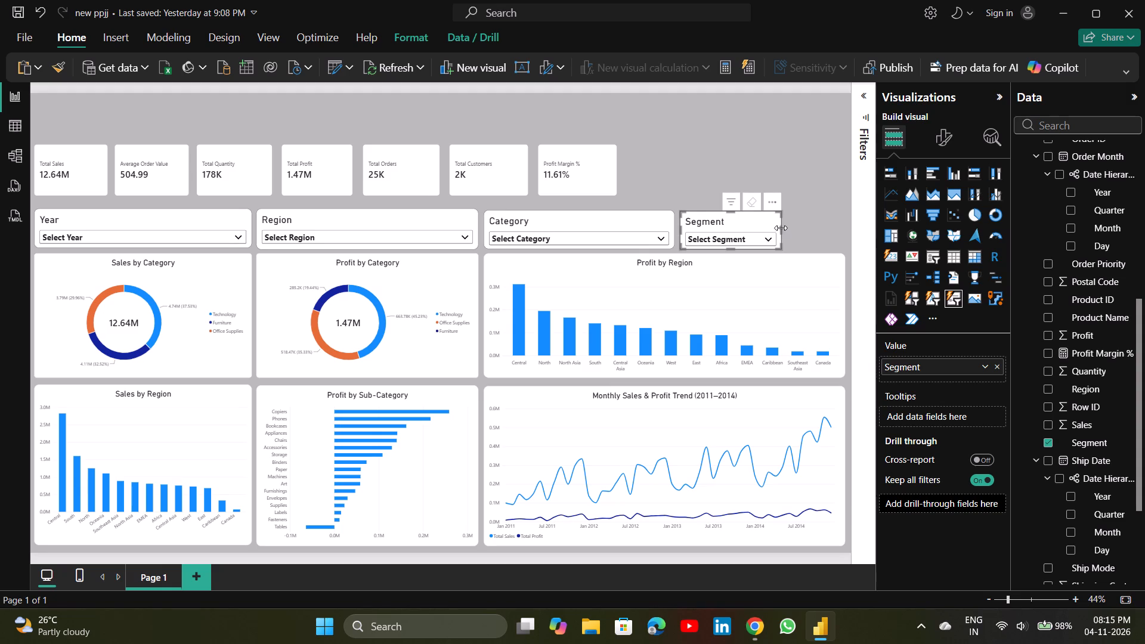
Widen the Segment slicer until it ends flush with the outer edge of the Profit by Region chart.
{"action": "left_click_drag", "start_coordinate": [782, 227], "coordinate": [841, 219]}
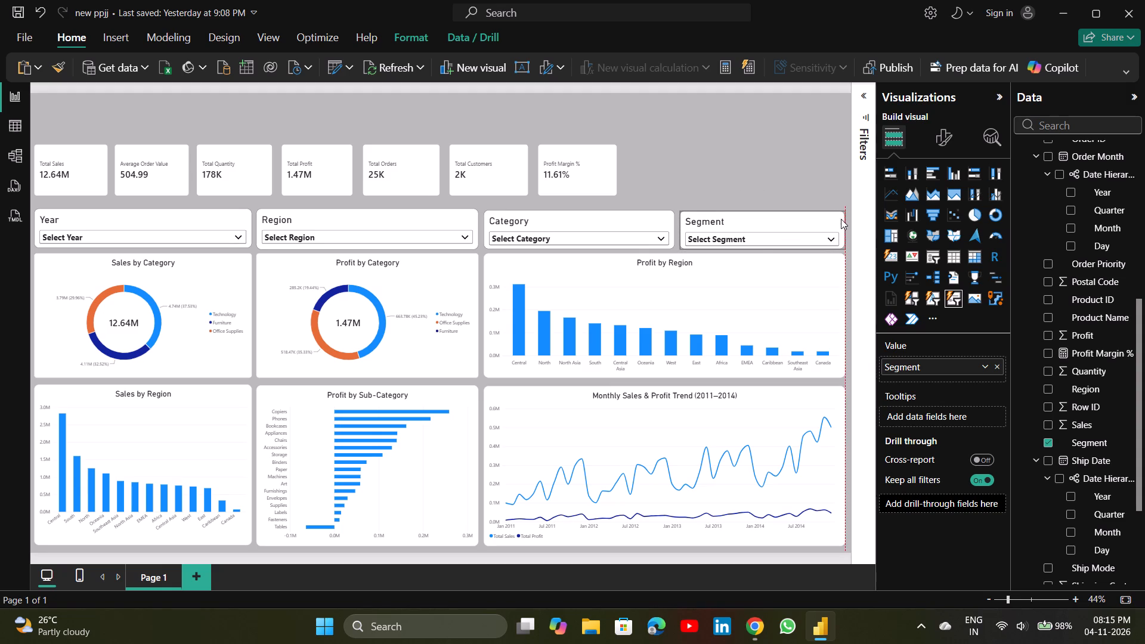
{"action": "left_click_drag", "start_coordinate": [841, 219], "coordinate": [843, 219]}
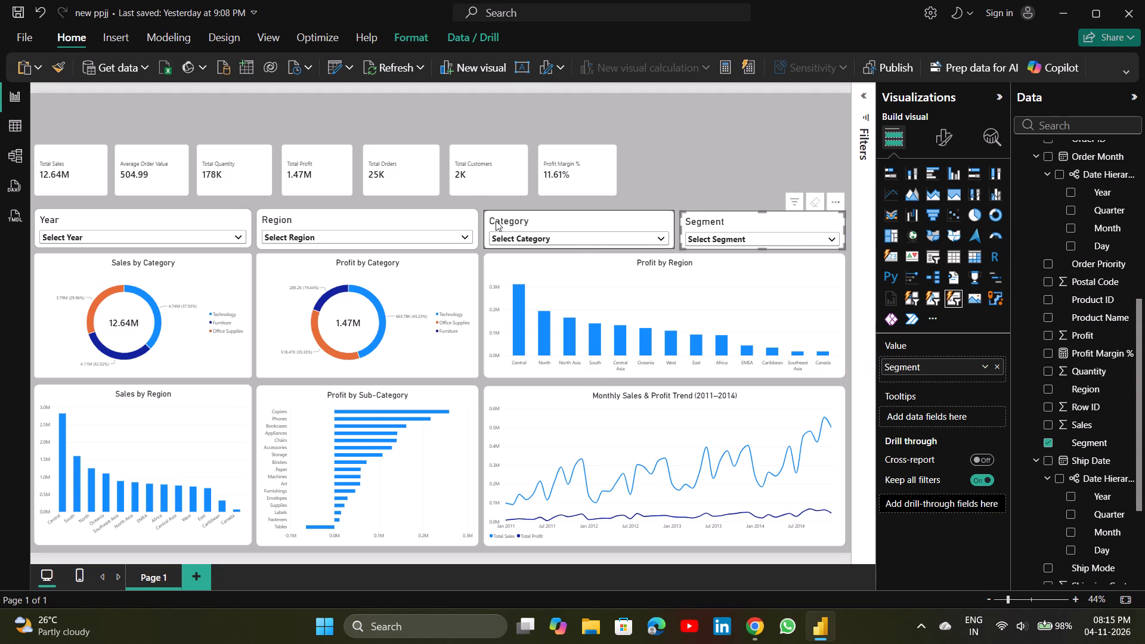
Adjust the gap between the Region and Category slicers by narrowing Region slightly and extending Category toward it.
{"action": "left_click", "coordinate": [472, 217]}
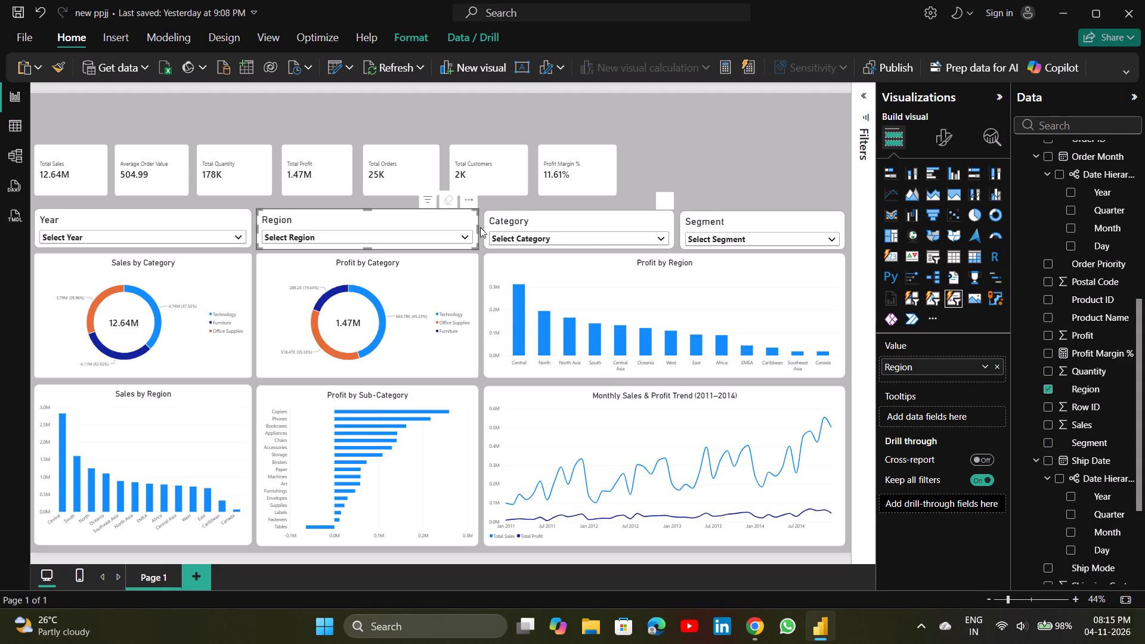
{"action": "left_click_drag", "start_coordinate": [478, 228], "coordinate": [471, 228]}
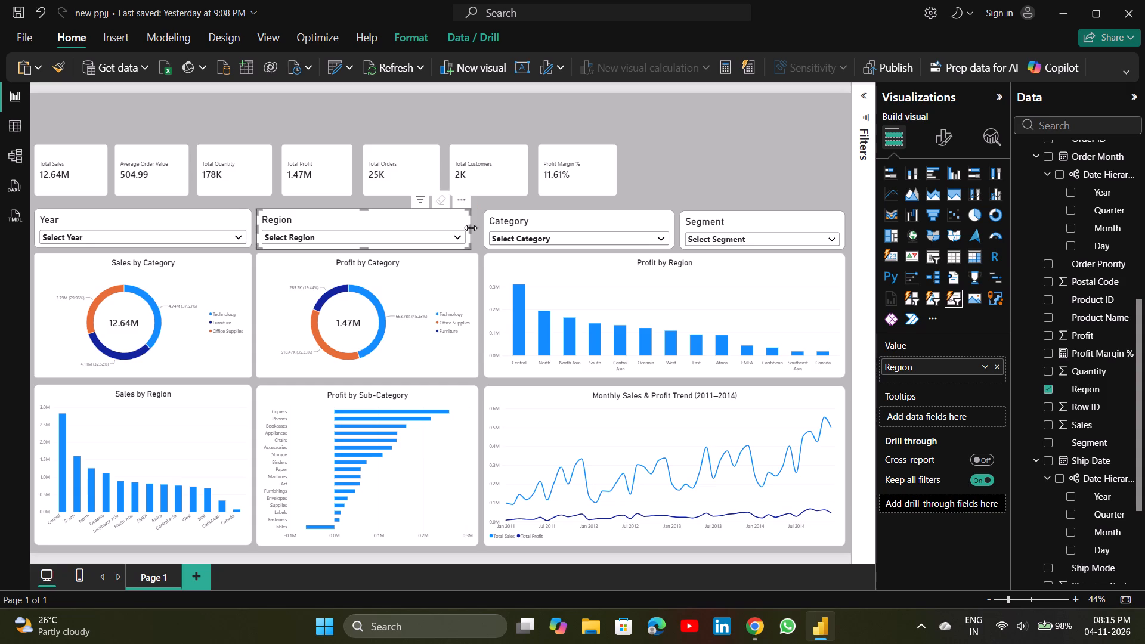
{"action": "left_click", "coordinate": [528, 221]}
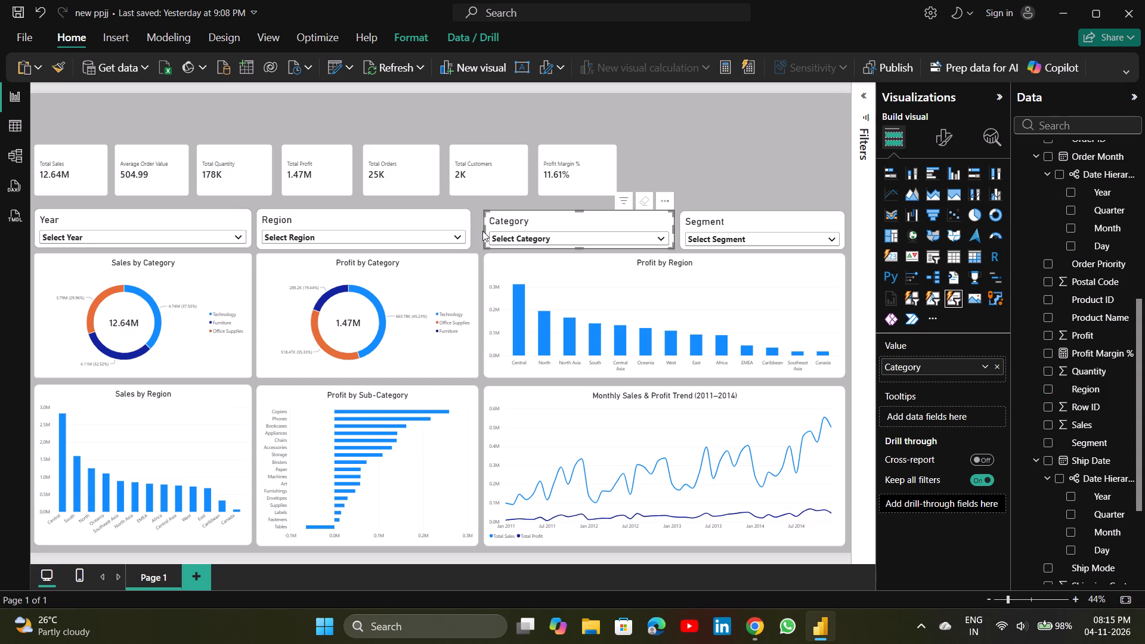
{"action": "left_click", "coordinate": [485, 228]}
{"action": "left_click_drag", "start_coordinate": [484, 228], "coordinate": [477, 228]}
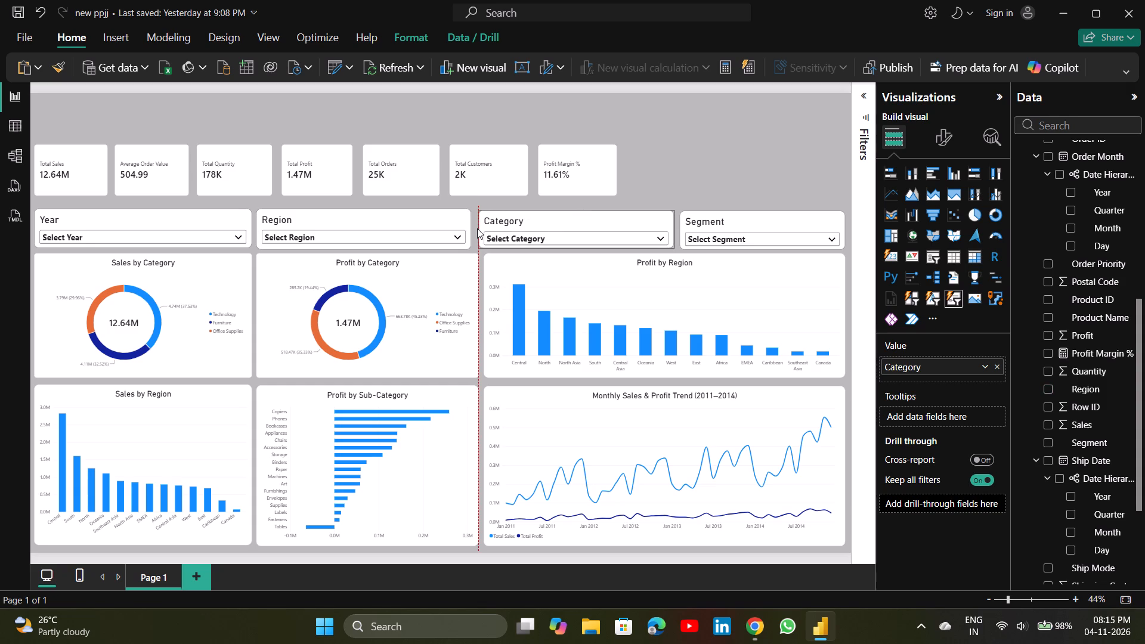
{"action": "left_click_drag", "start_coordinate": [477, 228], "coordinate": [476, 228]}
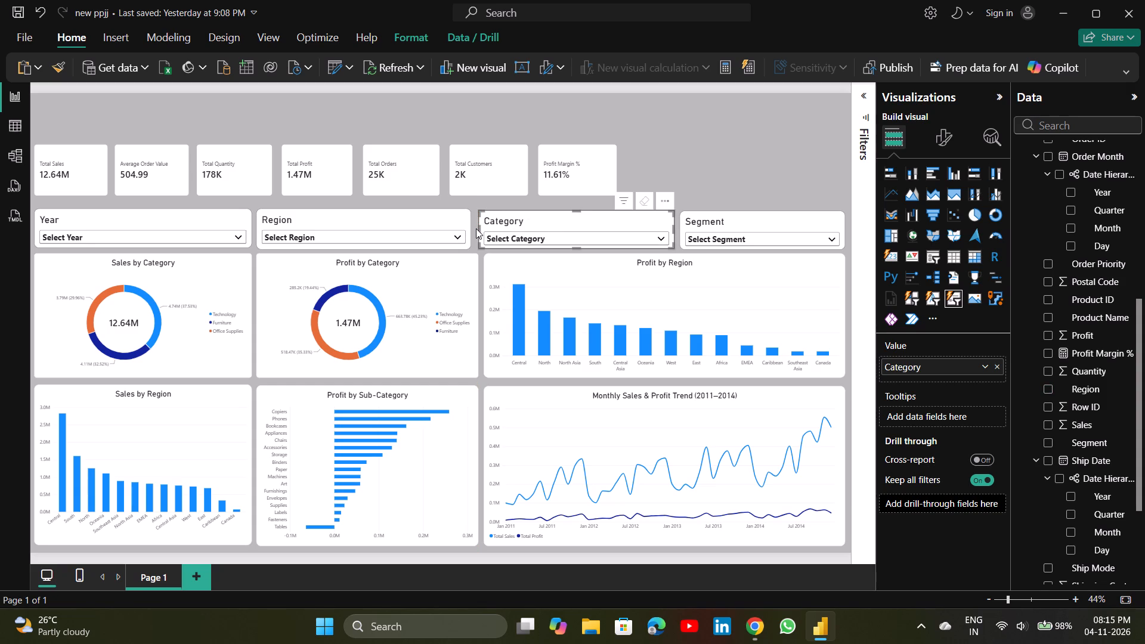
Narrow the Year slicer slightly and shift the Region slicer toward it to keep a small gap.
{"action": "left_click", "coordinate": [233, 219]}
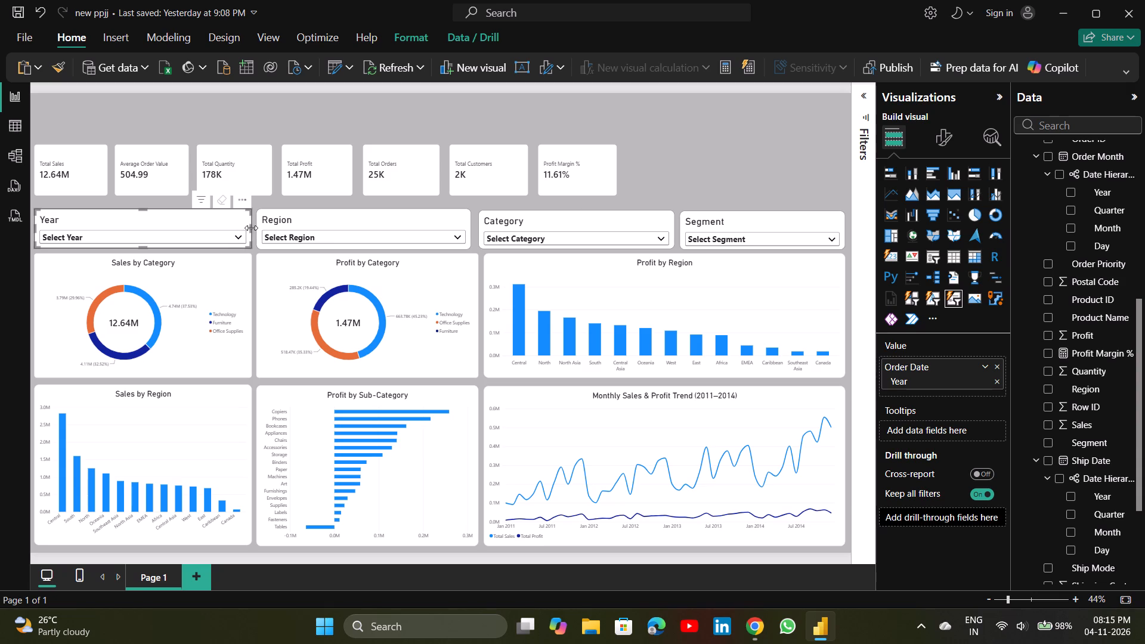
{"action": "left_click_drag", "start_coordinate": [251, 228], "coordinate": [240, 227]}
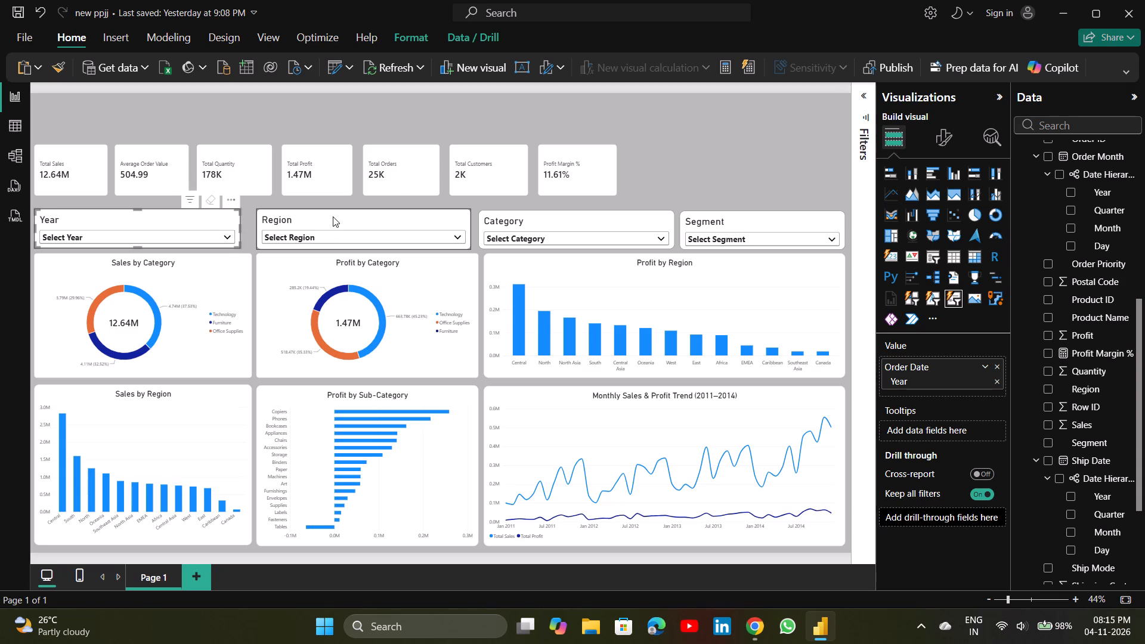
{"action": "left_click_drag", "start_coordinate": [333, 216], "coordinate": [324, 216]}
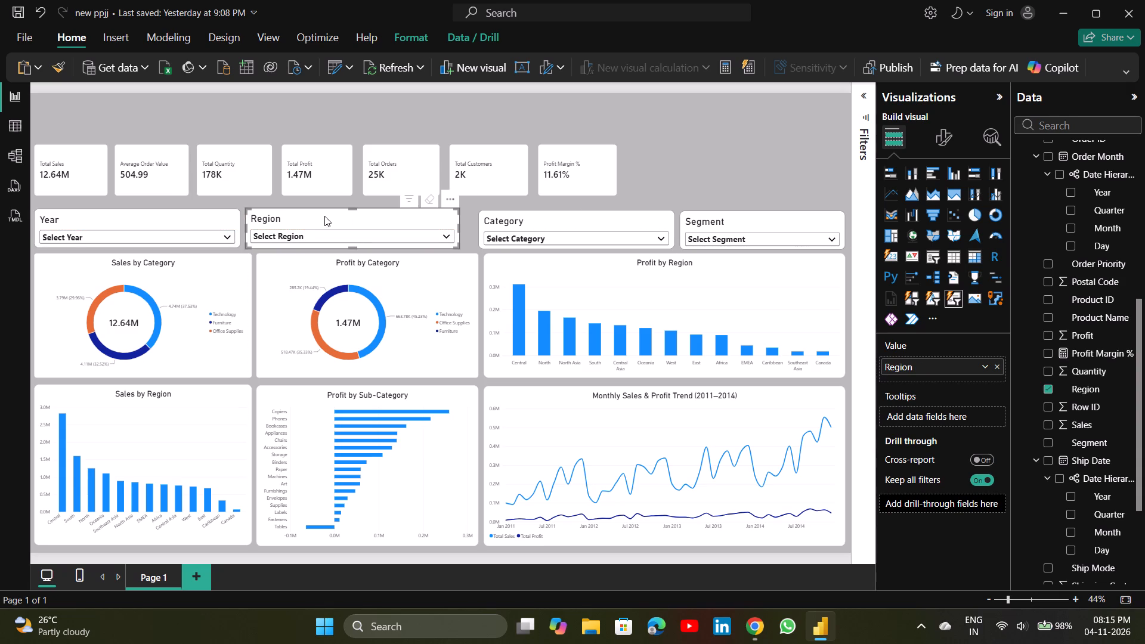
Shift the Category slicer toward the Region slicer, leaving a small gap and lining it up with the slicer row.
{"action": "left_click_drag", "start_coordinate": [516, 216], "coordinate": [505, 216]}
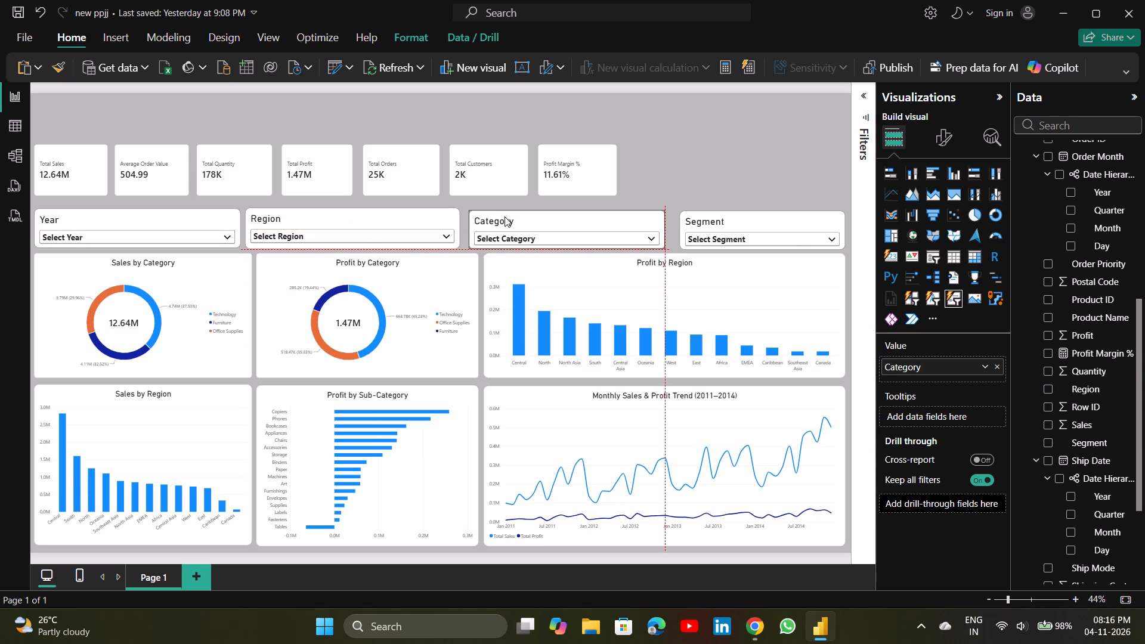
{"action": "left_click_drag", "start_coordinate": [505, 216], "coordinate": [500, 216]}
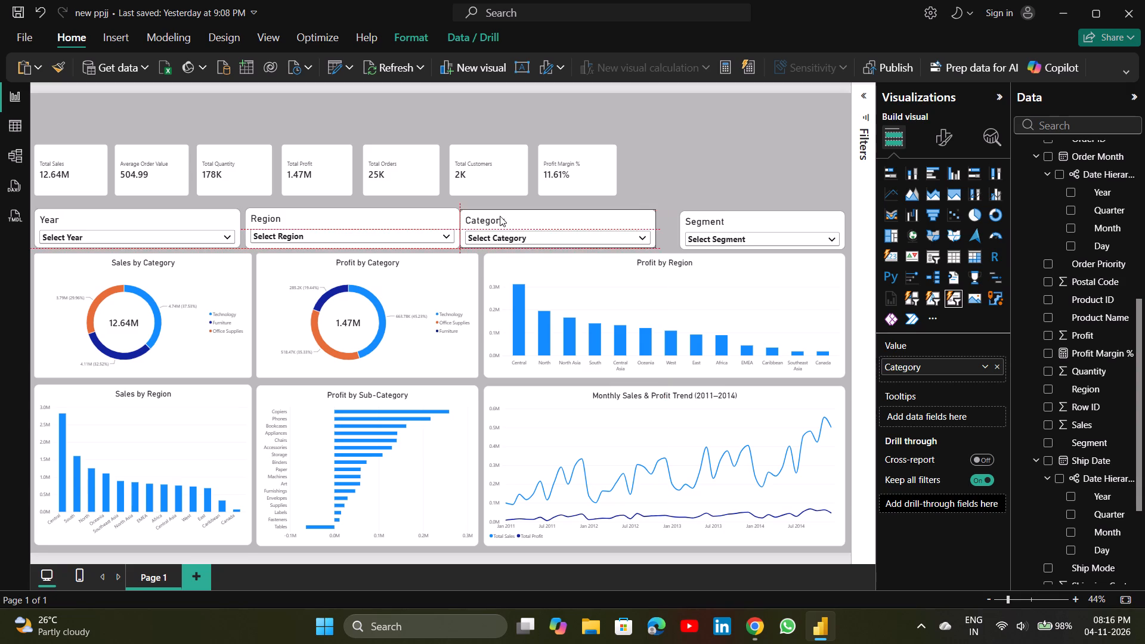
{"action": "left_click_drag", "start_coordinate": [500, 216], "coordinate": [503, 210]}
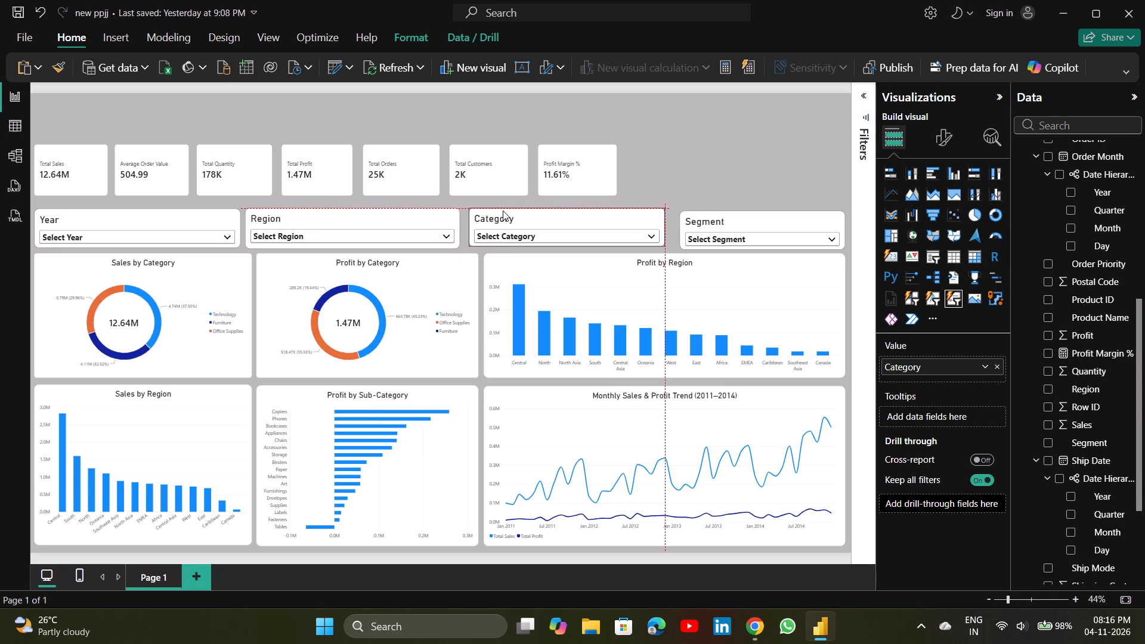
{"action": "left_click_drag", "start_coordinate": [503, 210], "coordinate": [502, 212]}
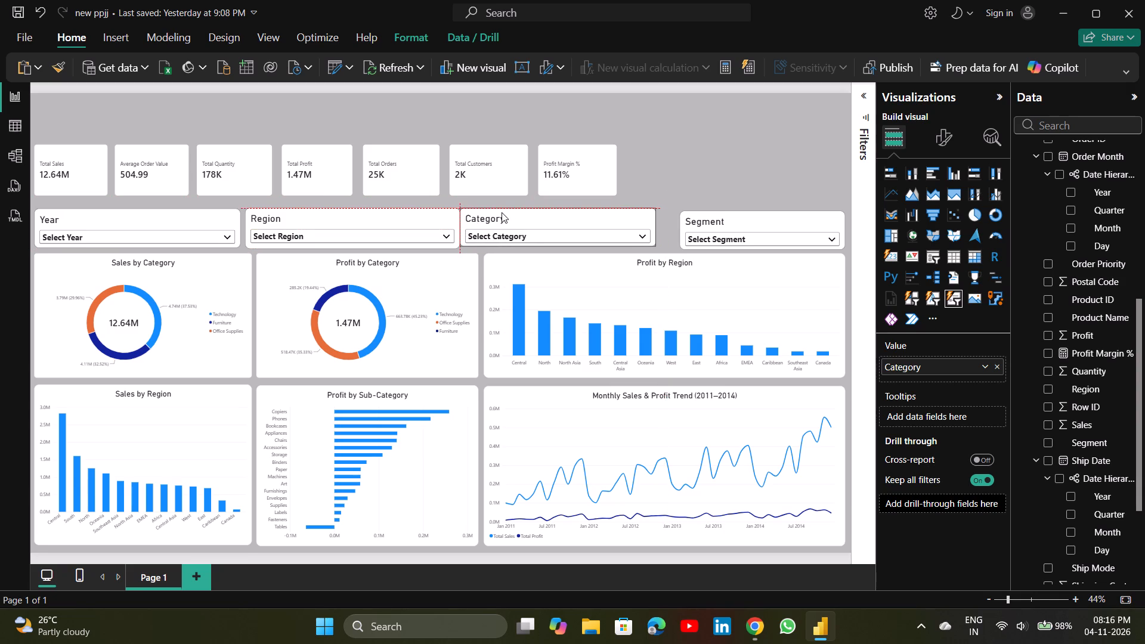
{"action": "left_click_drag", "start_coordinate": [502, 212], "coordinate": [502, 216]}
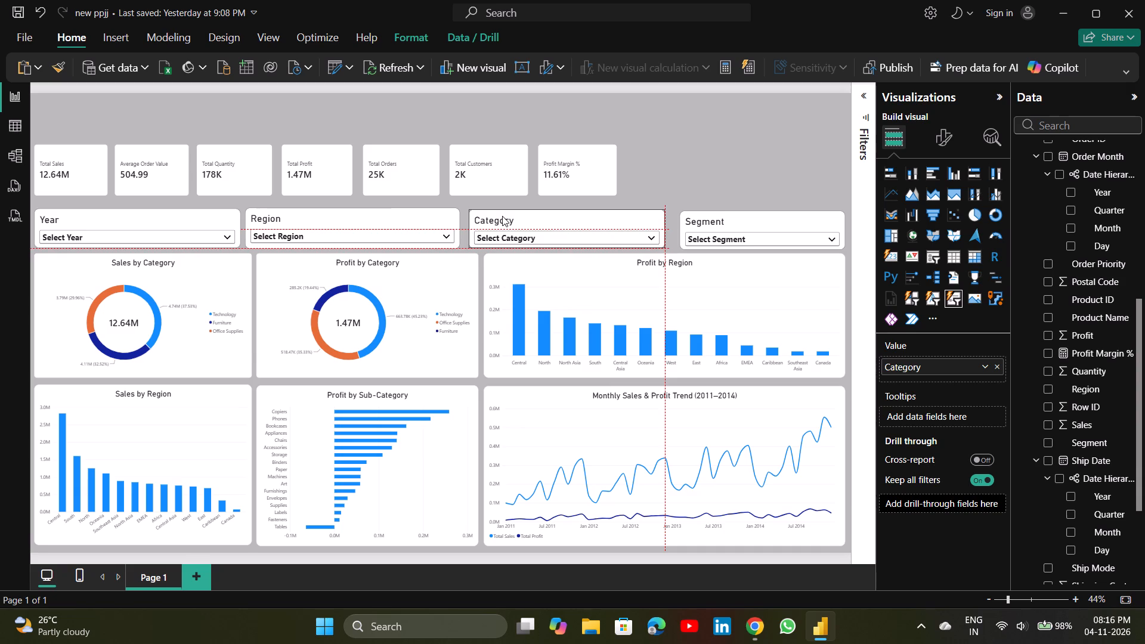
{"action": "left_click_drag", "start_coordinate": [502, 216], "coordinate": [502, 215]}
Move the Segment slicer closer to Category, and widen it to end flush with the Profit by Region chart's outer edge.
{"action": "left_click_drag", "start_coordinate": [745, 222], "coordinate": [738, 220]}
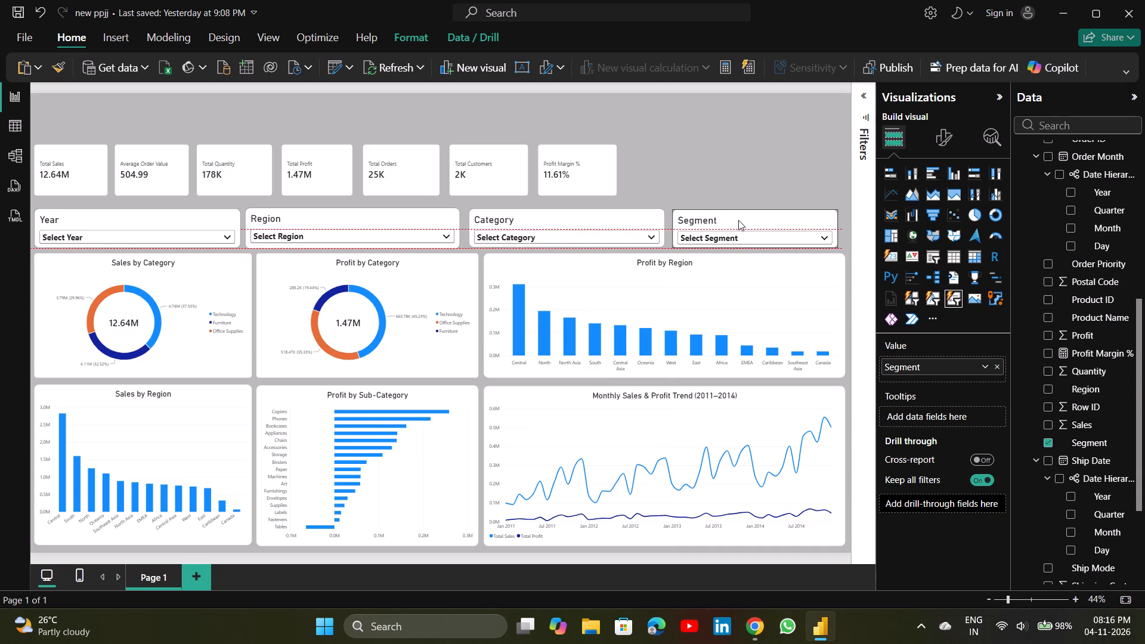
{"action": "left_click_drag", "start_coordinate": [738, 220], "coordinate": [736, 219]}
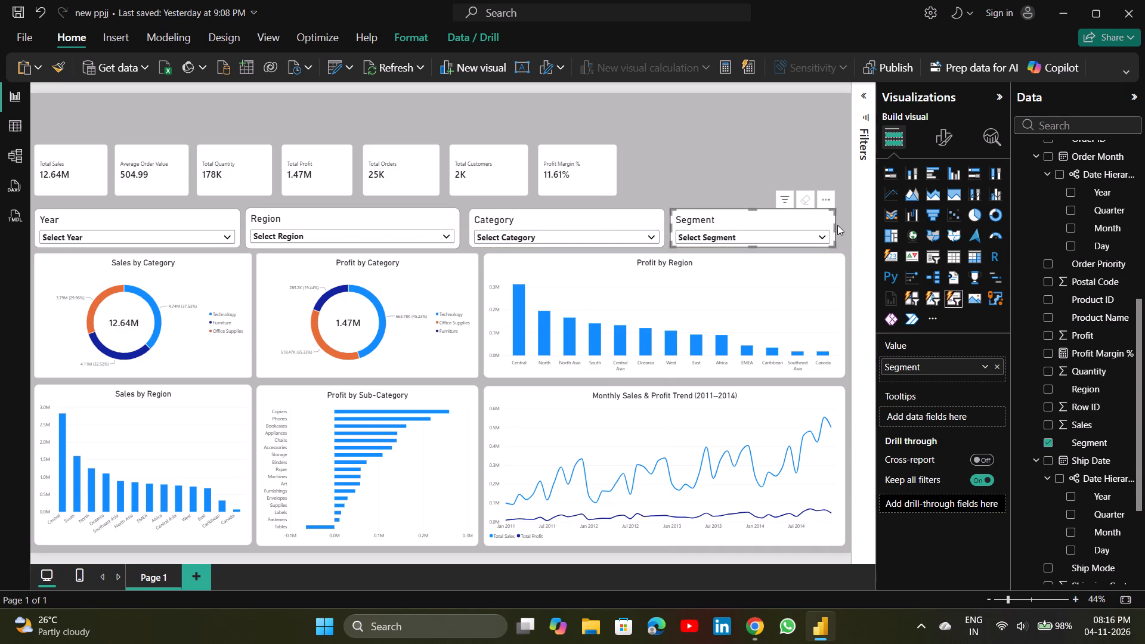
{"action": "left_click_drag", "start_coordinate": [835, 226], "coordinate": [843, 226]}
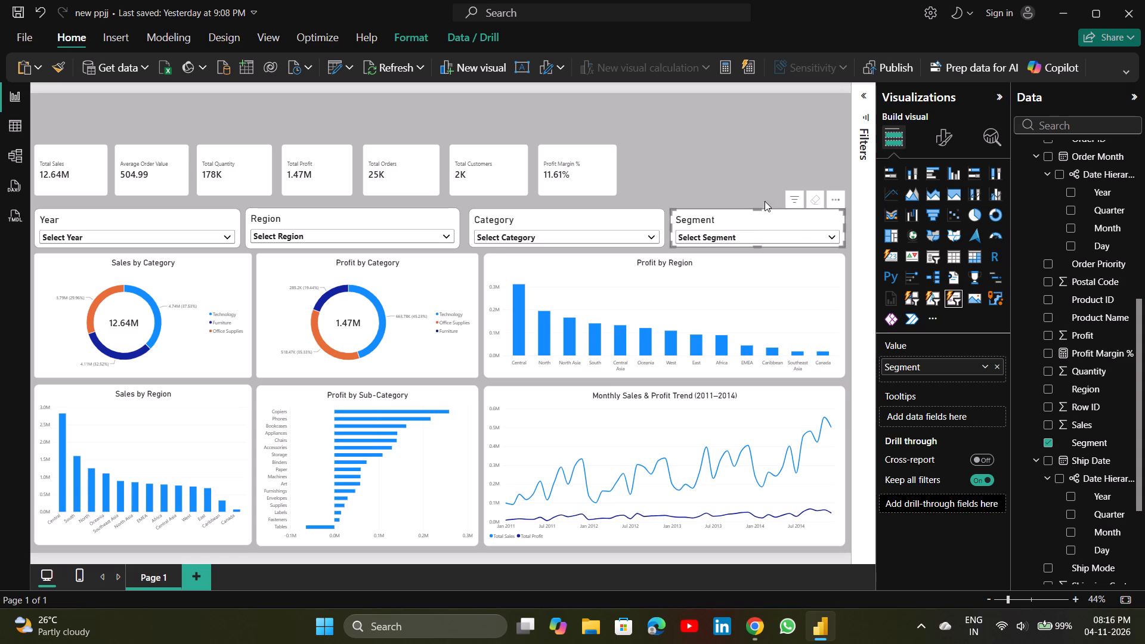
{"action": "left_click", "coordinate": [734, 148]}
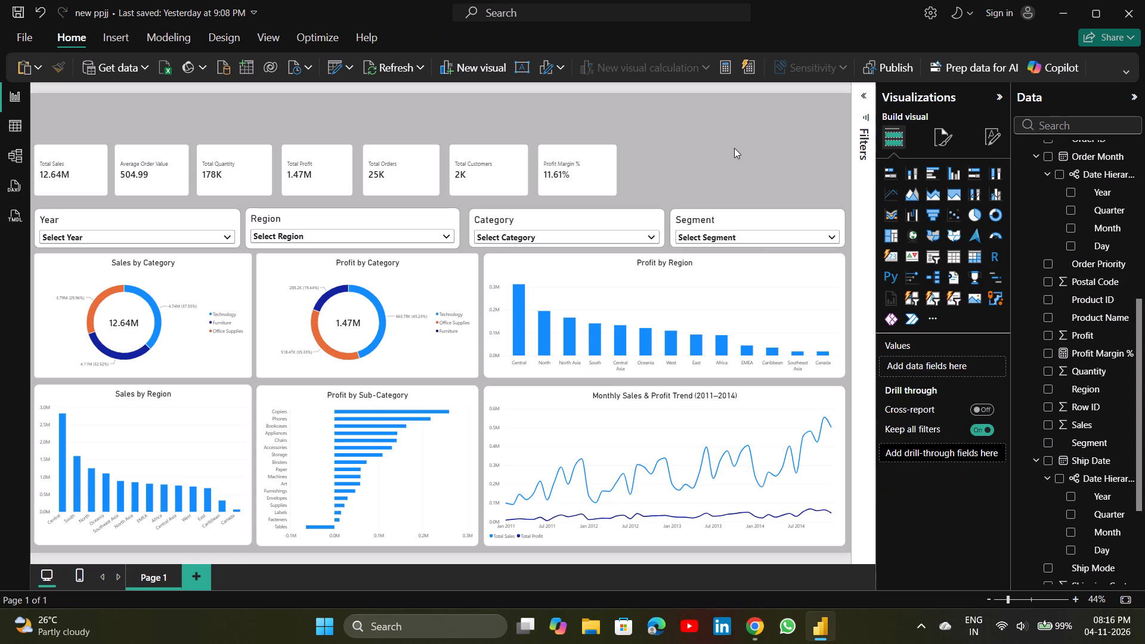
Move the Total Sales card slightly down toward the Year slicer, keeping it aligned with the charts' outer edge.
{"action": "left_click", "coordinate": [94, 175]}
{"action": "left_click_drag", "start_coordinate": [94, 175], "coordinate": [95, 179]}
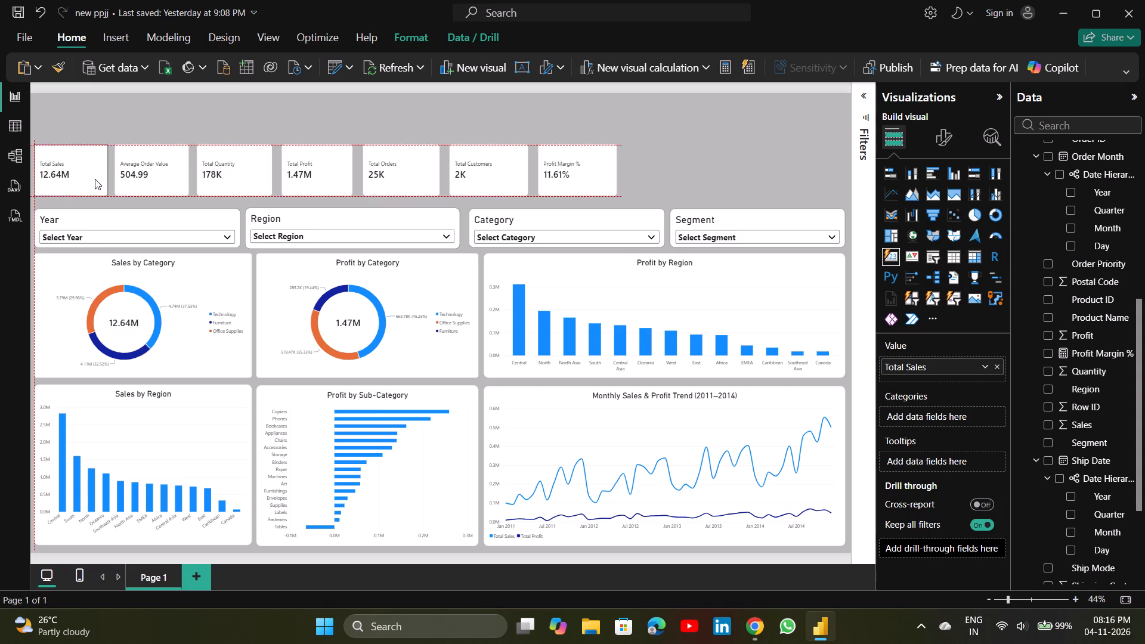
{"action": "left_click_drag", "start_coordinate": [95, 179], "coordinate": [95, 181]}
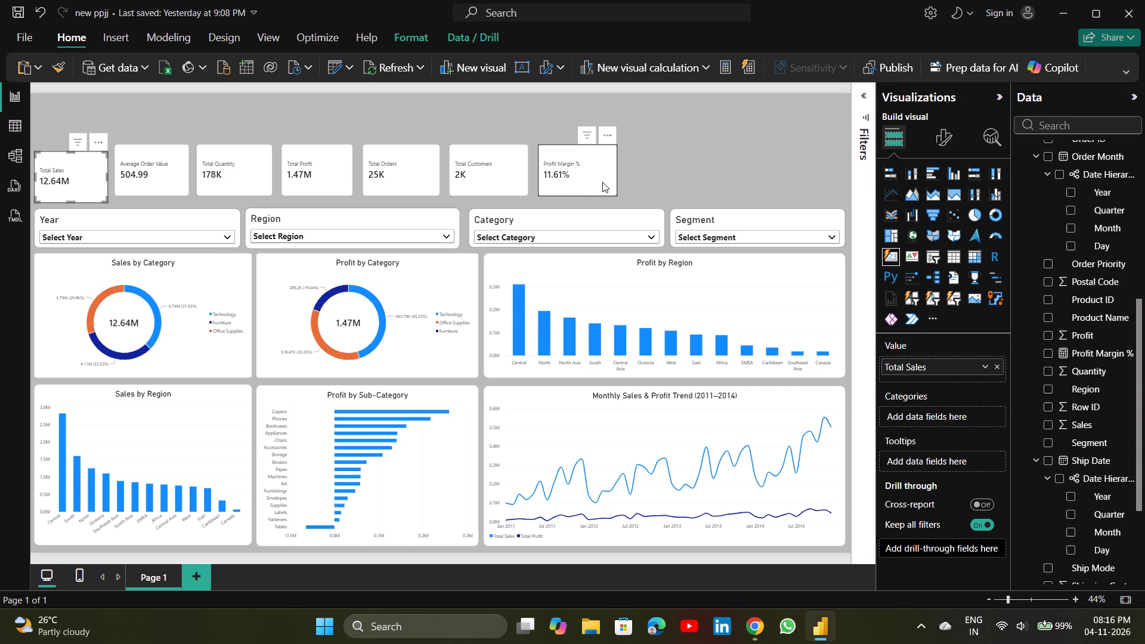
Move the Profit Margin % card to the far end of the row, flush with the Segment slicer's outer edge and level with Total Sales.
{"action": "left_click_drag", "start_coordinate": [602, 182], "coordinate": [745, 181]}
{"action": "left_click_drag", "start_coordinate": [745, 181], "coordinate": [812, 177]}
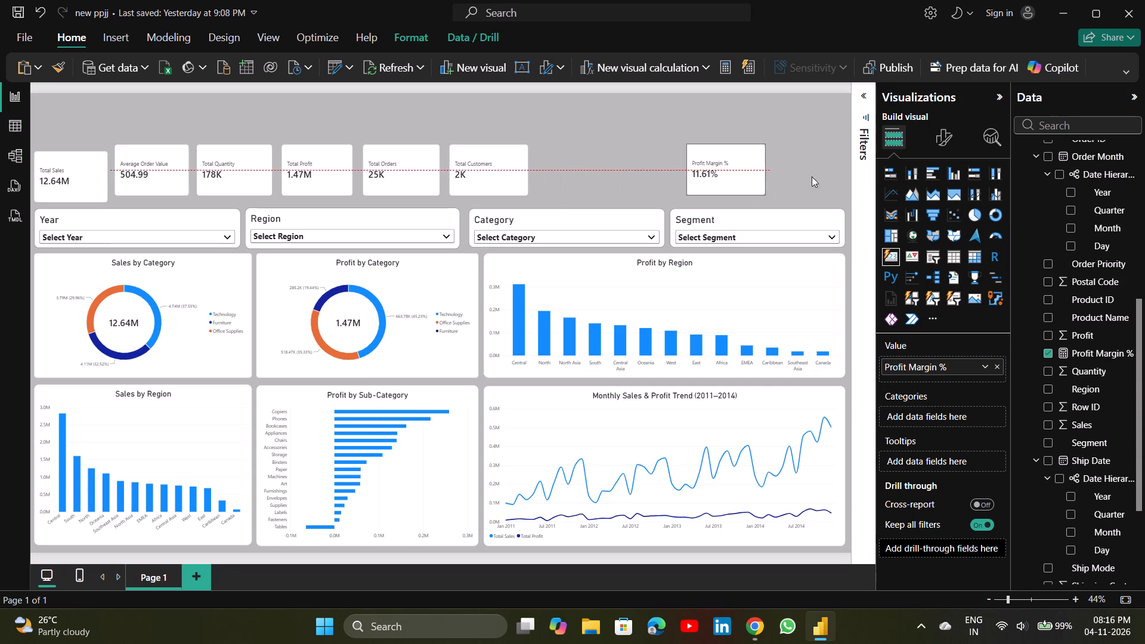
{"action": "left_click_drag", "start_coordinate": [812, 177], "coordinate": [828, 189]}
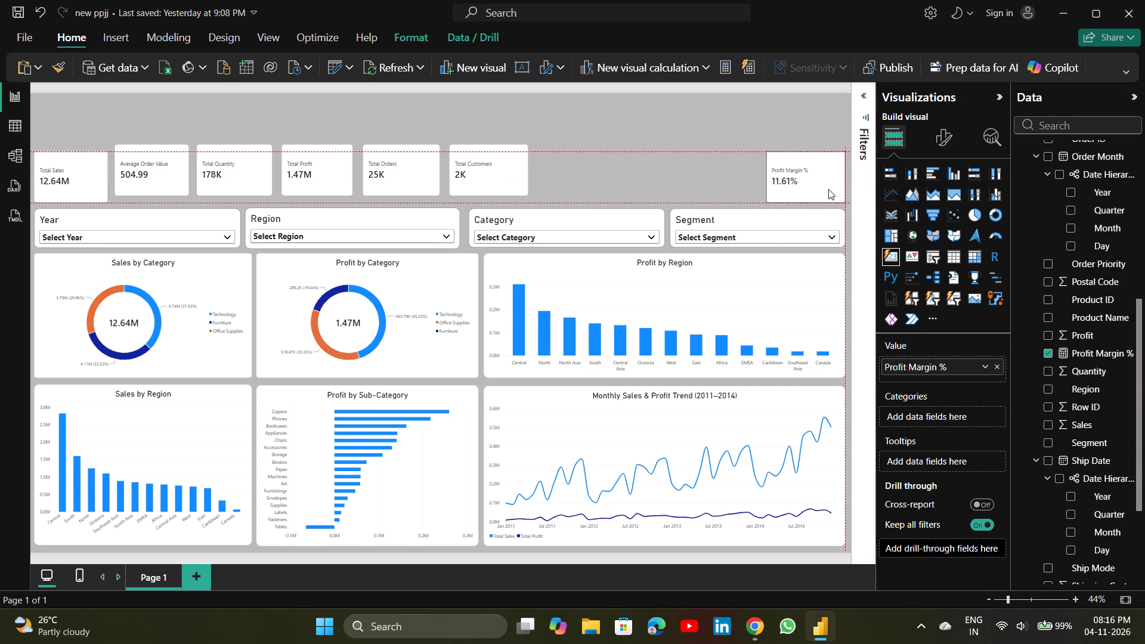
{"action": "left_click_drag", "start_coordinate": [828, 189], "coordinate": [832, 191]}
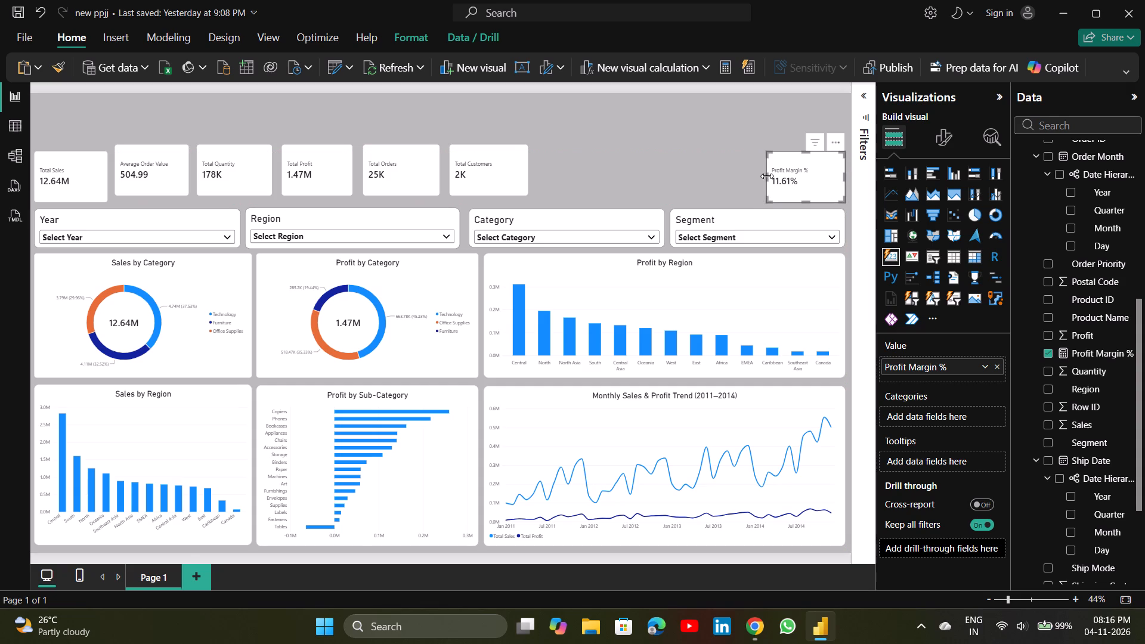
Widen the Profit Margin % card toward the Total Customers card, keeping its outer edge flush with the Segment slicer.
{"action": "left_click_drag", "start_coordinate": [767, 176], "coordinate": [660, 175]}
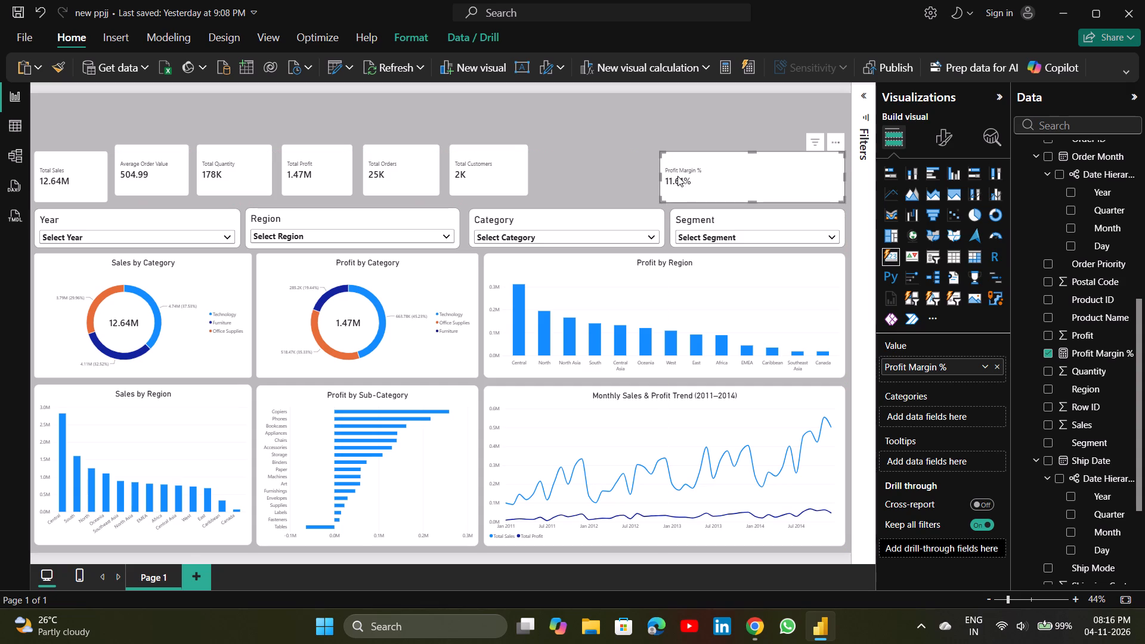
{"action": "left_click_drag", "start_coordinate": [660, 178], "coordinate": [711, 184]}
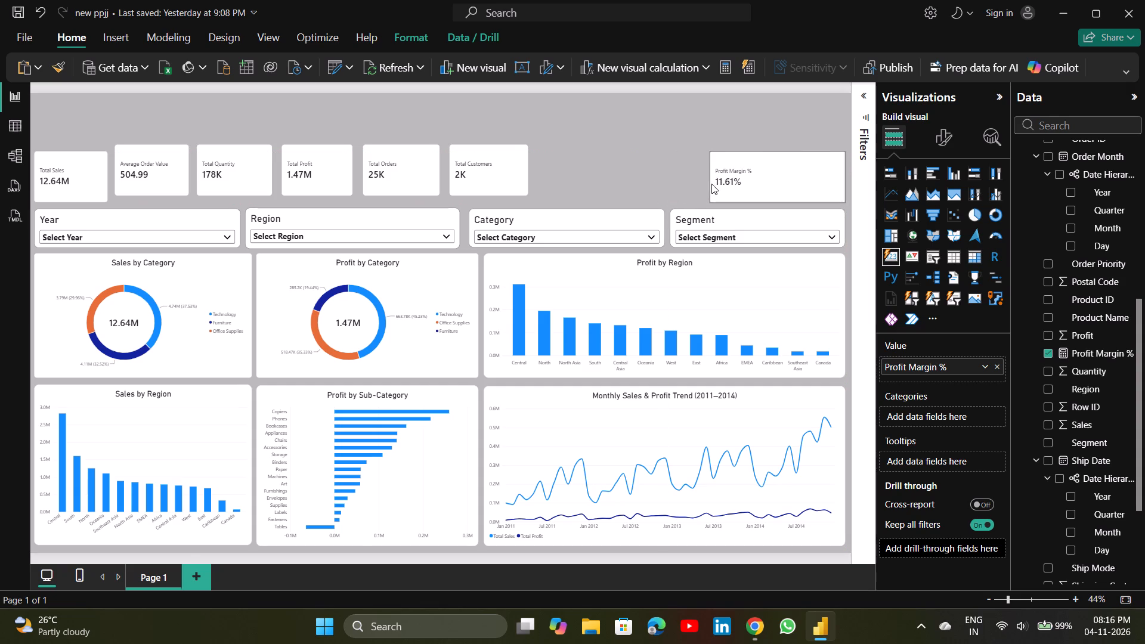
{"action": "left_click_drag", "start_coordinate": [711, 184], "coordinate": [725, 196]}
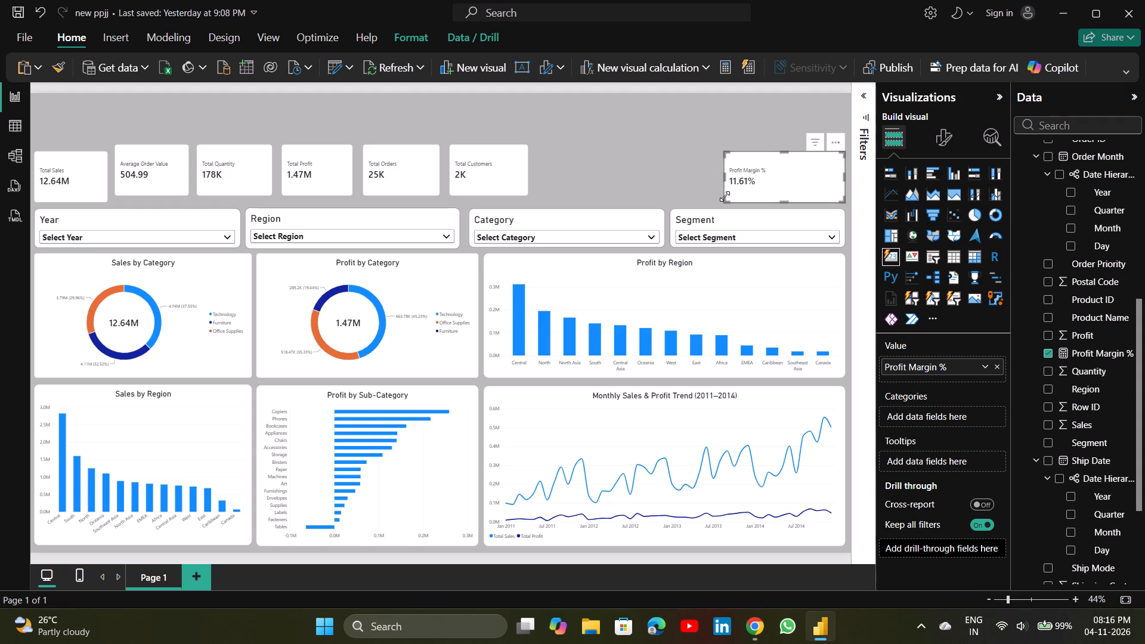
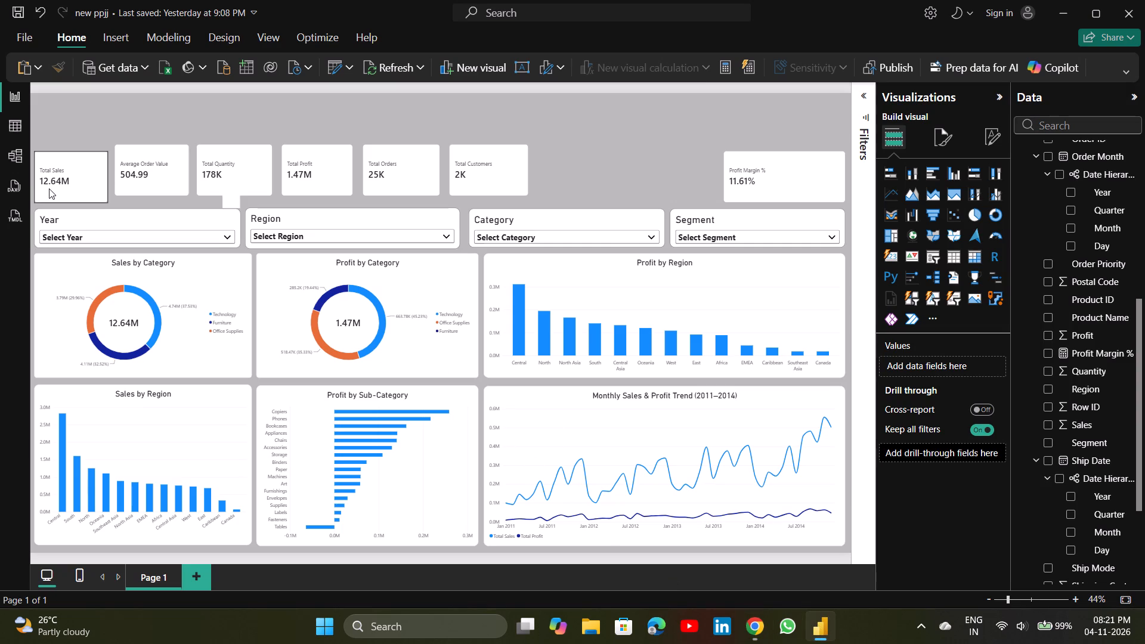
{"action": "left_click", "coordinate": [145, 180], "text": "ctrl"}
{"action": "left_click", "coordinate": [145, 180], "text": "ctrl"}
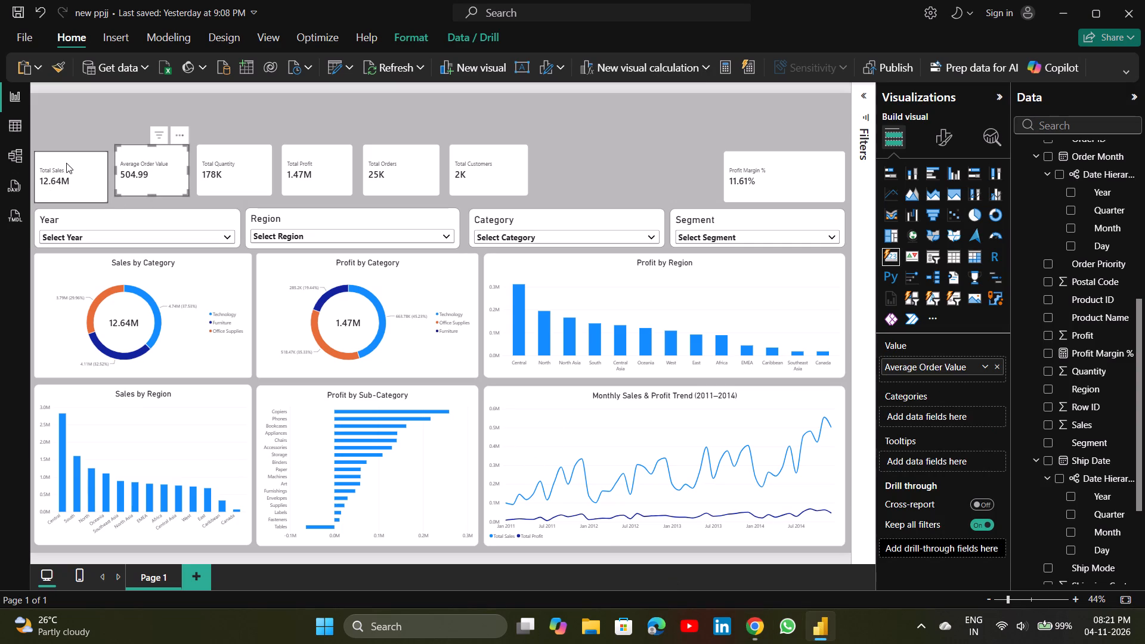
{"action": "left_click", "coordinate": [66, 165], "text": "ctrl"}
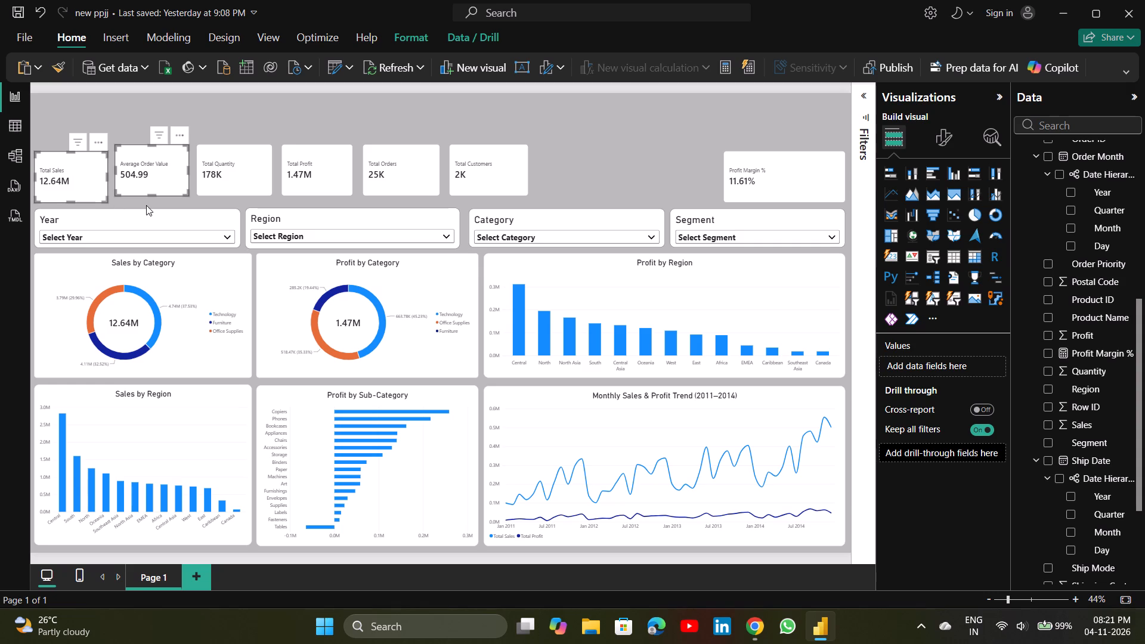
{"action": "left_click", "coordinate": [236, 177], "text": "ctrl"}
{"action": "left_click", "coordinate": [294, 184], "text": "ctrl"}
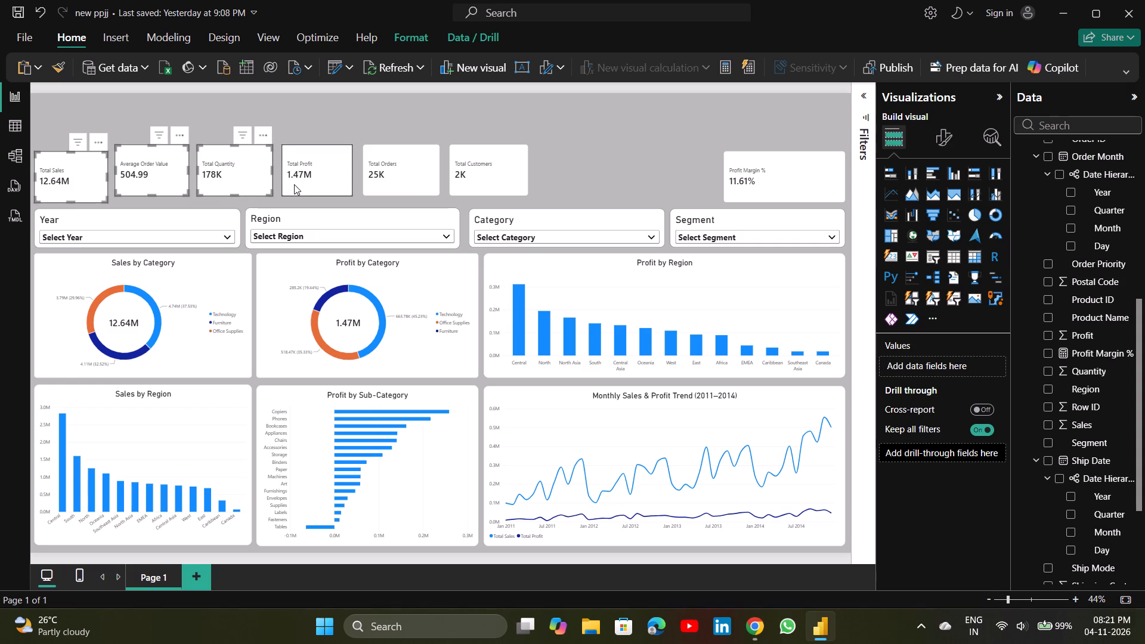
{"action": "left_click", "coordinate": [381, 183], "text": "ctrl"}
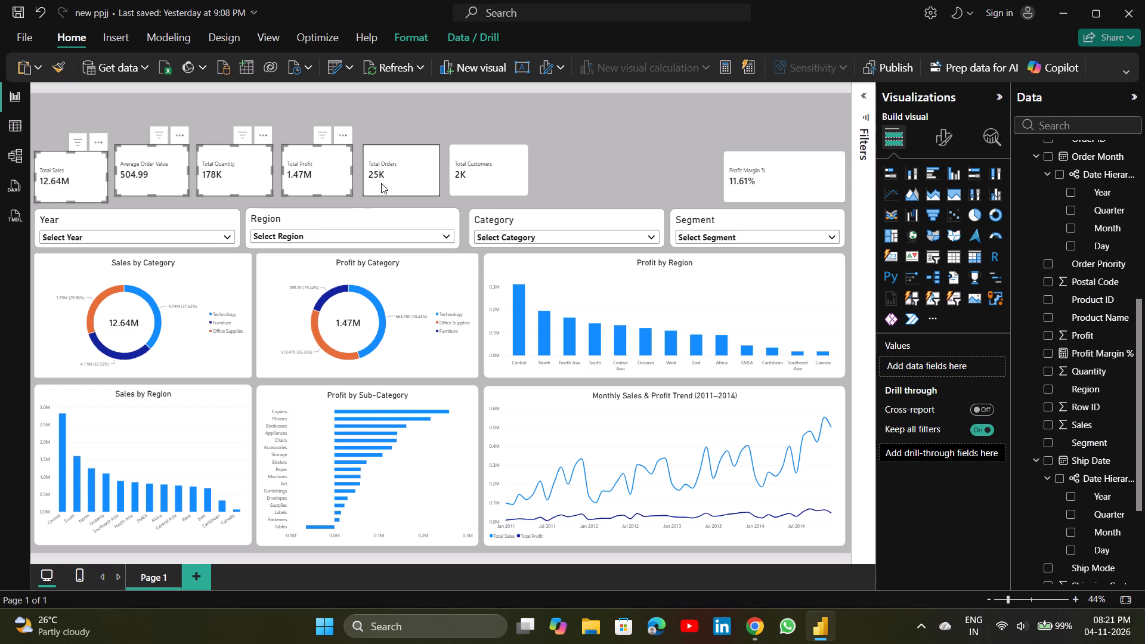
{"action": "left_click", "coordinate": [475, 171], "text": "ctrl"}
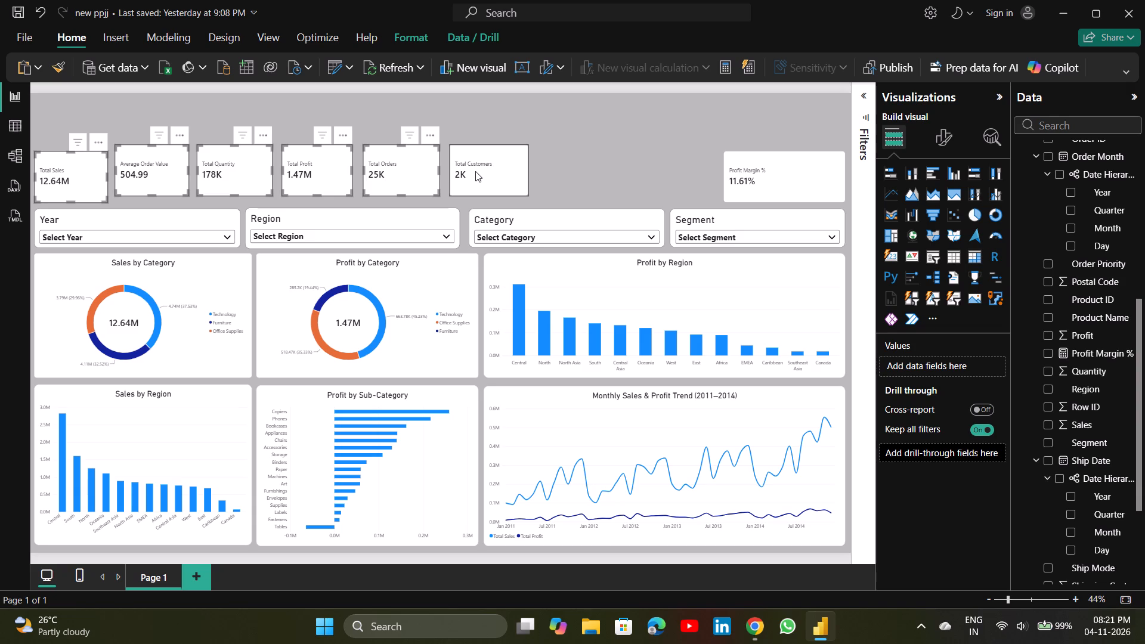
{"action": "left_click", "coordinate": [410, 43]}
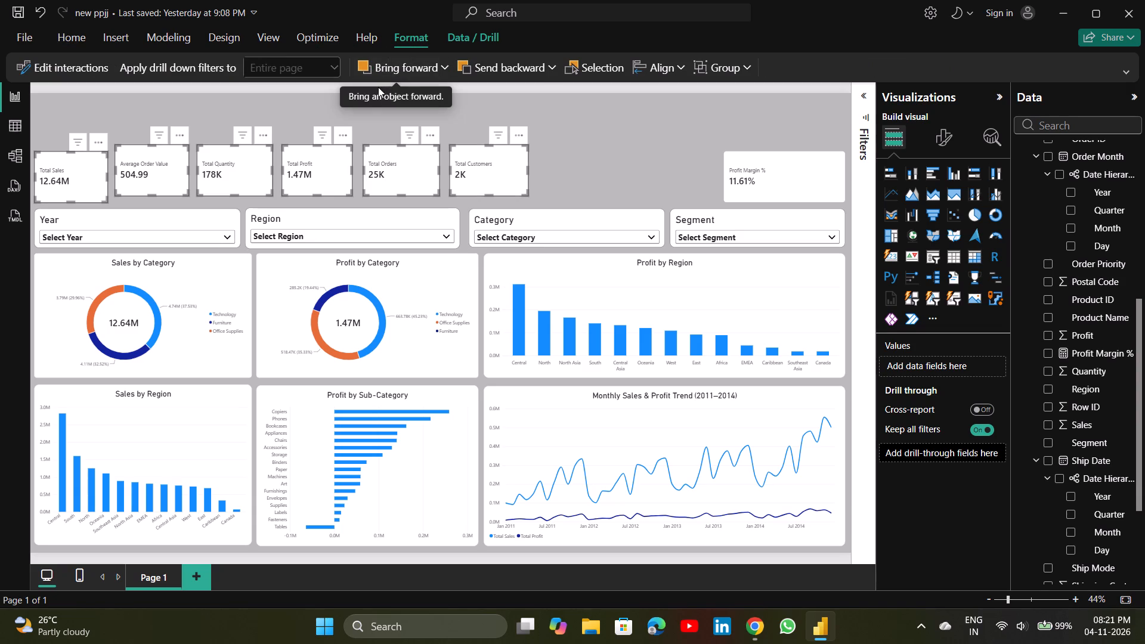
{"action": "left_click", "coordinate": [662, 67]}
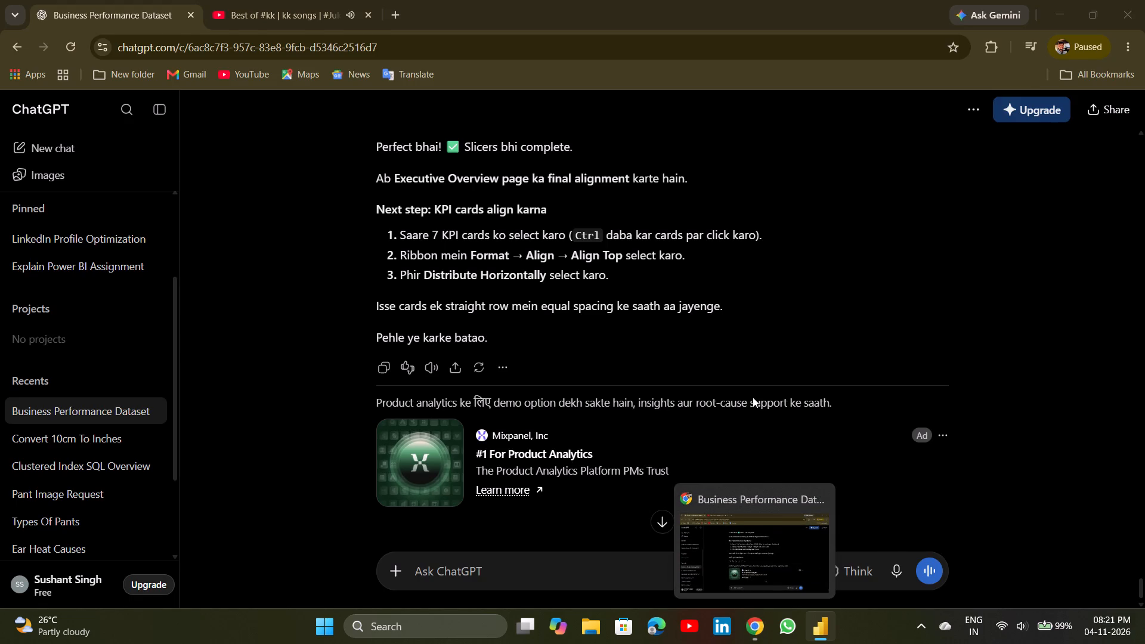
{"action": "left_click", "coordinate": [705, 174]}
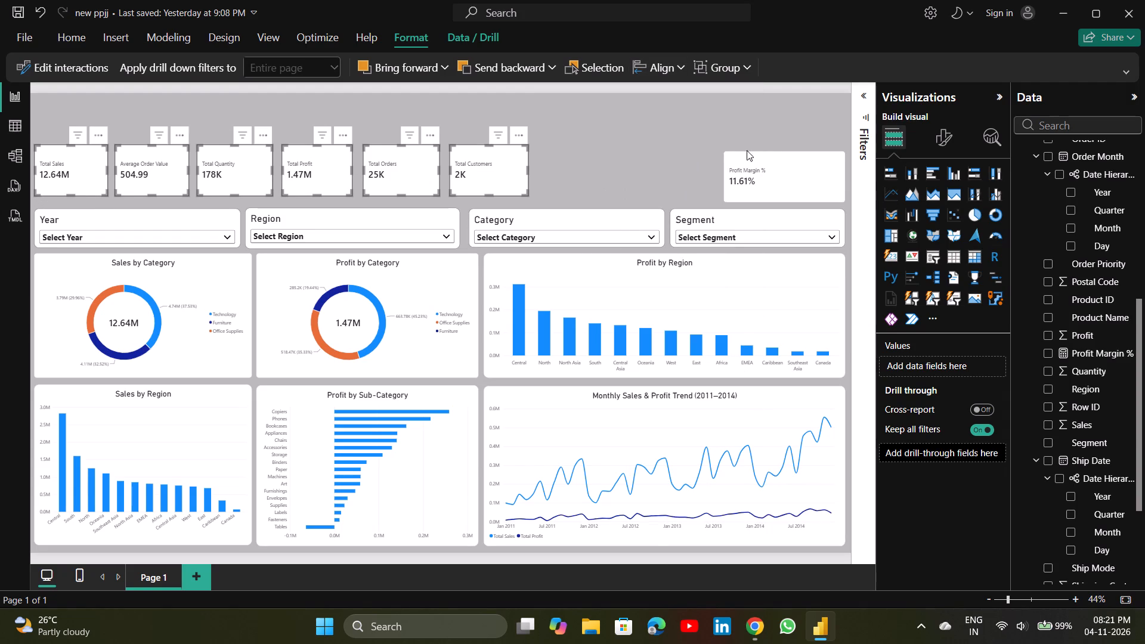
Move the Profit Margin % card beside the Total Customers card, level with the row of KPI cards.
{"action": "left_click_drag", "start_coordinate": [754, 163], "coordinate": [568, 150]}
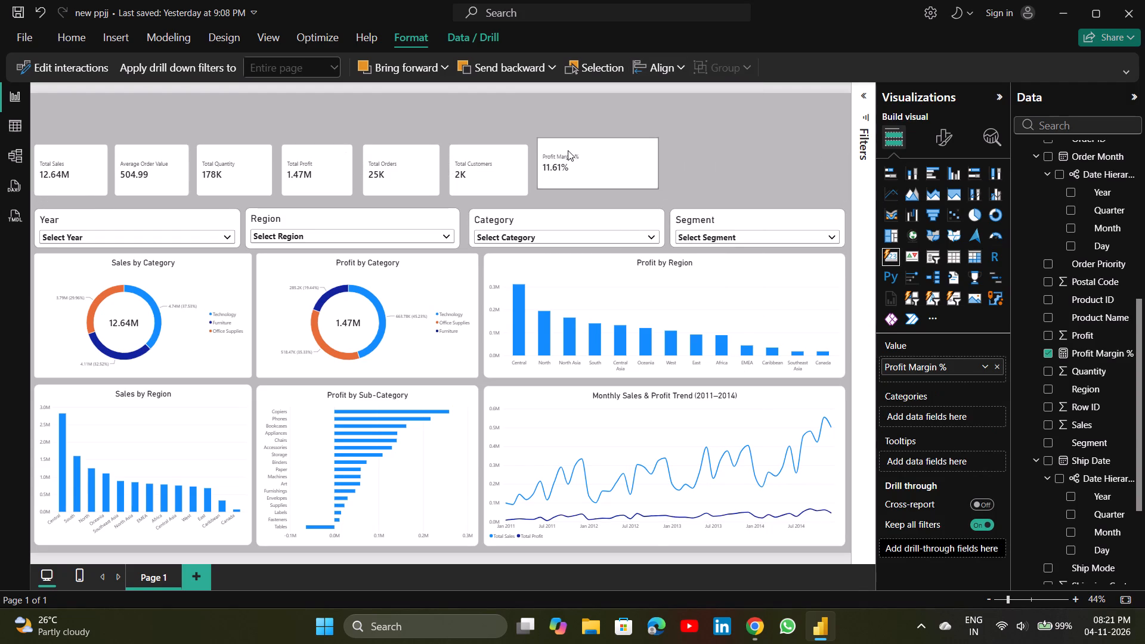
{"action": "left_click_drag", "start_coordinate": [568, 150], "coordinate": [568, 156]}
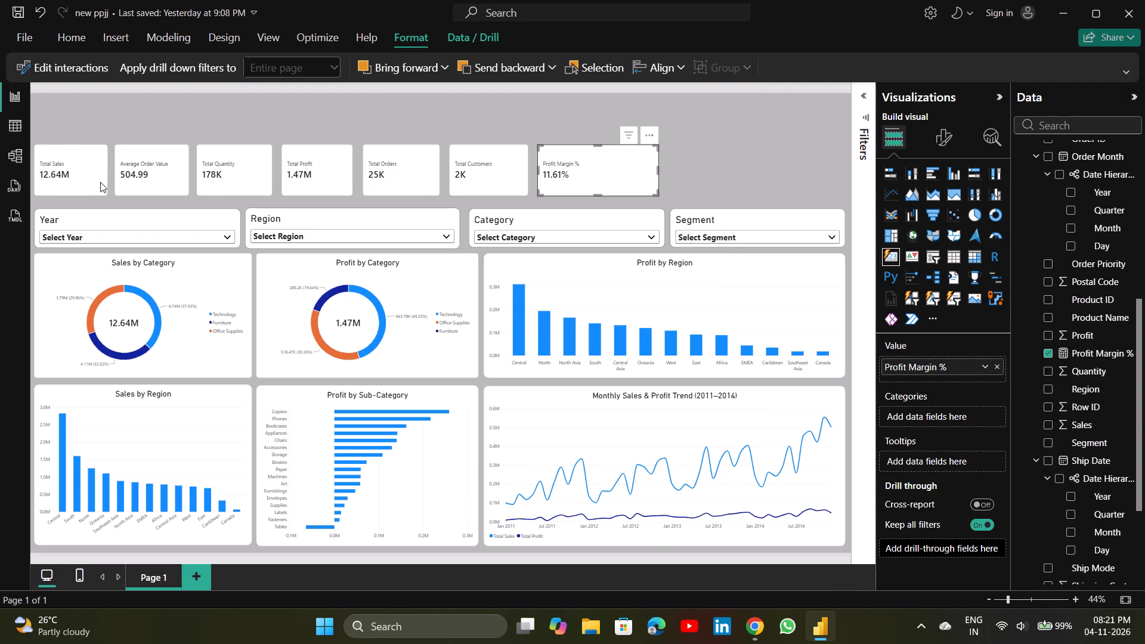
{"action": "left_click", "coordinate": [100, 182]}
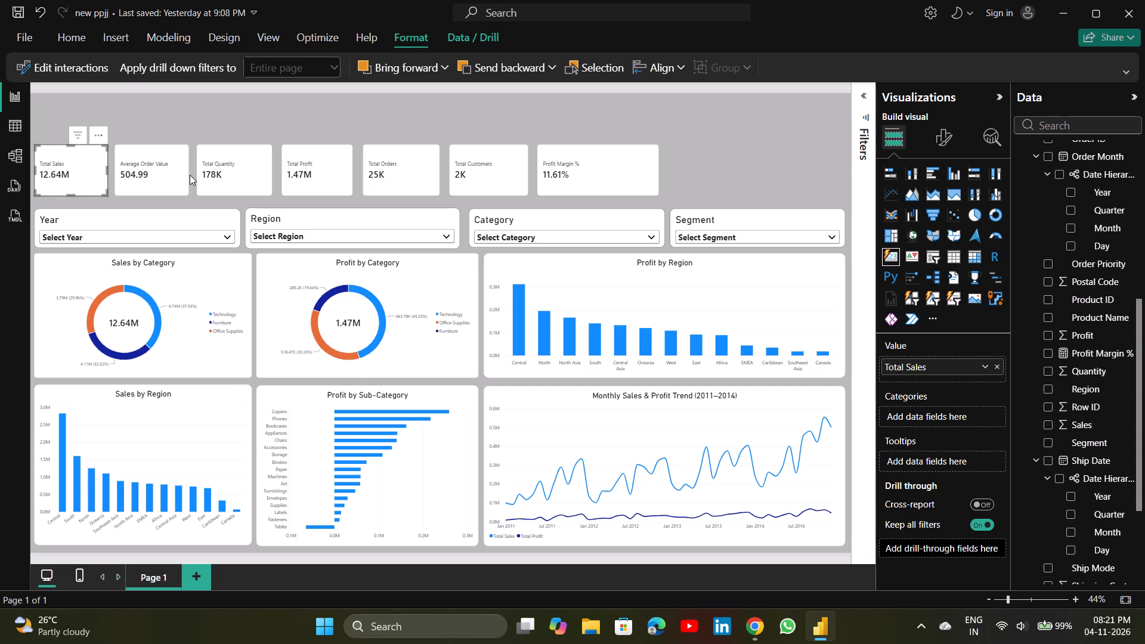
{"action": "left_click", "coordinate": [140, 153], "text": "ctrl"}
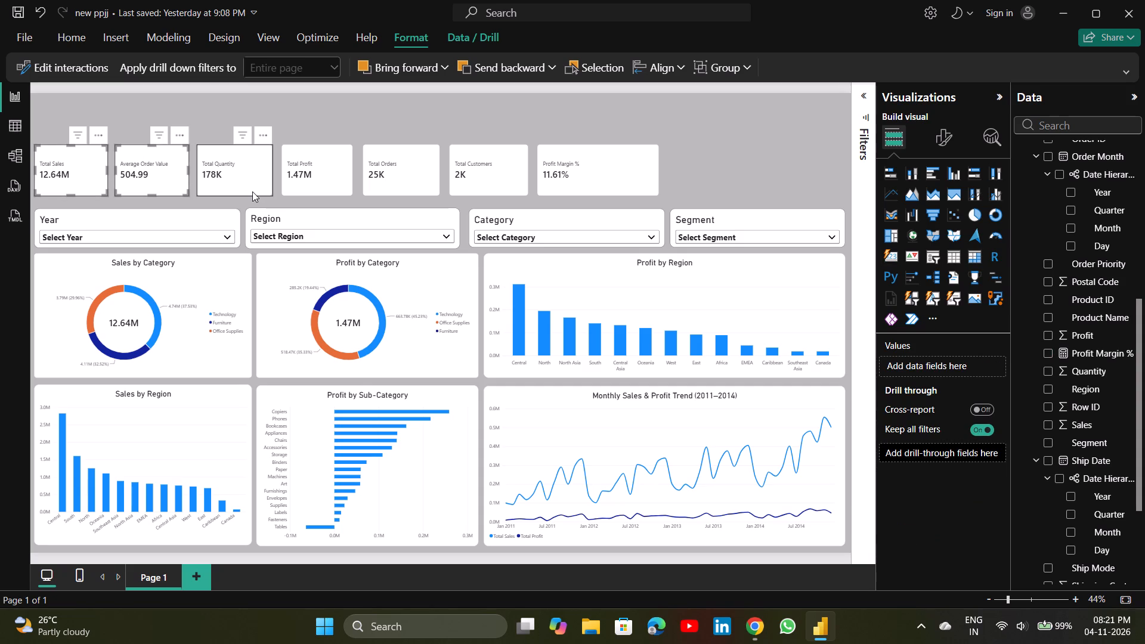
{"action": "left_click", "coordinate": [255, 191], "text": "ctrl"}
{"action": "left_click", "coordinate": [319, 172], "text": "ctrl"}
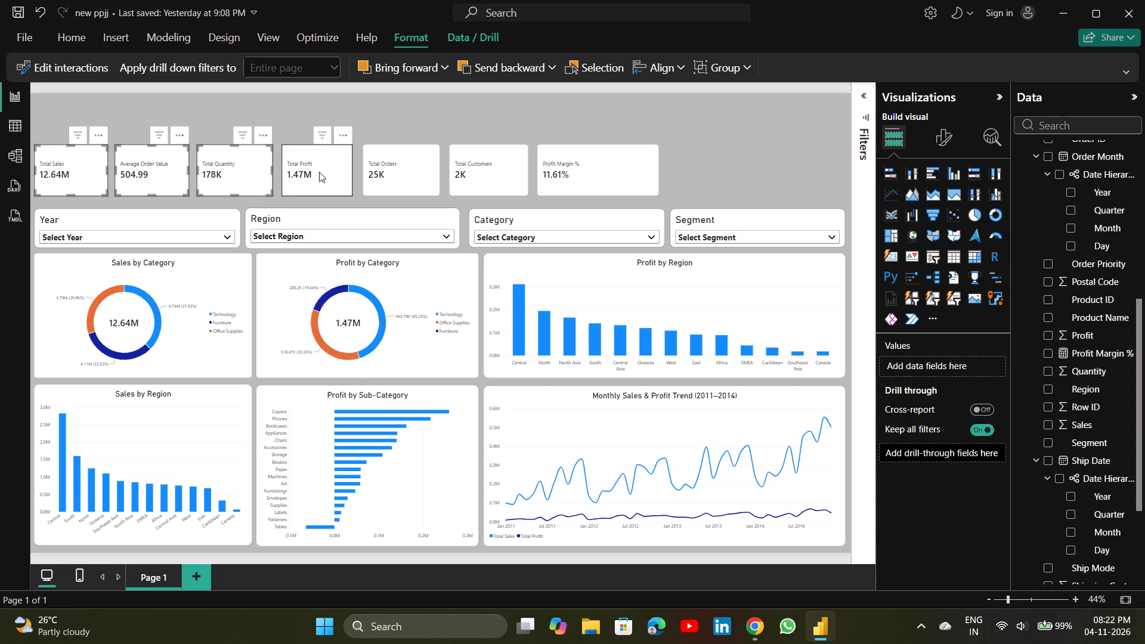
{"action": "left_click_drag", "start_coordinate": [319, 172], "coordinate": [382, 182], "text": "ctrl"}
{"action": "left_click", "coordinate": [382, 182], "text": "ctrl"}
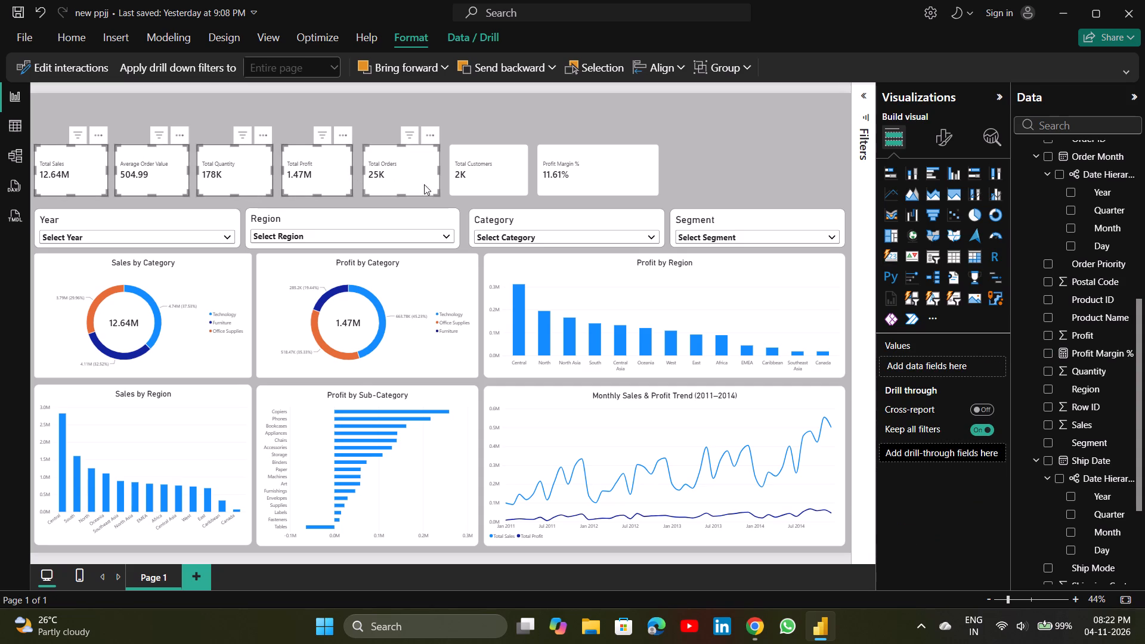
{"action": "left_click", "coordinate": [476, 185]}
Align the tops of all seven KPI cards, from Total Sales through Profit Margin %, and distribute them horizontally.
{"action": "left_click", "coordinate": [476, 185], "text": "ctrl"}
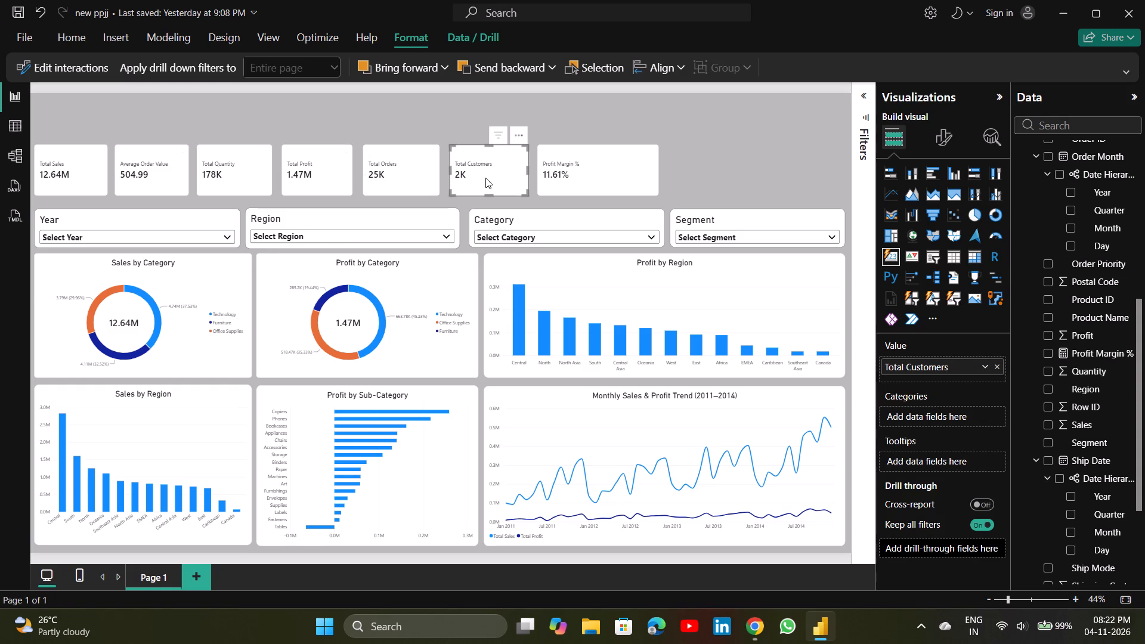
{"action": "left_click", "coordinate": [102, 168], "text": "ctrl"}
{"action": "left_click", "coordinate": [153, 168], "text": "ctrl"}
{"action": "left_click", "coordinate": [245, 167], "text": "ctrl"}
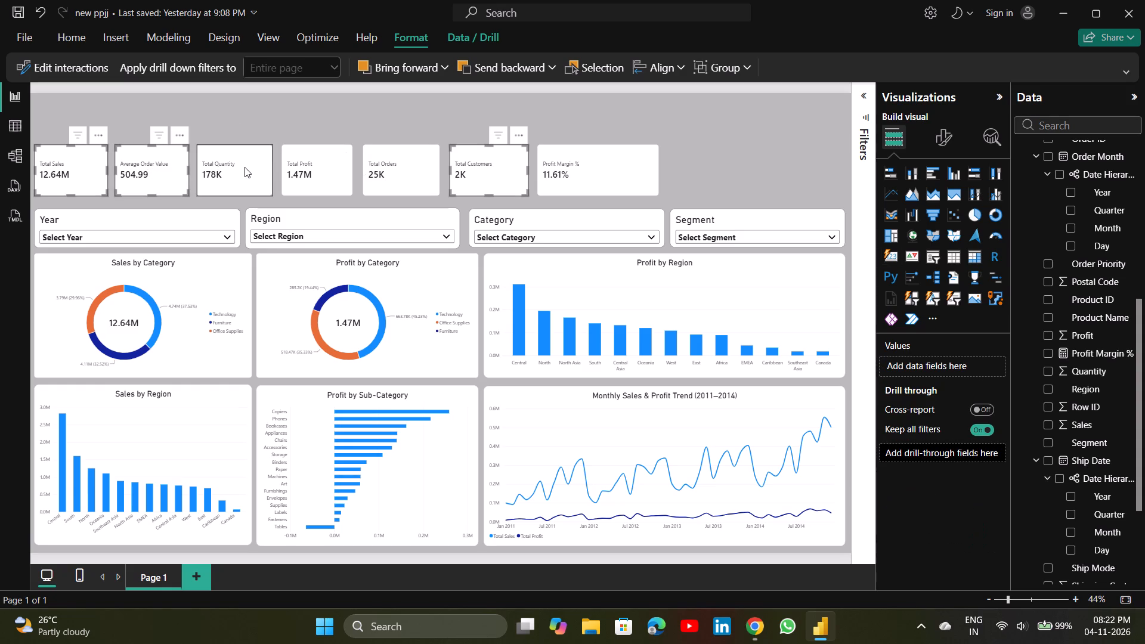
{"action": "left_click", "coordinate": [339, 174], "text": "ctrl"}
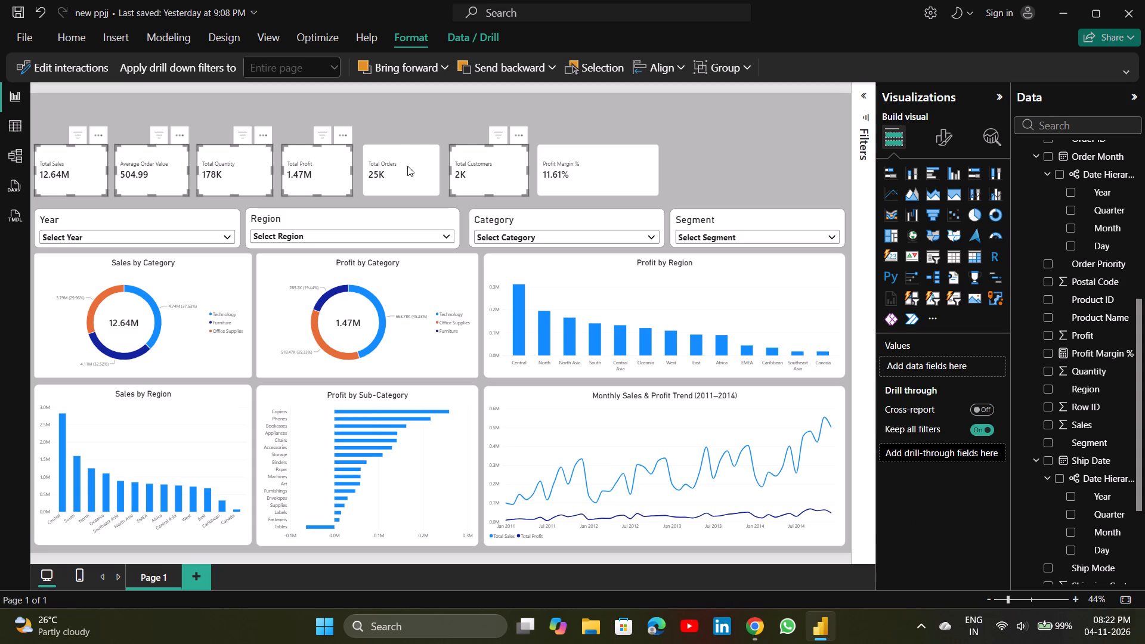
{"action": "left_click", "coordinate": [407, 166], "text": "ctrl"}
{"action": "left_click", "coordinate": [575, 166], "text": "ctrl"}
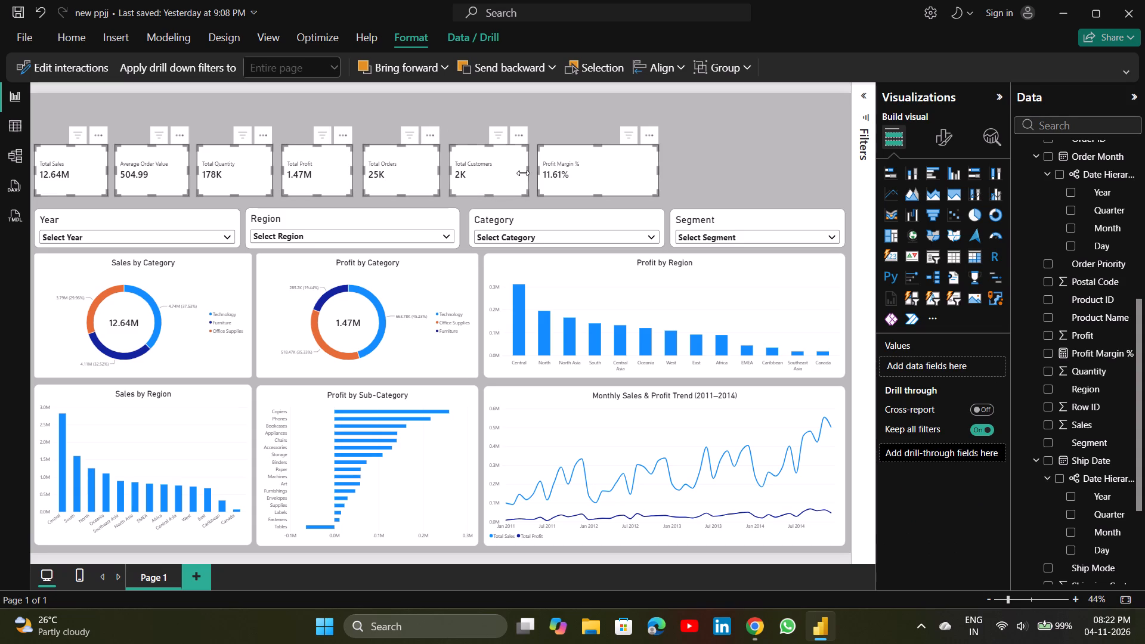
{"action": "left_click", "coordinate": [509, 176], "text": "ctrl"}
{"action": "left_click", "coordinate": [509, 176], "text": "ctrl"}
{"action": "left_click", "coordinate": [673, 71]}
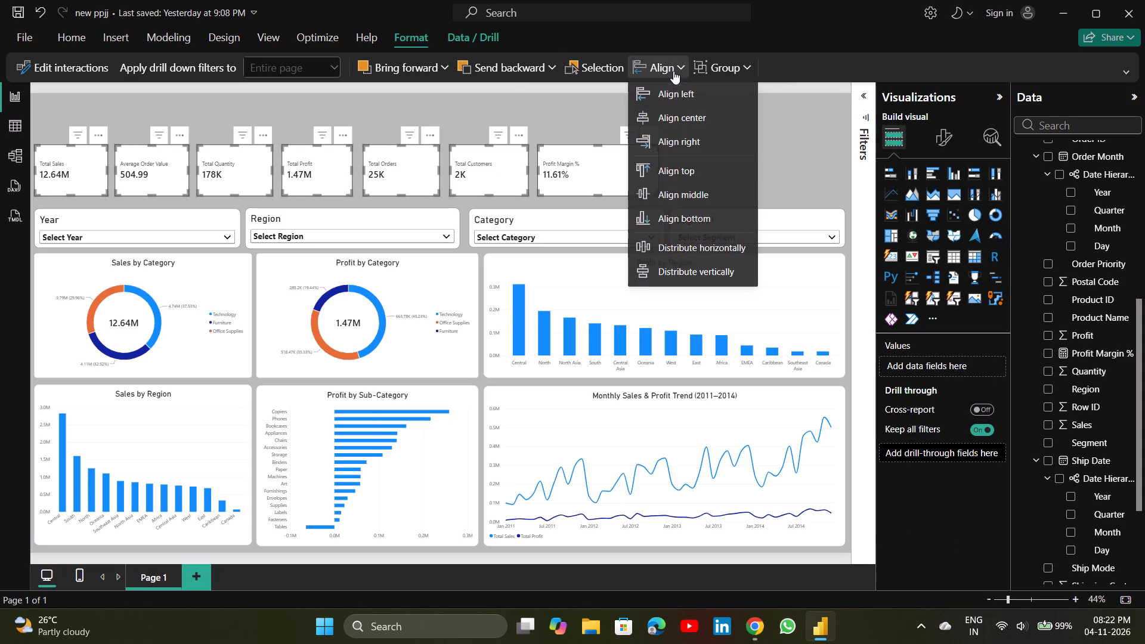
{"action": "left_click", "coordinate": [660, 177]}
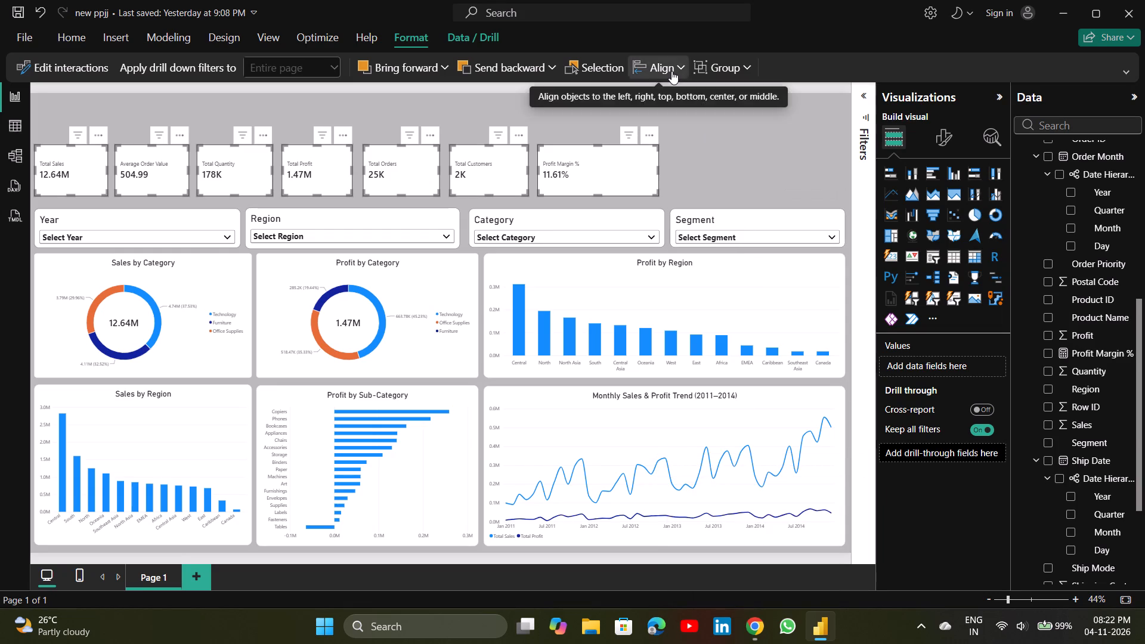
{"action": "left_click", "coordinate": [671, 71]}
{"action": "left_click", "coordinate": [687, 256]}
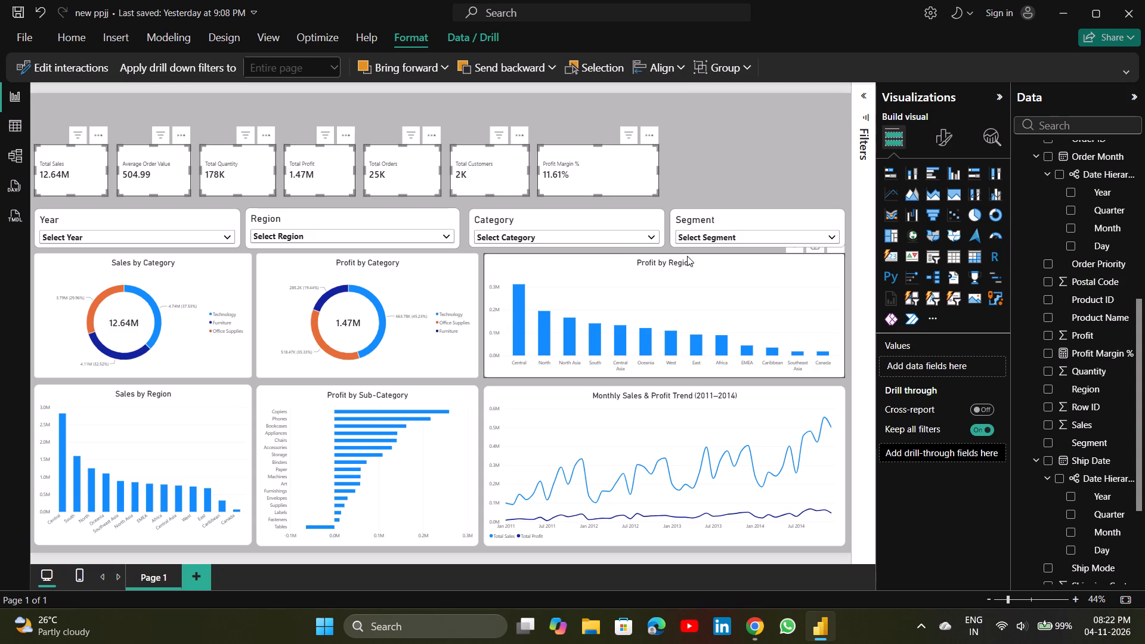
Align the tops of the Year, Region, Category and Segment slicers and distribute them horizontally below the KPI cards.
{"action": "left_click", "coordinate": [205, 216]}
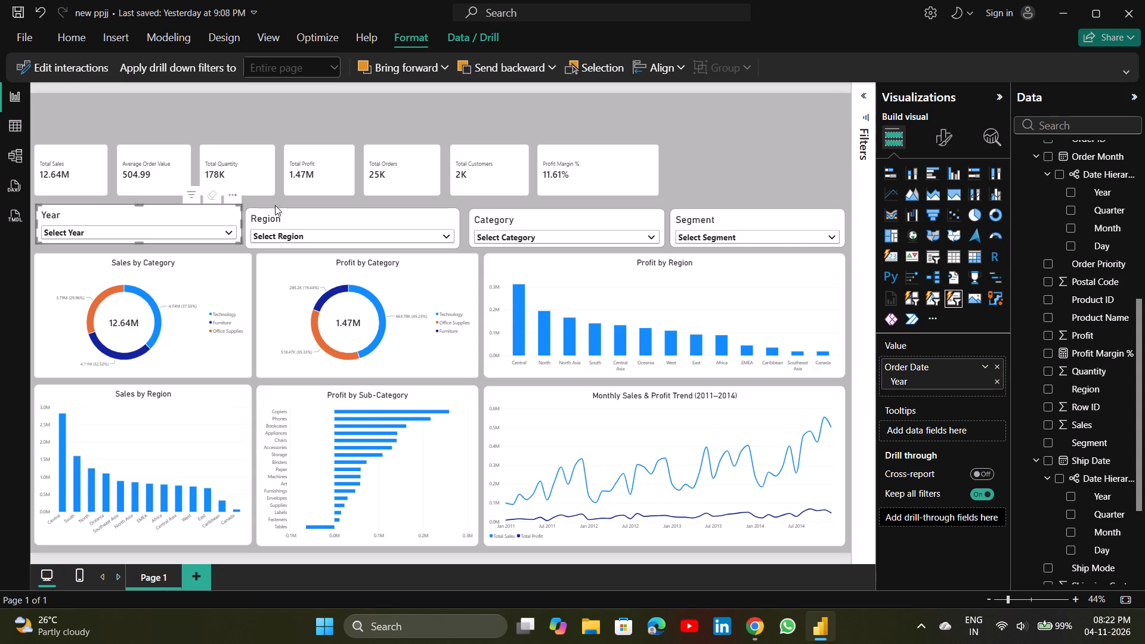
{"action": "left_click", "coordinate": [317, 219], "text": "ctrl"}
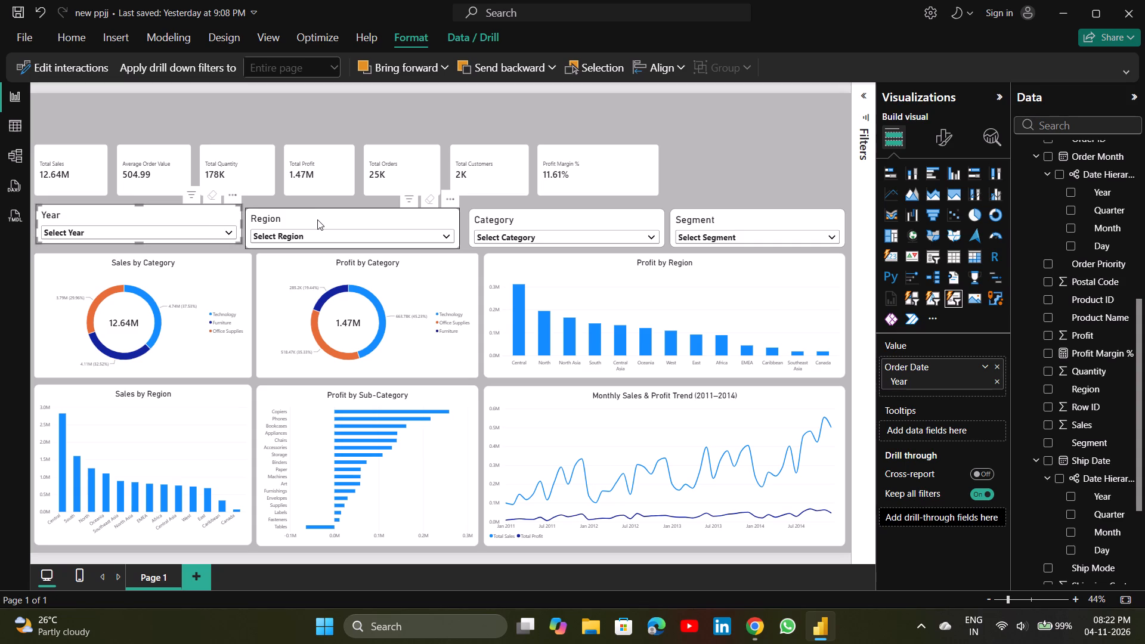
{"action": "left_click", "coordinate": [580, 218], "text": "ctrl"}
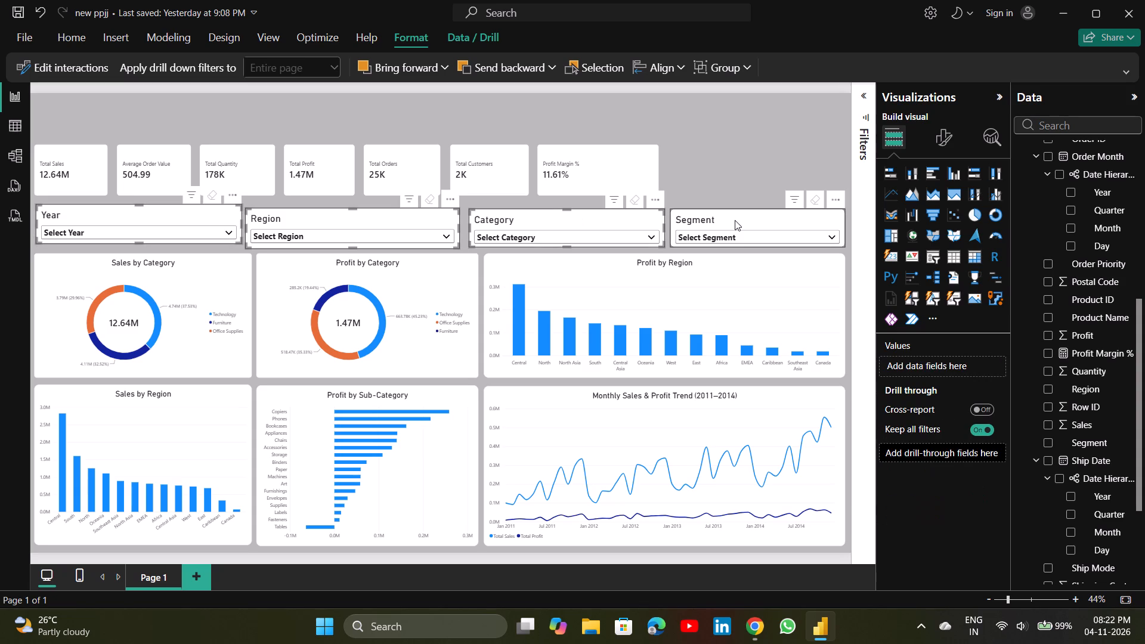
{"action": "left_click", "coordinate": [735, 220], "text": "ctrl"}
{"action": "left_click", "coordinate": [645, 69], "text": "ctrl"}
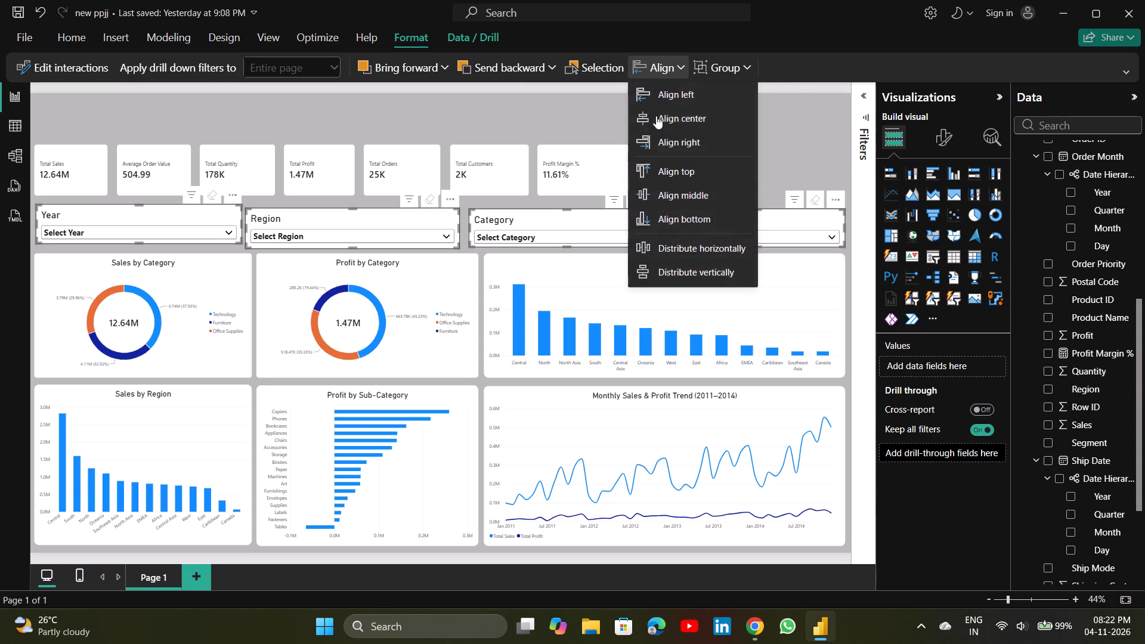
{"action": "left_click", "coordinate": [669, 174]}
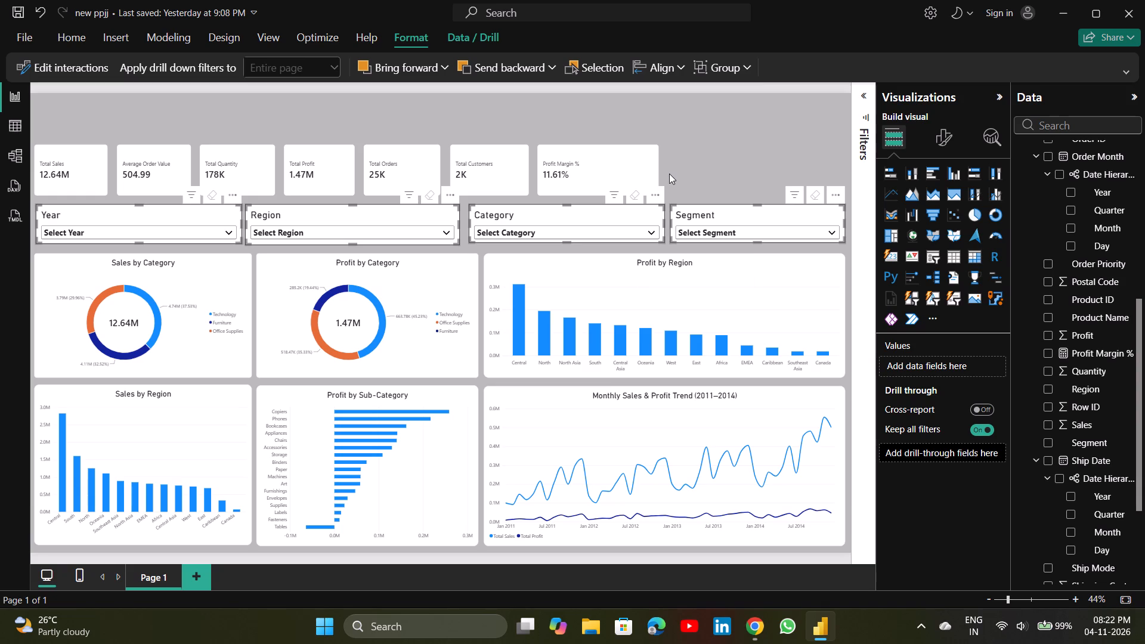
{"action": "left_click", "coordinate": [680, 67]}
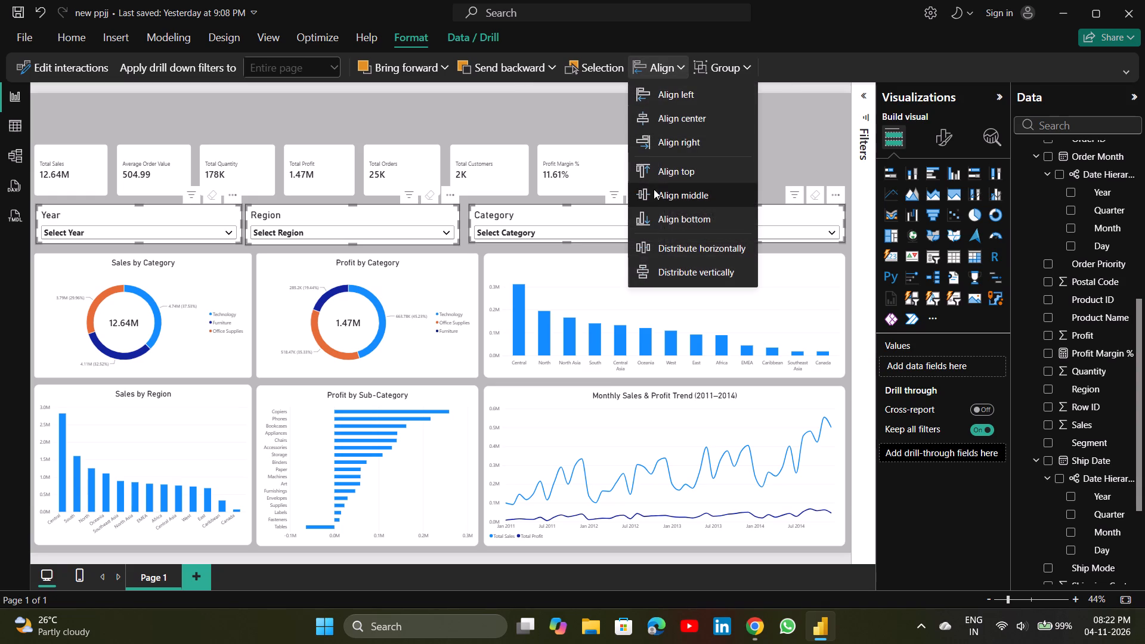
{"action": "left_click", "coordinate": [680, 246]}
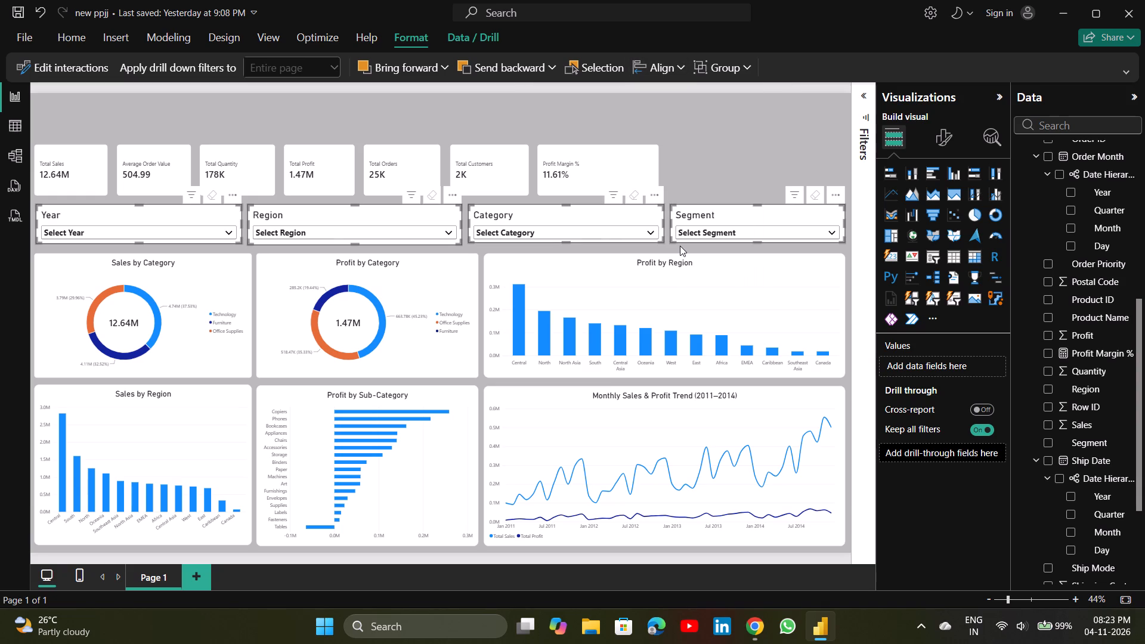
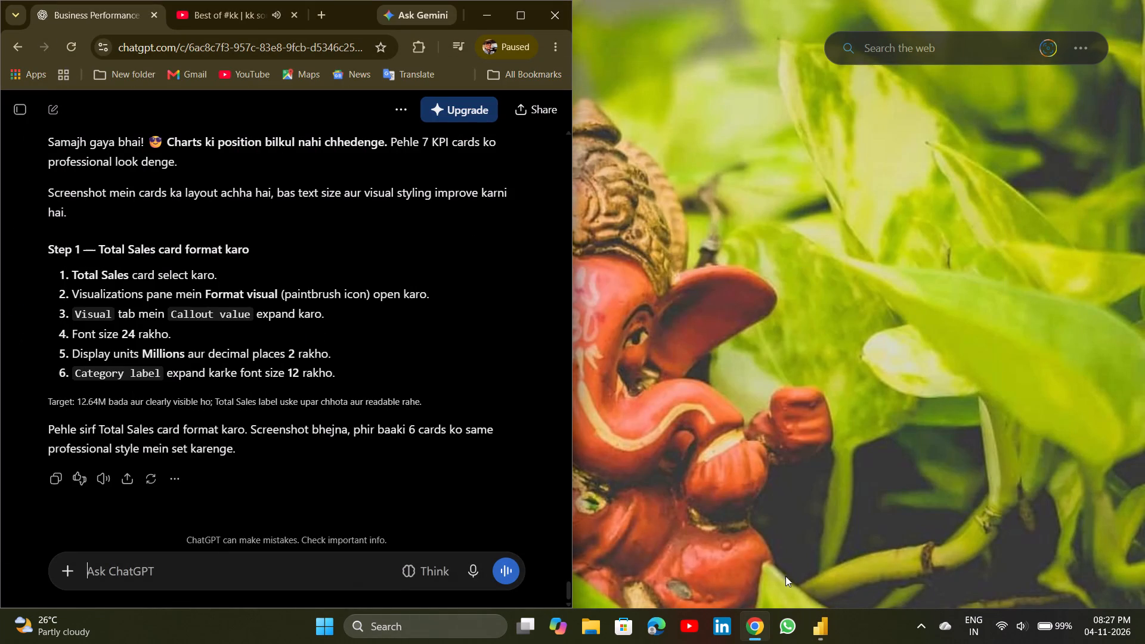
{"action": "left_click", "coordinate": [820, 639]}
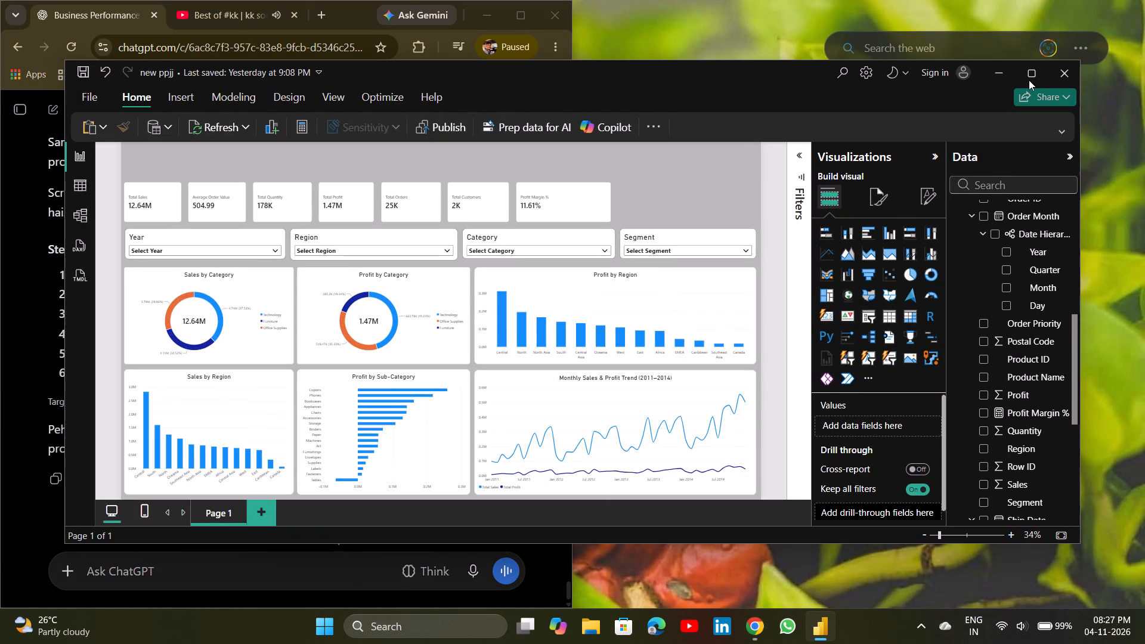
{"action": "left_click", "coordinate": [964, 113]}
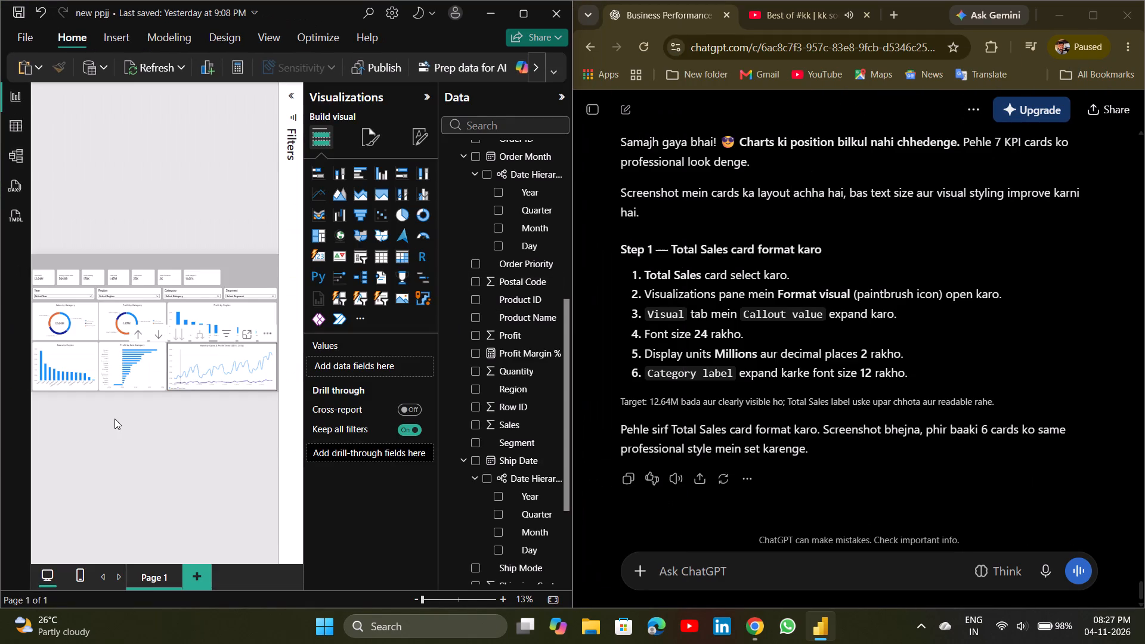
Format the Total Sales card's callout value with font size 24 and bold.
{"action": "left_click", "coordinate": [45, 278]}
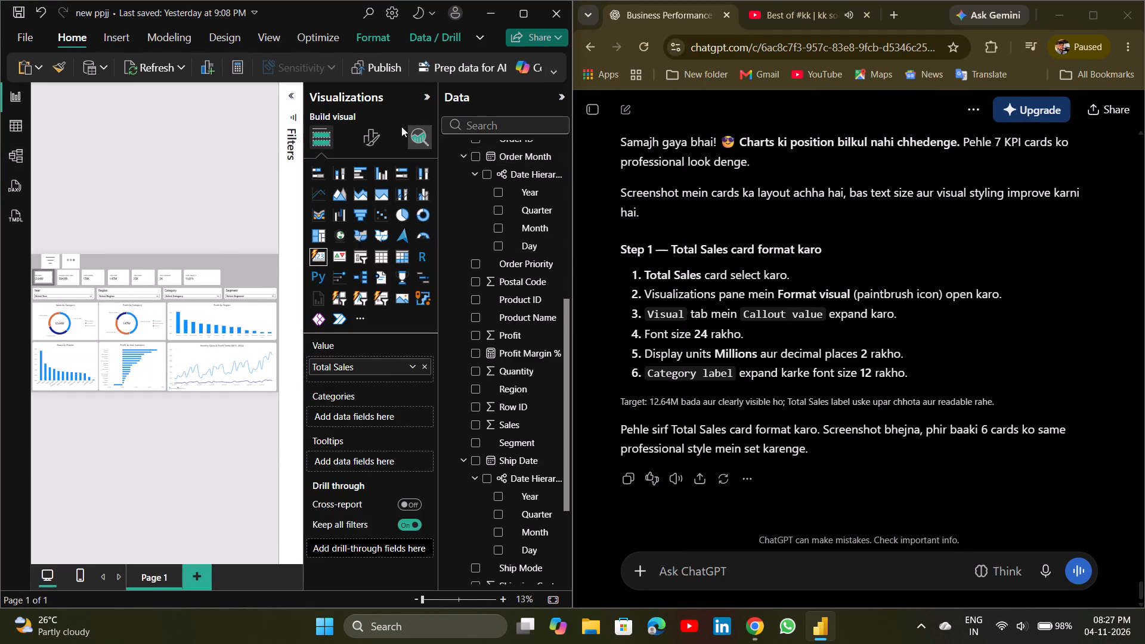
{"action": "left_click", "coordinate": [381, 129]}
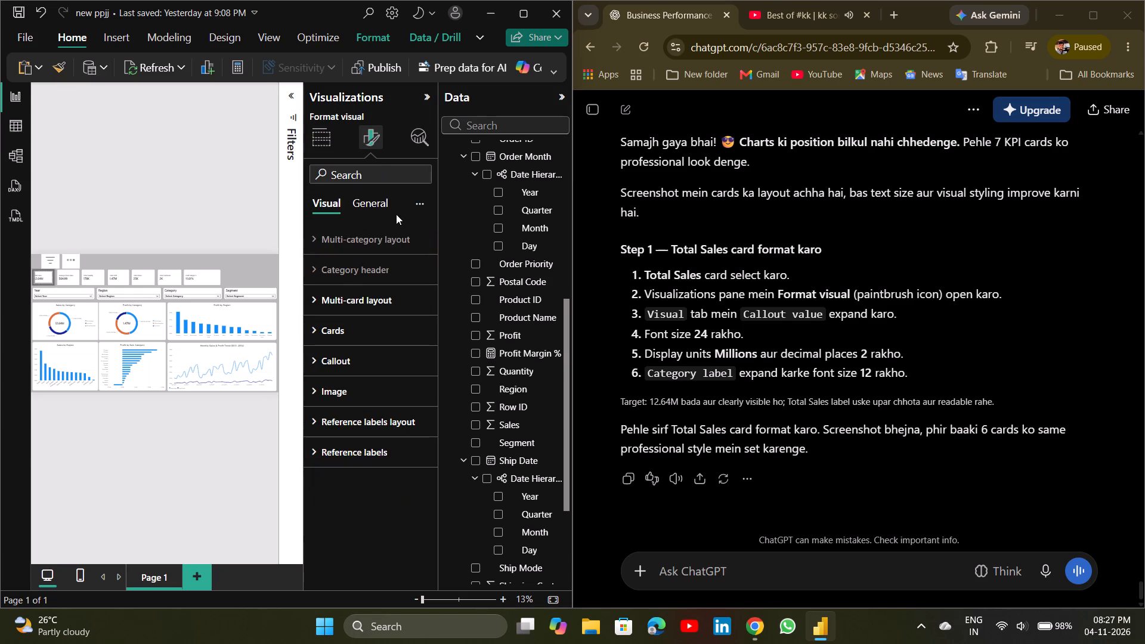
{"action": "left_click", "coordinate": [346, 358]}
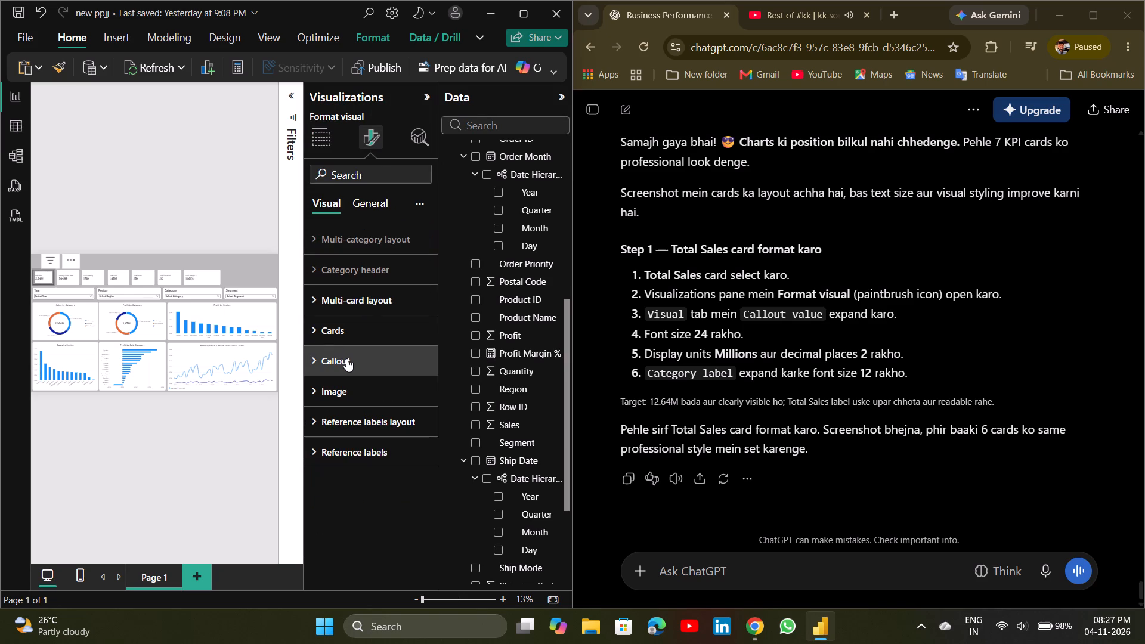
{"action": "scroll", "coordinate": [376, 410], "scroll_direction": "down", "scroll_amount": 2}
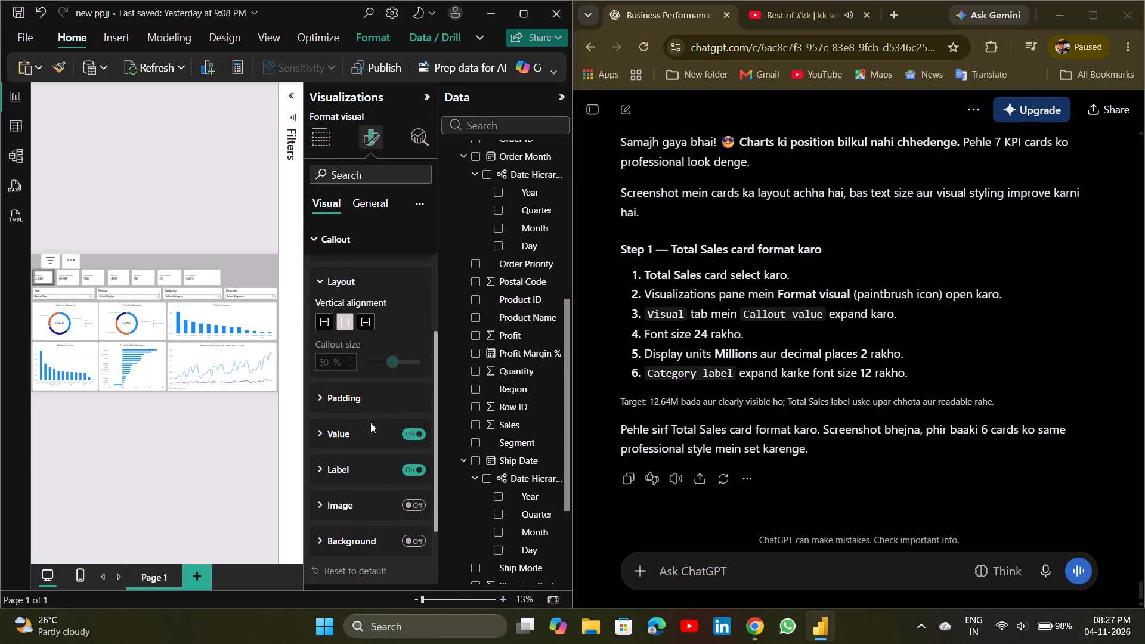
{"action": "left_click", "coordinate": [366, 424]}
{"action": "scroll", "coordinate": [366, 424], "scroll_direction": "down", "scroll_amount": 1}
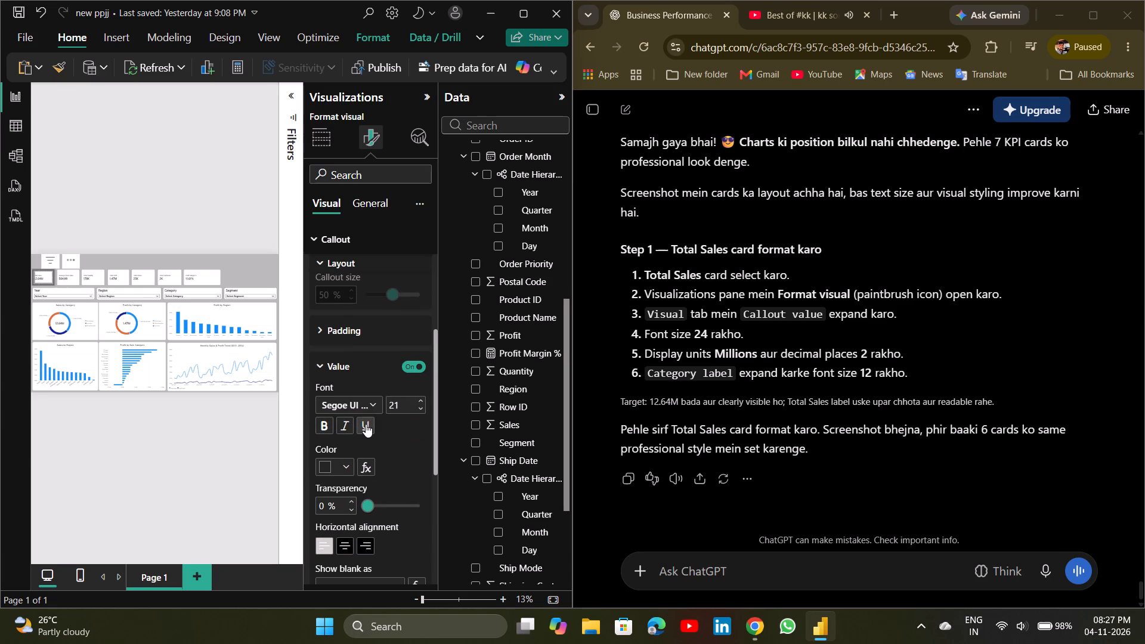
{"action": "triple_click", "coordinate": [423, 401]}
{"action": "left_click", "coordinate": [327, 425]}
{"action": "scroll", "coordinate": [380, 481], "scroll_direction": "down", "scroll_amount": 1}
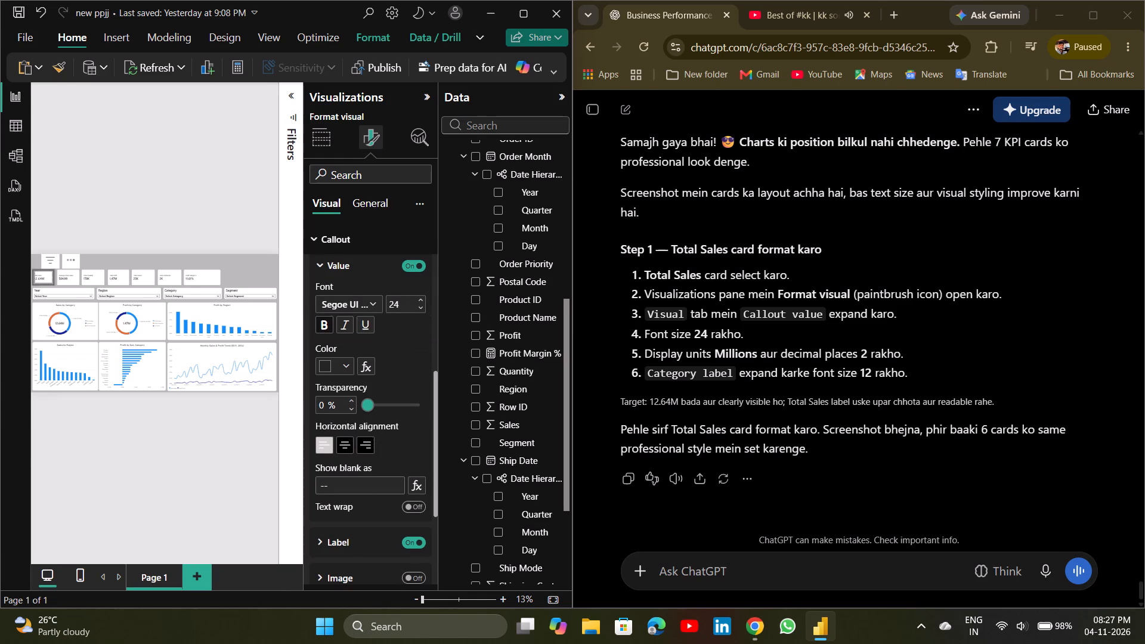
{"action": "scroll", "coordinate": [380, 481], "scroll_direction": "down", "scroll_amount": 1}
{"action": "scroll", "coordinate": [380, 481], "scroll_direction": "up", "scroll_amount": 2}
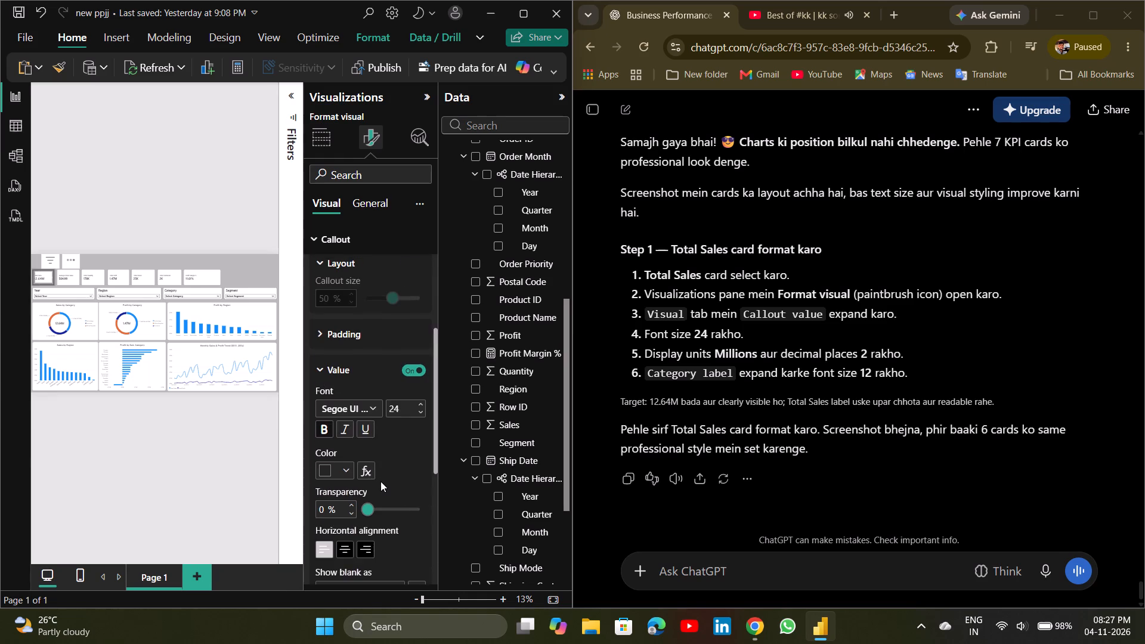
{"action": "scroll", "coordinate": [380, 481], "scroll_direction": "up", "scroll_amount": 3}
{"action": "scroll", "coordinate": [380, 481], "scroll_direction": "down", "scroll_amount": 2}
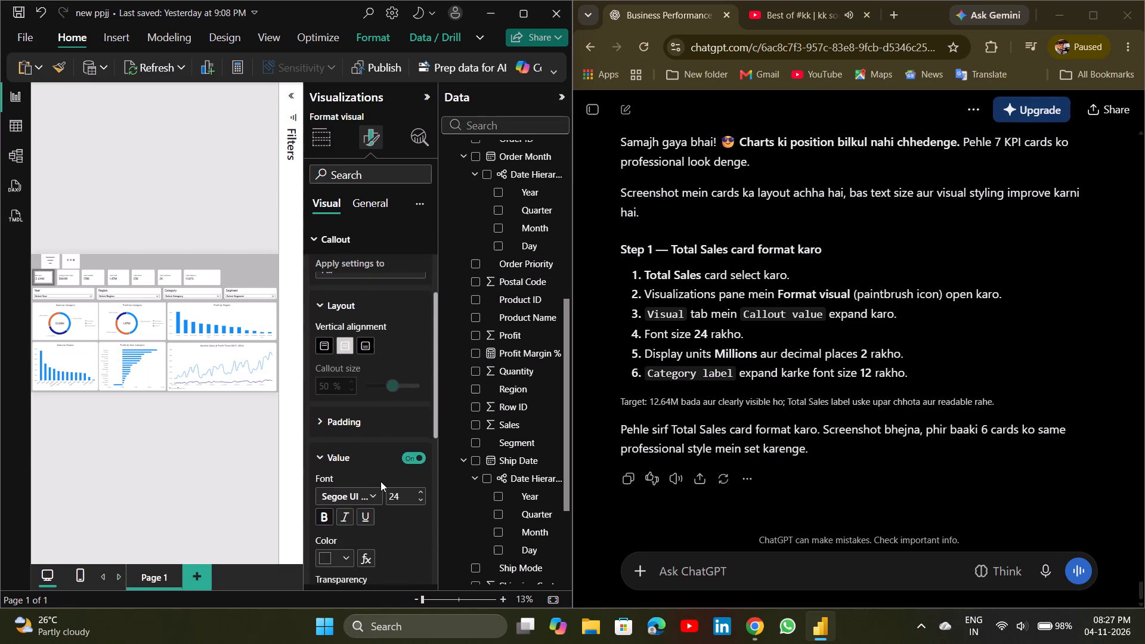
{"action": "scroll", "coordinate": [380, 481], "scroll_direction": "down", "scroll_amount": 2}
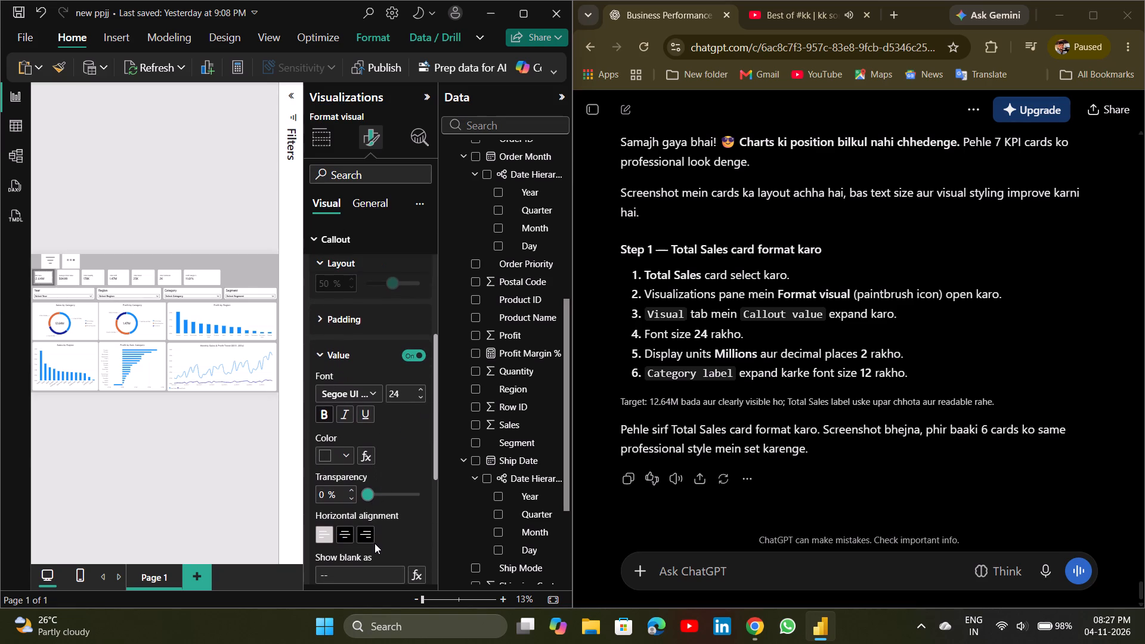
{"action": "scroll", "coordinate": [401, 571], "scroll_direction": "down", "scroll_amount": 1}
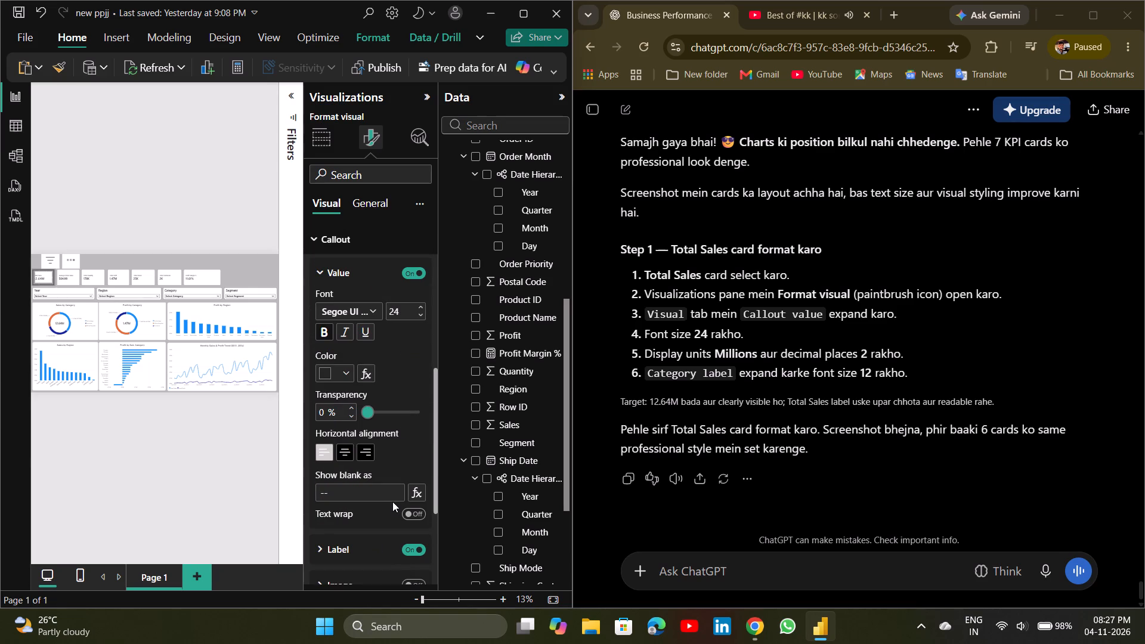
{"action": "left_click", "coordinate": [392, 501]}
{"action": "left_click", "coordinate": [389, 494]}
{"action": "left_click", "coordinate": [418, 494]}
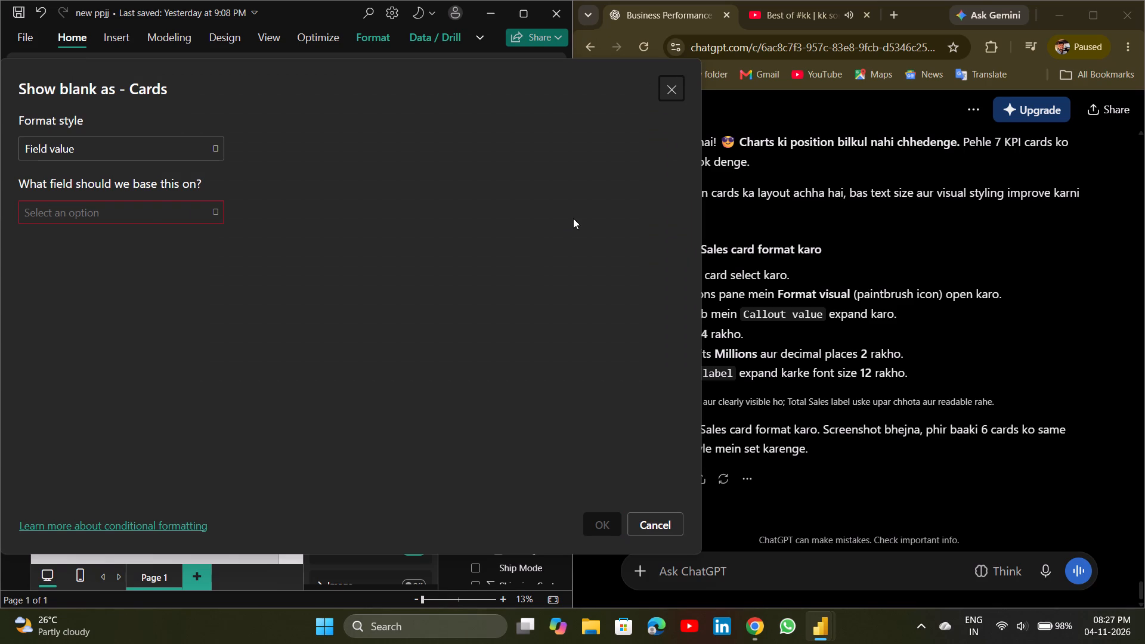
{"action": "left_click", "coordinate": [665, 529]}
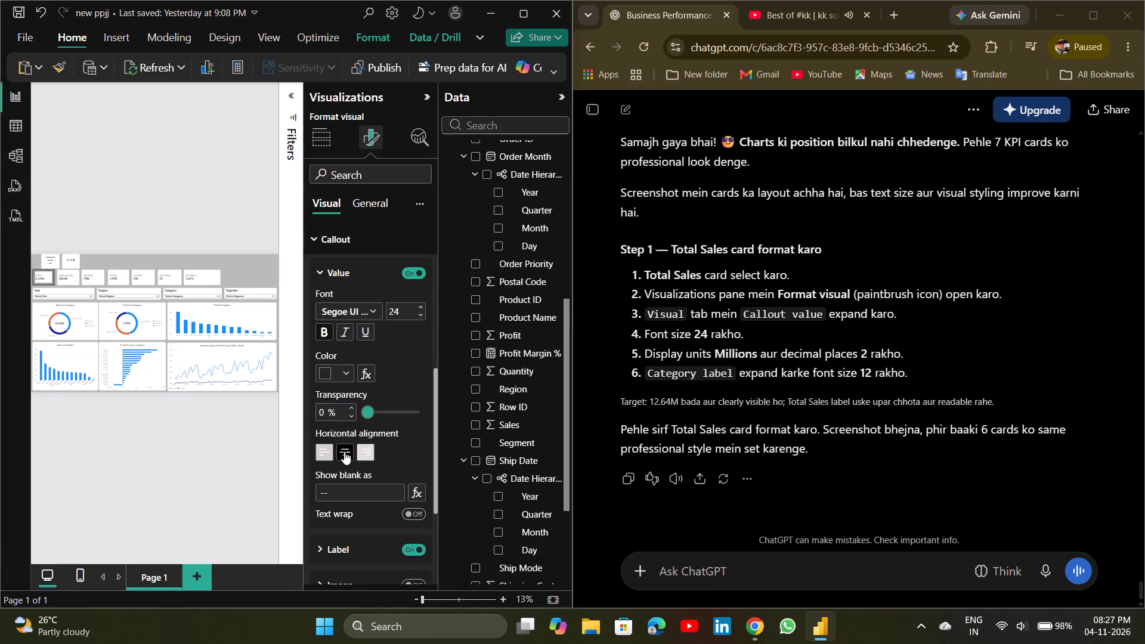
Centre the Total Sales card's callout value horizontally.
{"action": "left_click", "coordinate": [342, 450]}
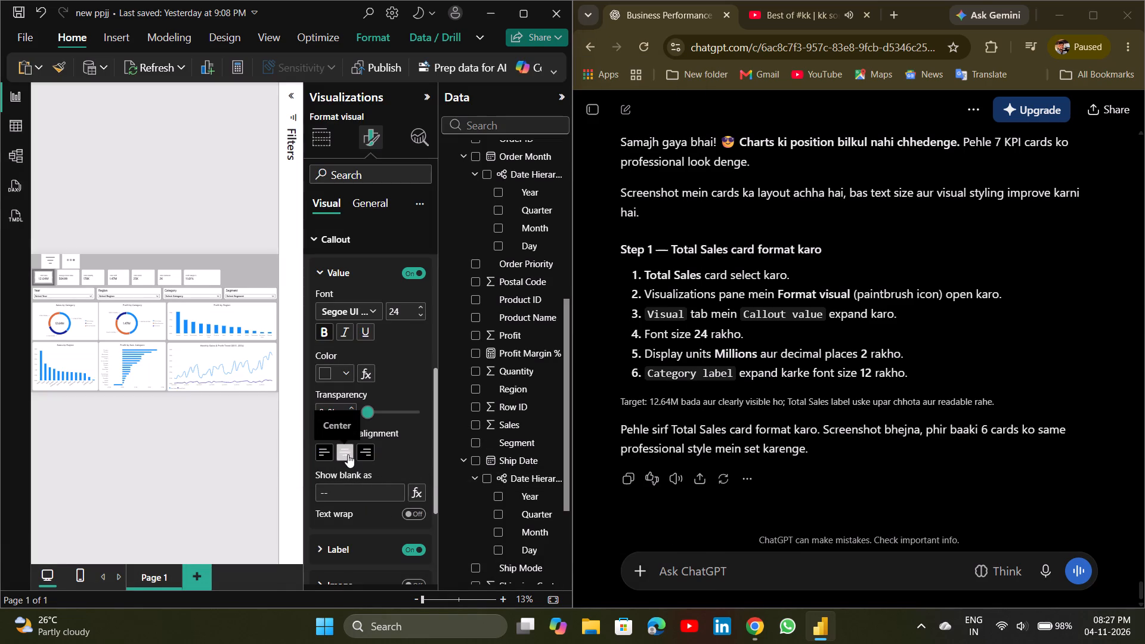
Set the font size of the Total Sales card's callout label to 24.
{"action": "scroll", "coordinate": [363, 516], "scroll_direction": "down", "scroll_amount": 1}
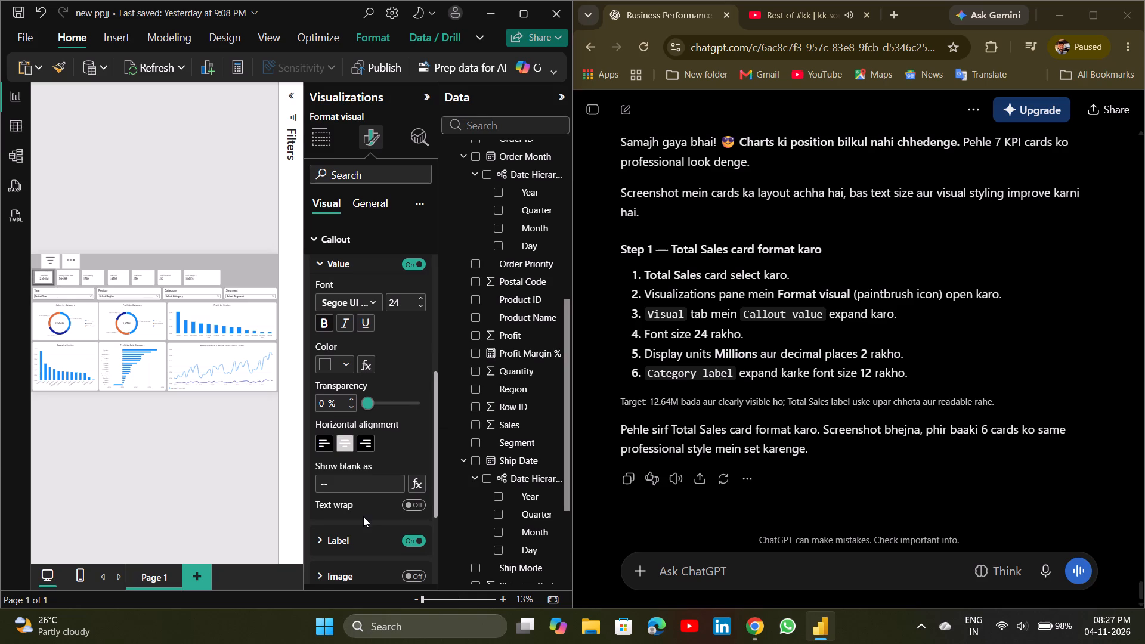
{"action": "scroll", "coordinate": [363, 516], "scroll_direction": "down", "scroll_amount": 2}
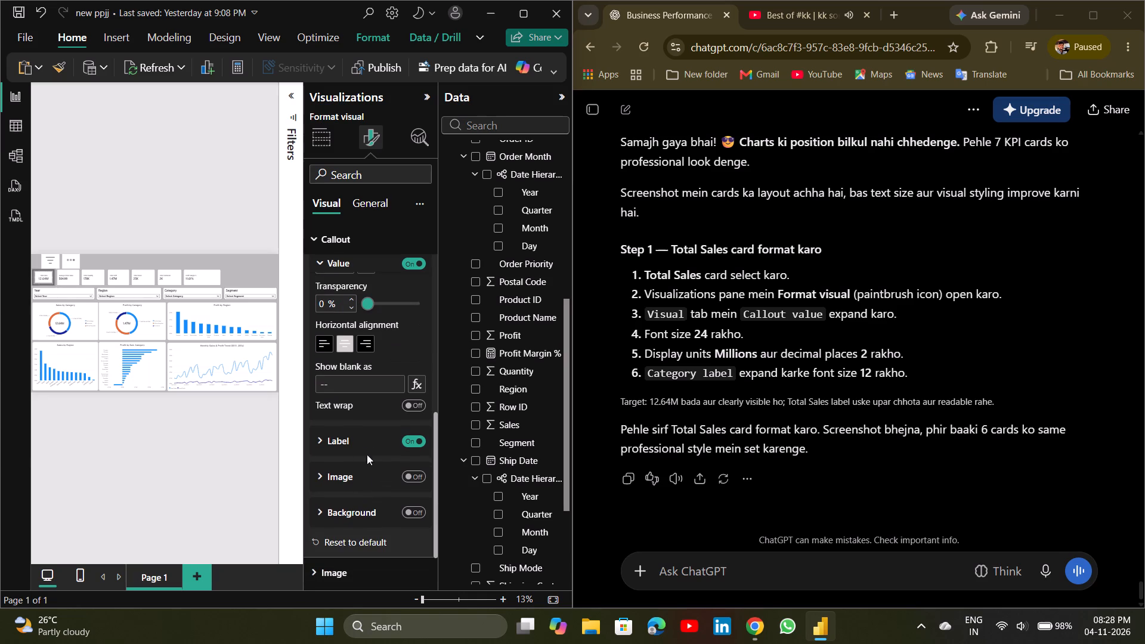
{"action": "left_click", "coordinate": [357, 442]}
{"action": "scroll", "coordinate": [357, 442], "scroll_direction": "down", "scroll_amount": 1}
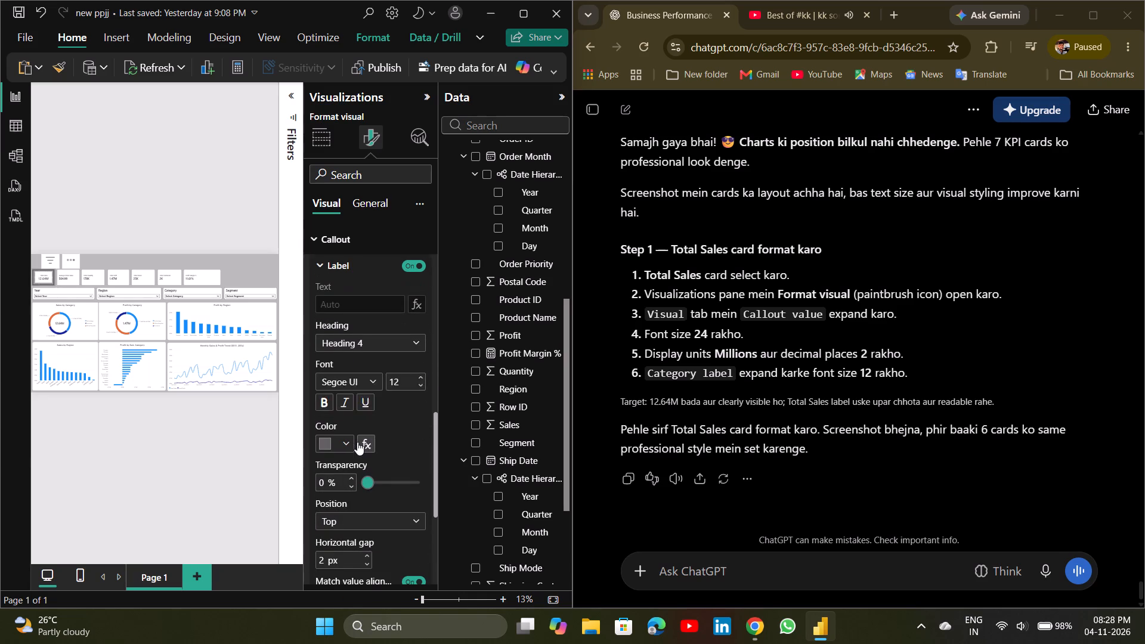
{"action": "scroll", "coordinate": [357, 442], "scroll_direction": "down", "scroll_amount": 1}
{"action": "triple_click", "coordinate": [423, 374]}
{"action": "left_click", "coordinate": [423, 374]}
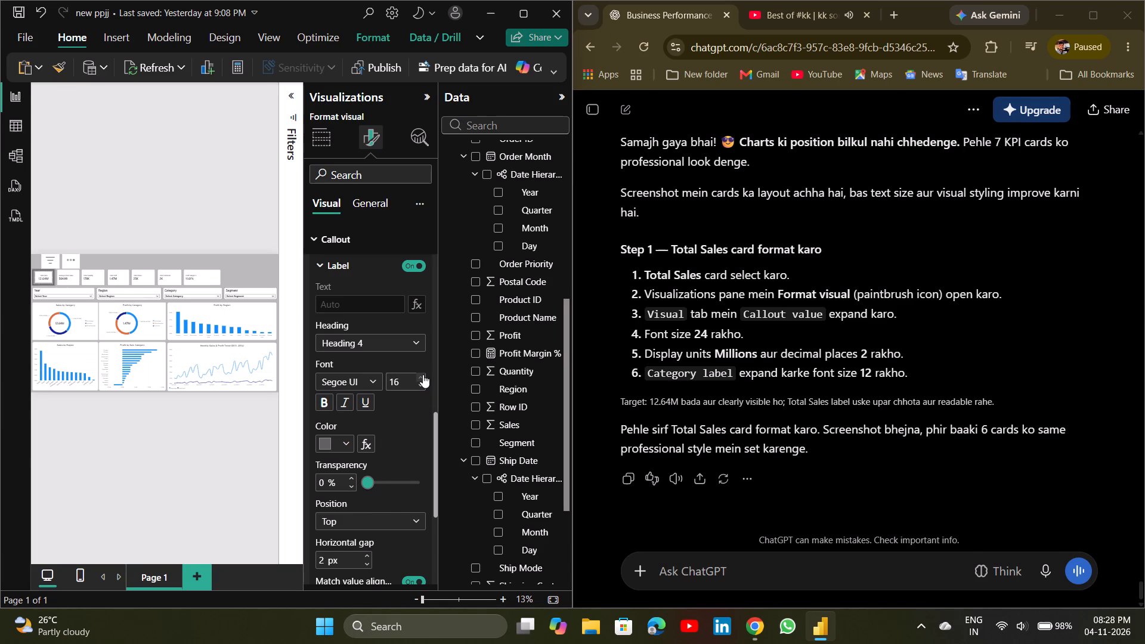
{"action": "triple_click", "coordinate": [423, 374]}
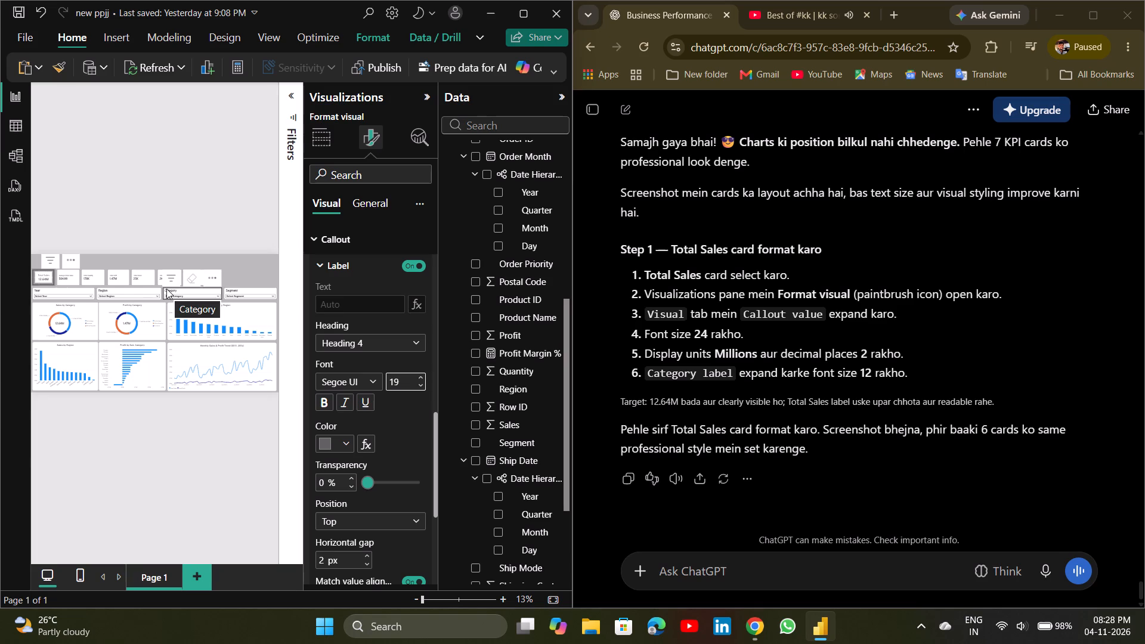
{"action": "triple_click", "coordinate": [420, 377]}
{"action": "left_click", "coordinate": [420, 377]}
{"action": "left_click", "coordinate": [420, 377]}
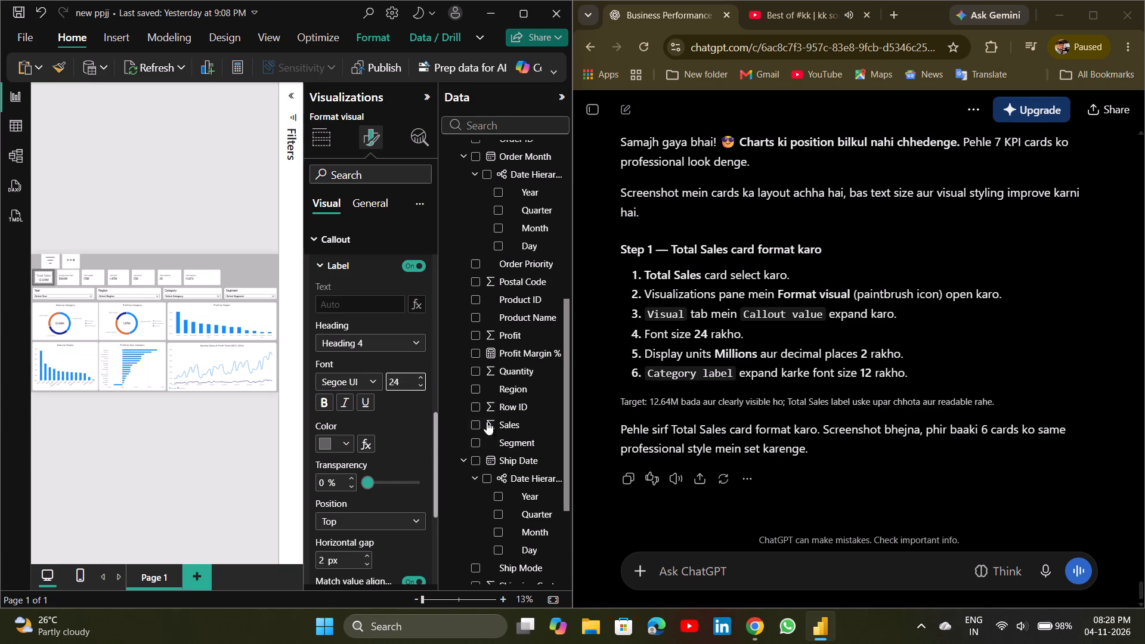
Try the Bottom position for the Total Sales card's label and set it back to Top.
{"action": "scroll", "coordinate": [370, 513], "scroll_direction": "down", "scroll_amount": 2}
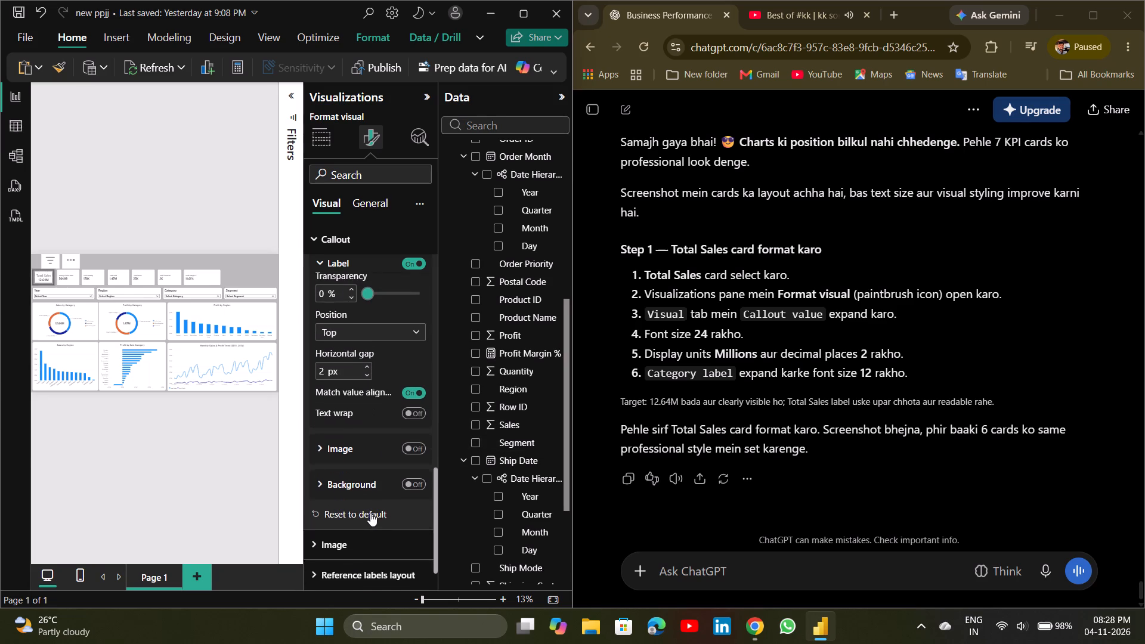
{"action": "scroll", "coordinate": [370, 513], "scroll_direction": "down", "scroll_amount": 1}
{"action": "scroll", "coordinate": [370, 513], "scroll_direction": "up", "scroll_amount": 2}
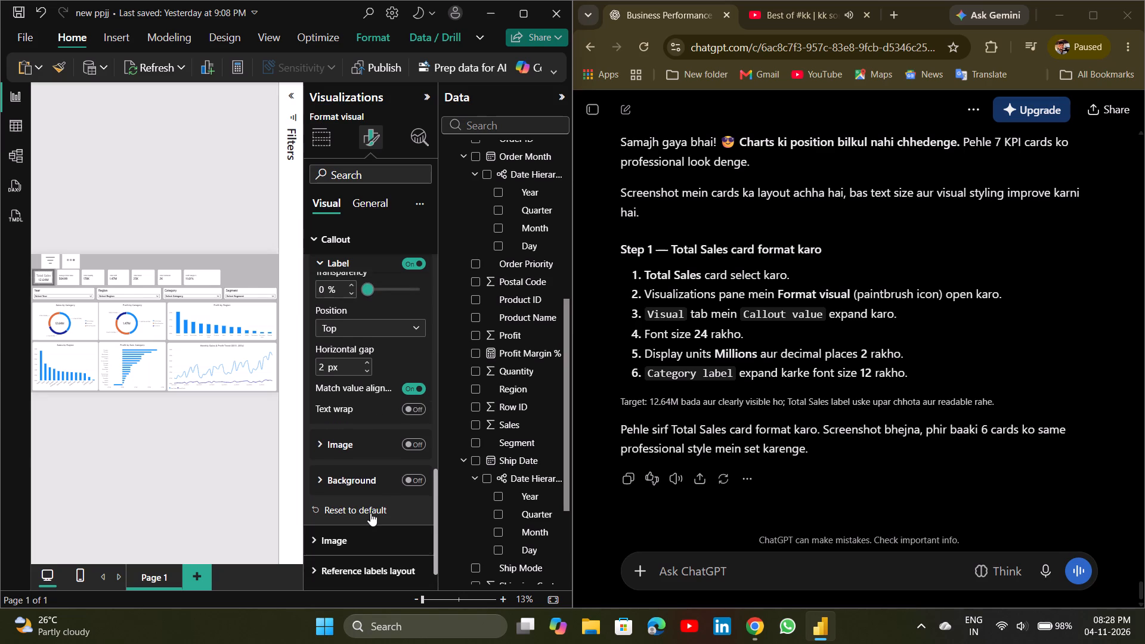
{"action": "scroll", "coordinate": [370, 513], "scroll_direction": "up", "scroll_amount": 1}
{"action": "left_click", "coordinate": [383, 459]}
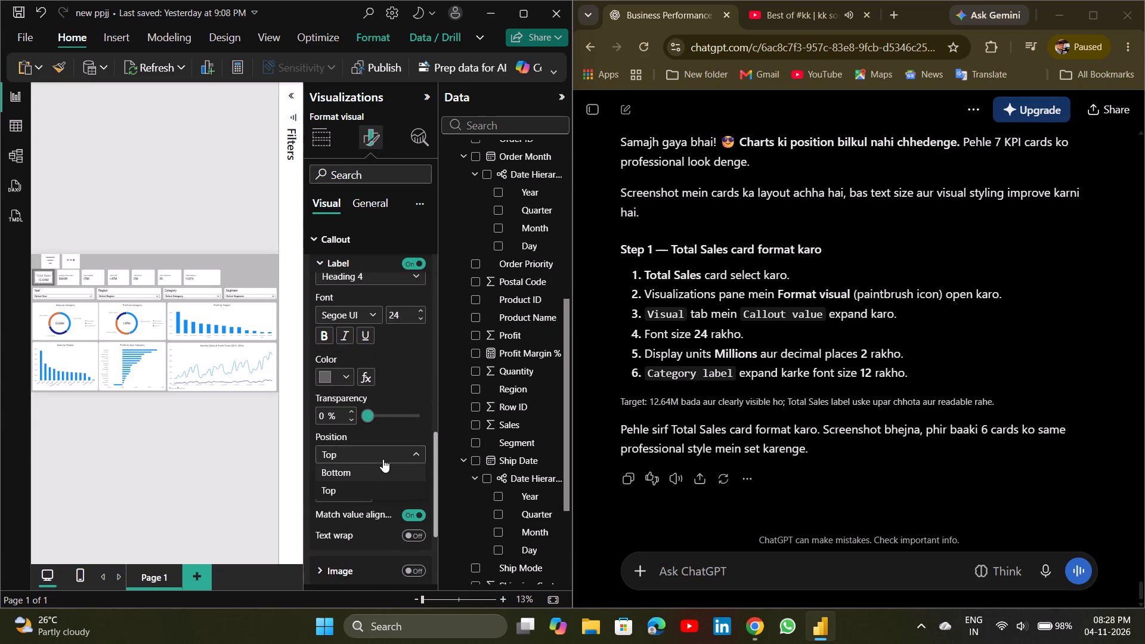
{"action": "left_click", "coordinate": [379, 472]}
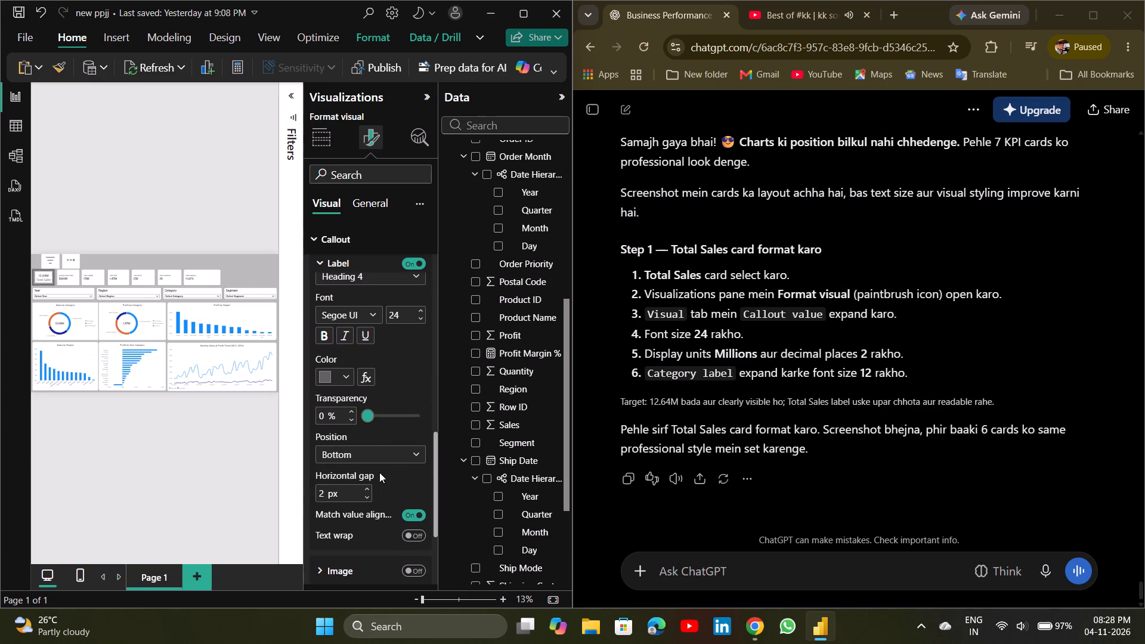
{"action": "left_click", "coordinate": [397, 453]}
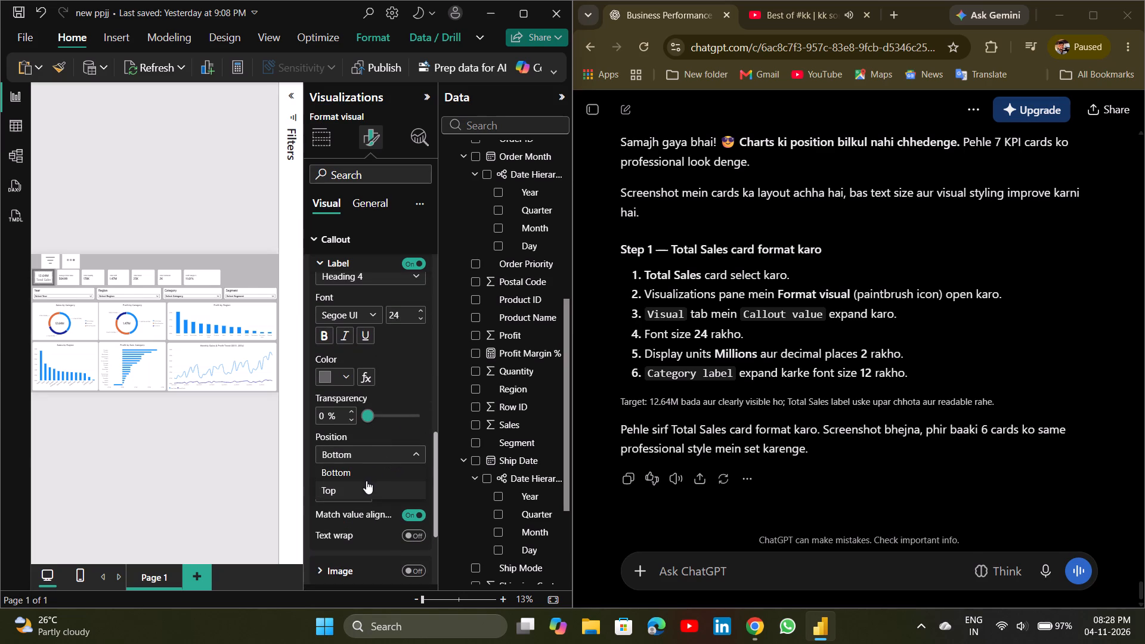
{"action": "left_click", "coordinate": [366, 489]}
Set the colour of the Total Sales card's callout label to black.
{"action": "left_click", "coordinate": [348, 377]}
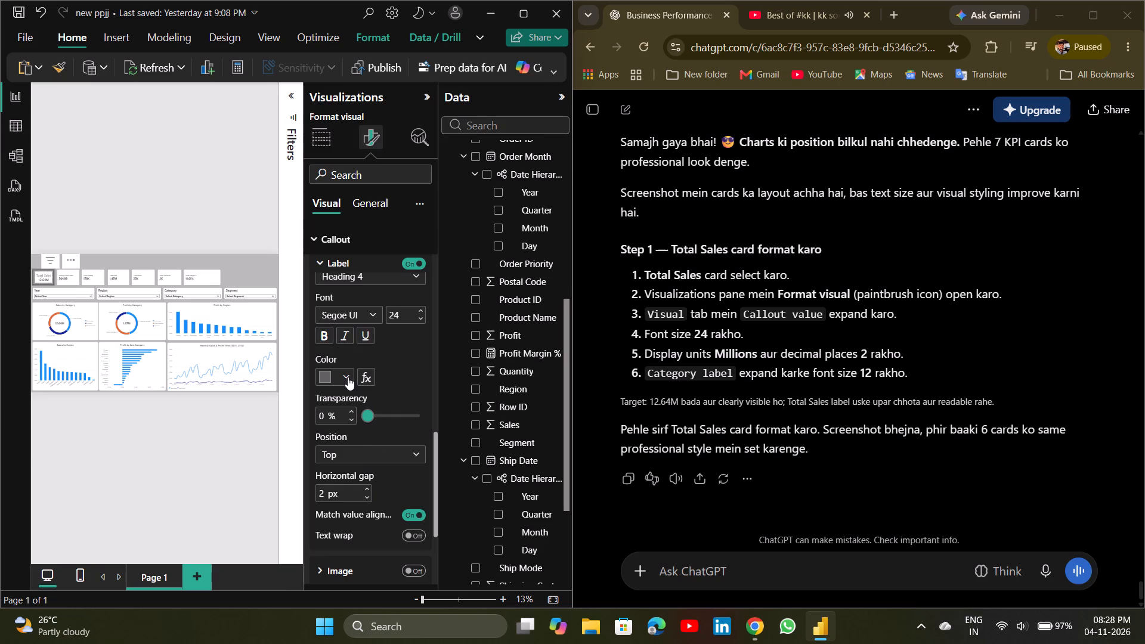
{"action": "left_click", "coordinate": [380, 279]}
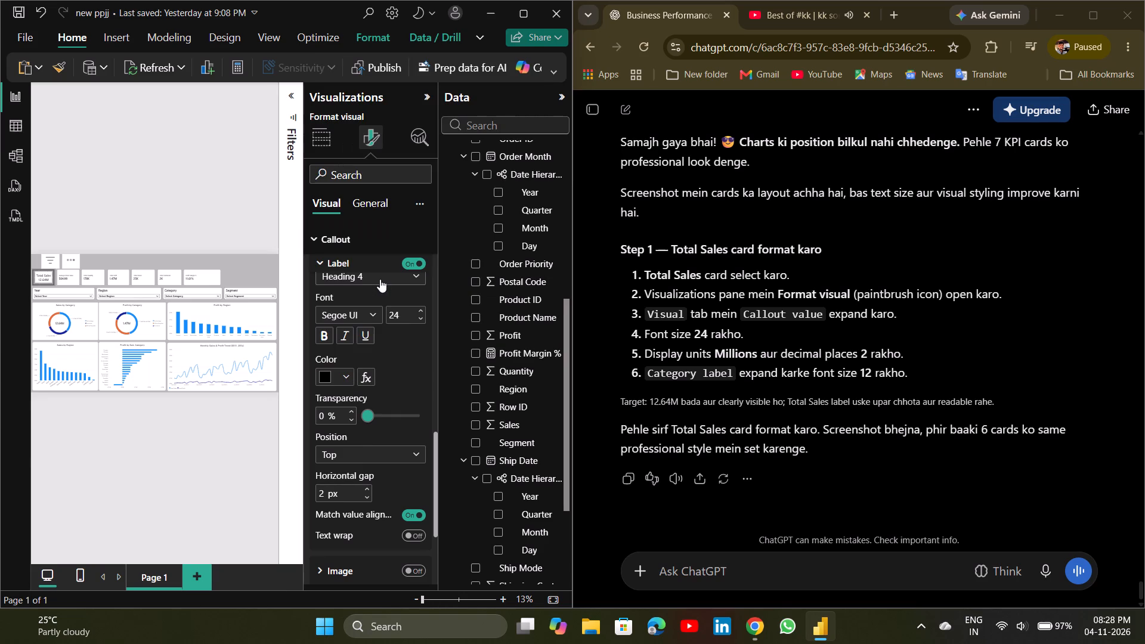
Try black for the Total Sales card's callout value, then set its colour to the dark purple among the recent colours.
{"action": "scroll", "coordinate": [336, 423], "scroll_direction": "up", "scroll_amount": 1}
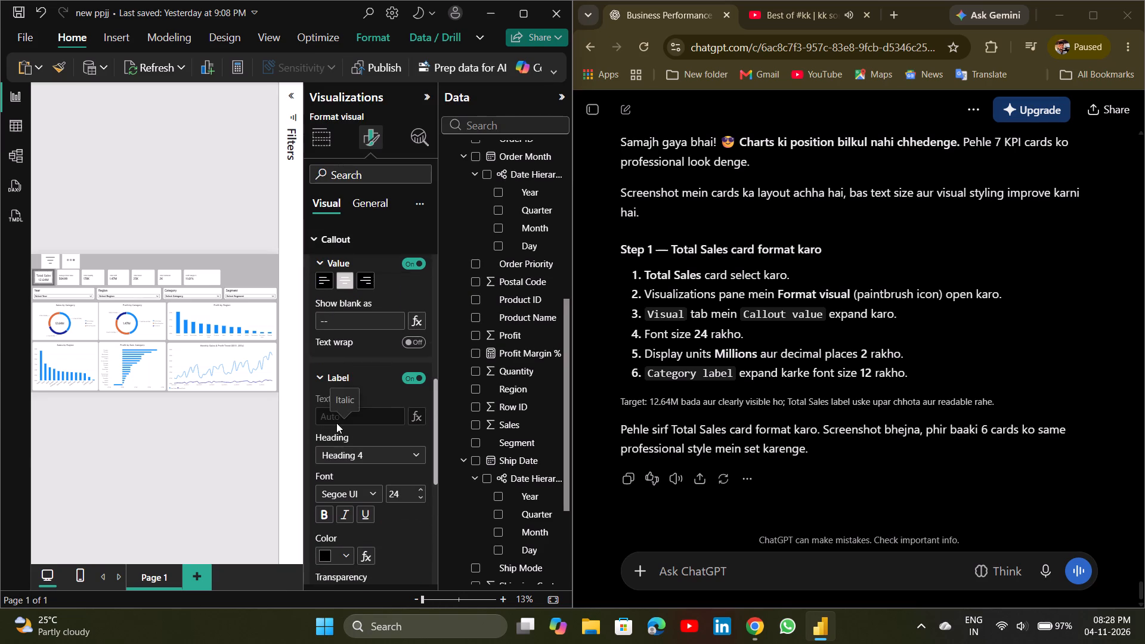
{"action": "scroll", "coordinate": [336, 423], "scroll_direction": "up", "scroll_amount": 1}
{"action": "scroll", "coordinate": [351, 351], "scroll_direction": "up", "scroll_amount": 1}
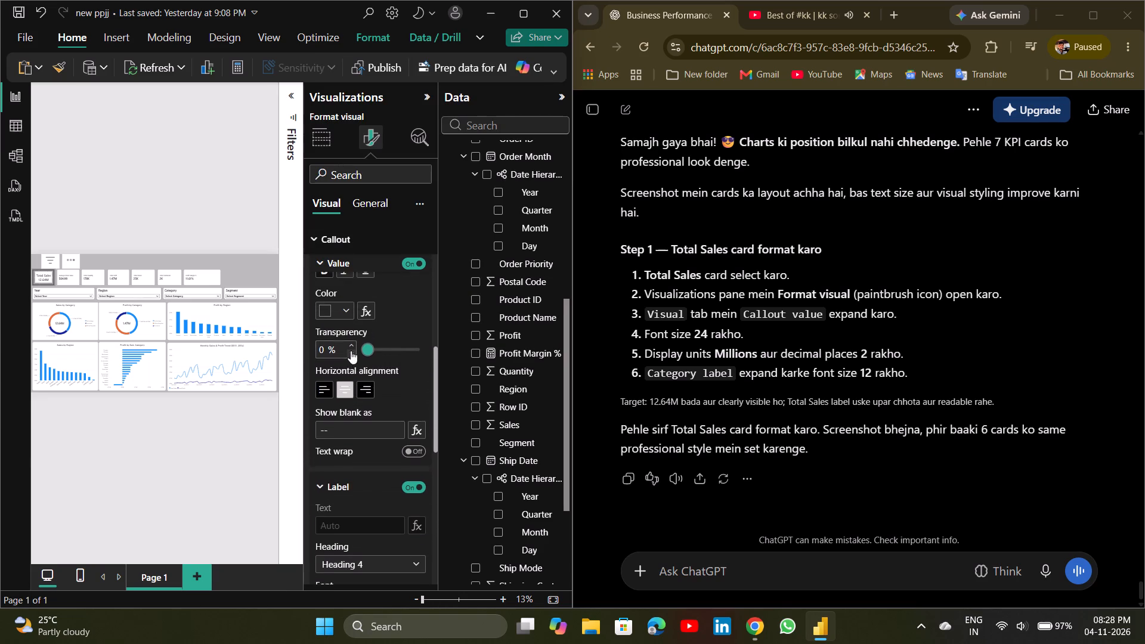
{"action": "scroll", "coordinate": [351, 351], "scroll_direction": "up", "scroll_amount": 1}
{"action": "left_click", "coordinate": [347, 358]}
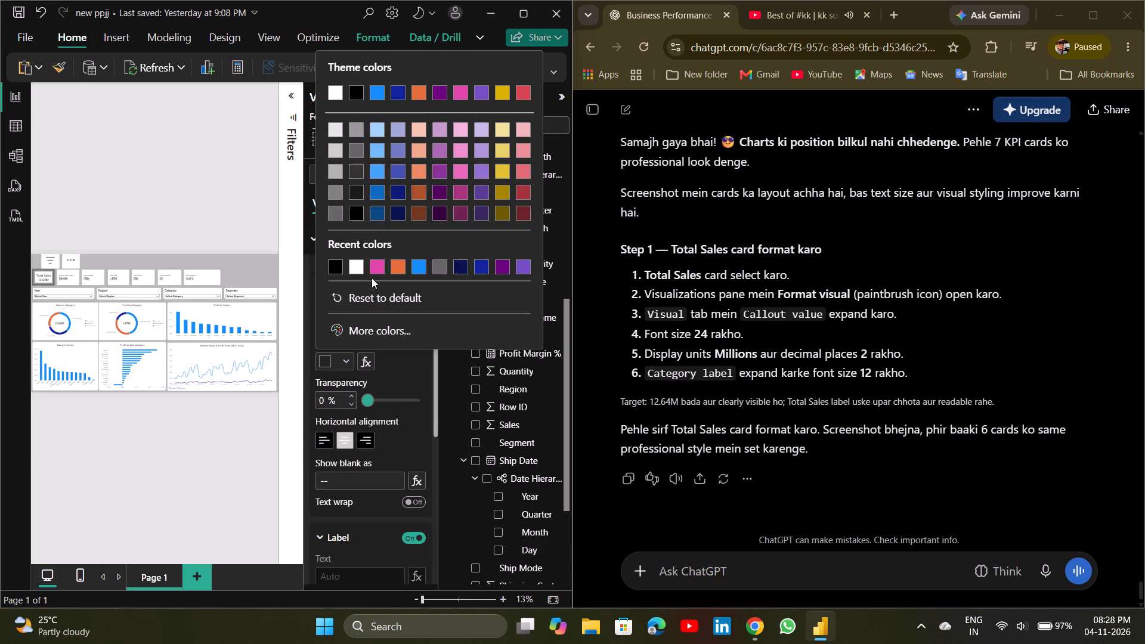
{"action": "left_click", "coordinate": [335, 265]}
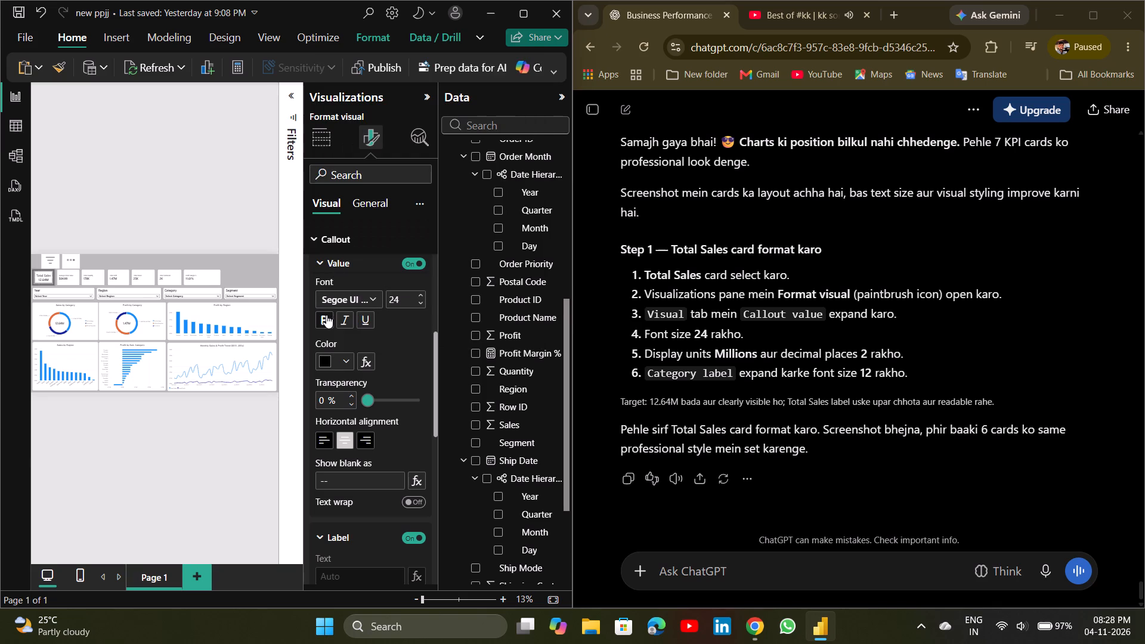
{"action": "left_click", "coordinate": [338, 356]}
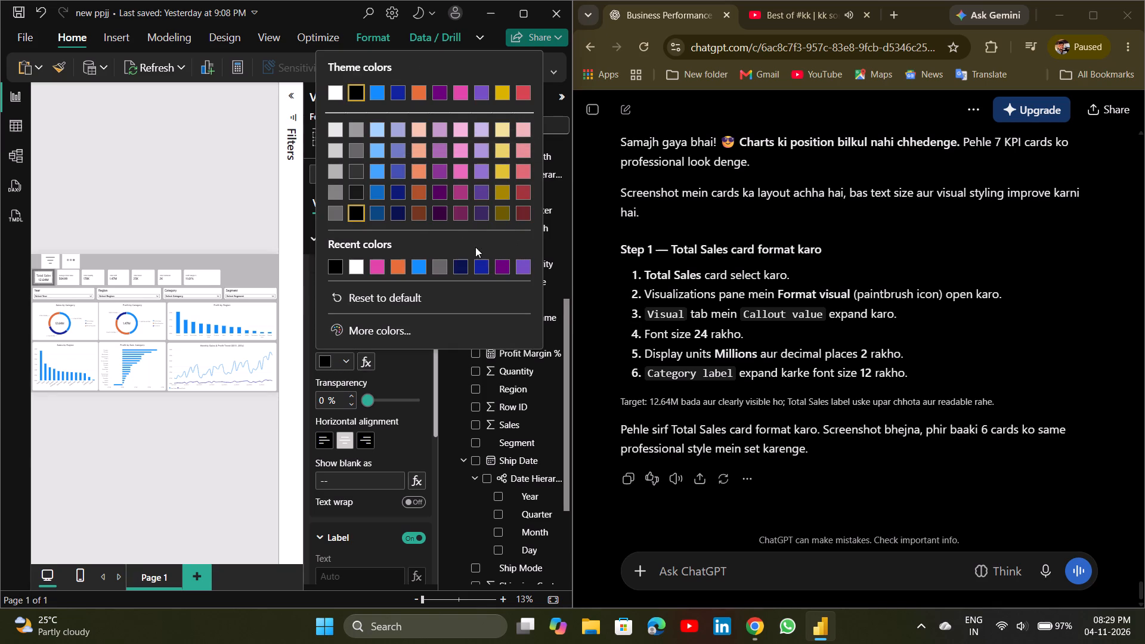
{"action": "left_click", "coordinate": [505, 271]}
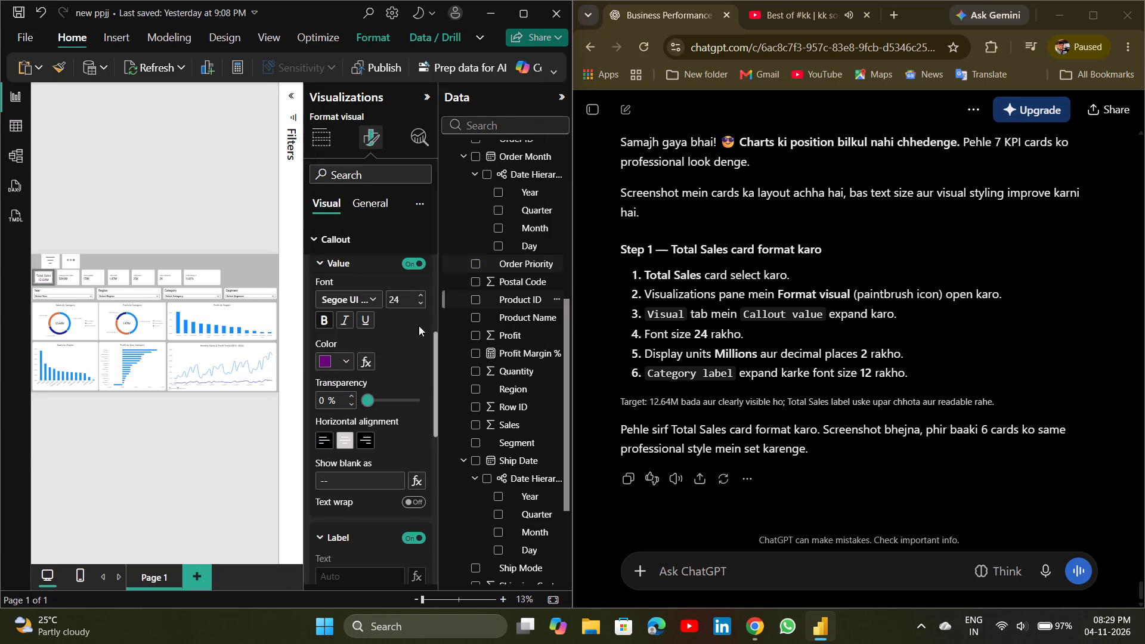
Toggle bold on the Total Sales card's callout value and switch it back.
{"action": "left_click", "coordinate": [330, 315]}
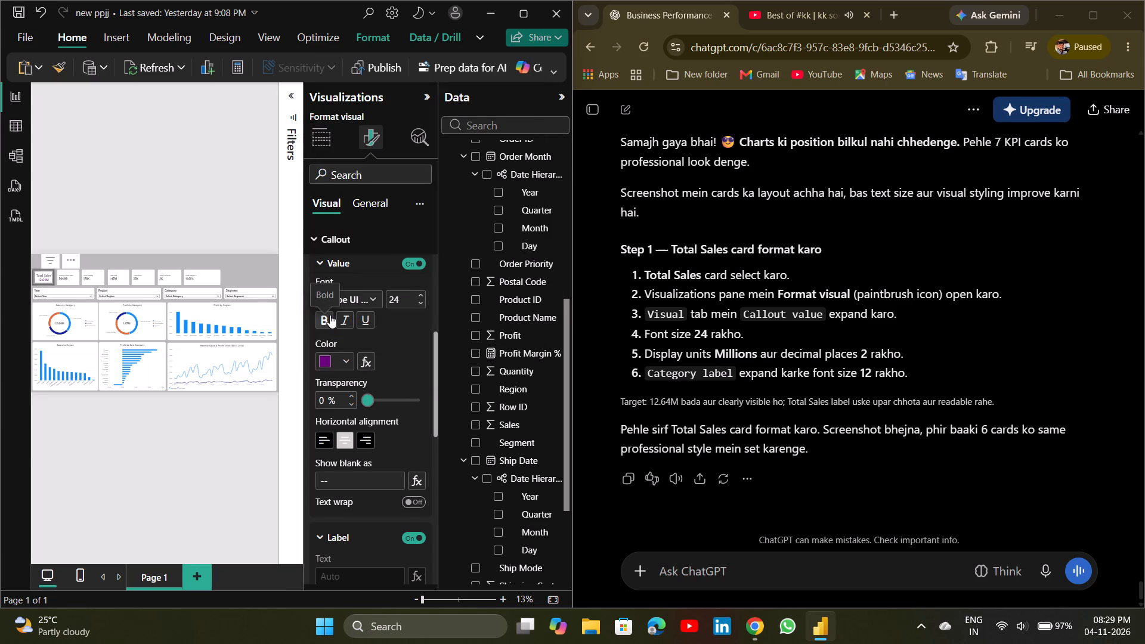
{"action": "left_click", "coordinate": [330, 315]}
Switch to the YouTube page in Chrome and pause the KK songs jukebox video.
{"action": "left_click", "coordinate": [808, 11]}
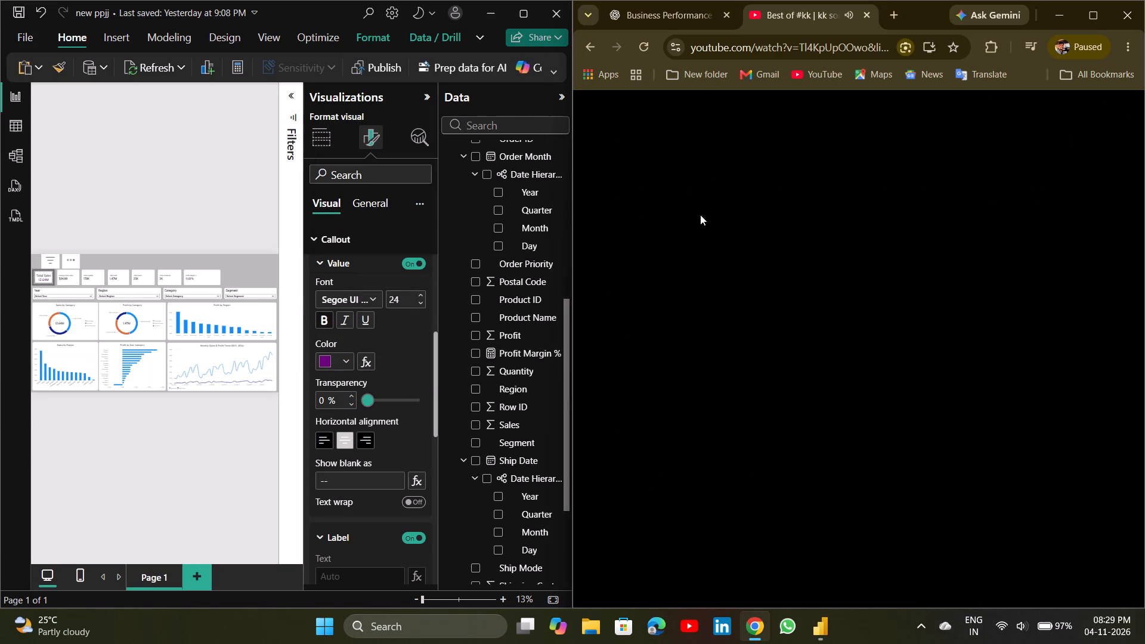
{"action": "left_click", "coordinate": [825, 279]}
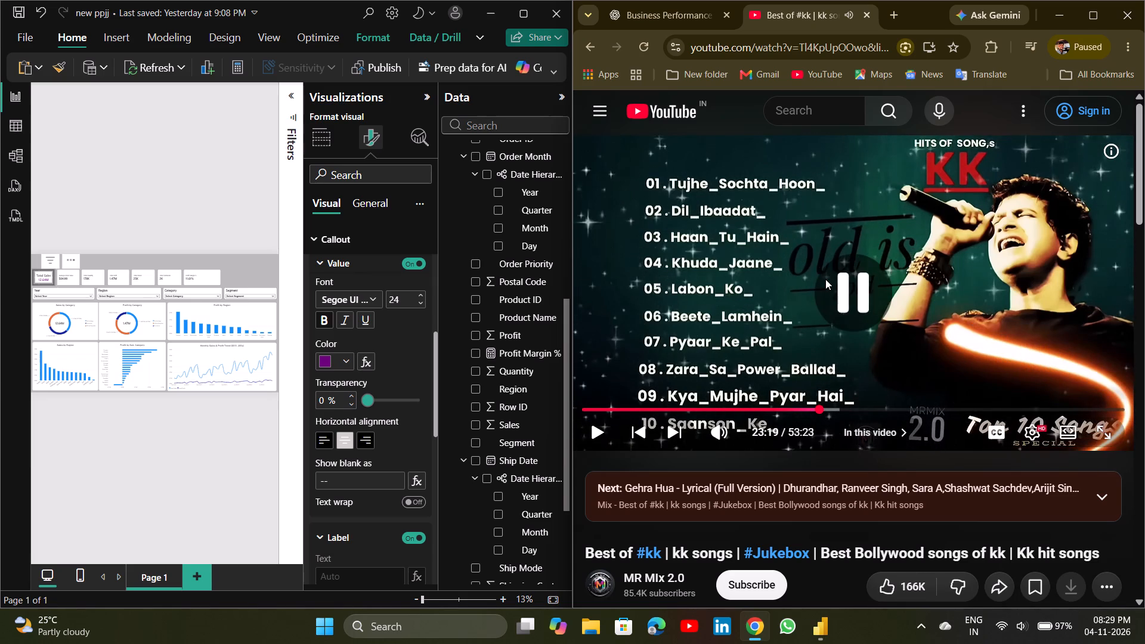